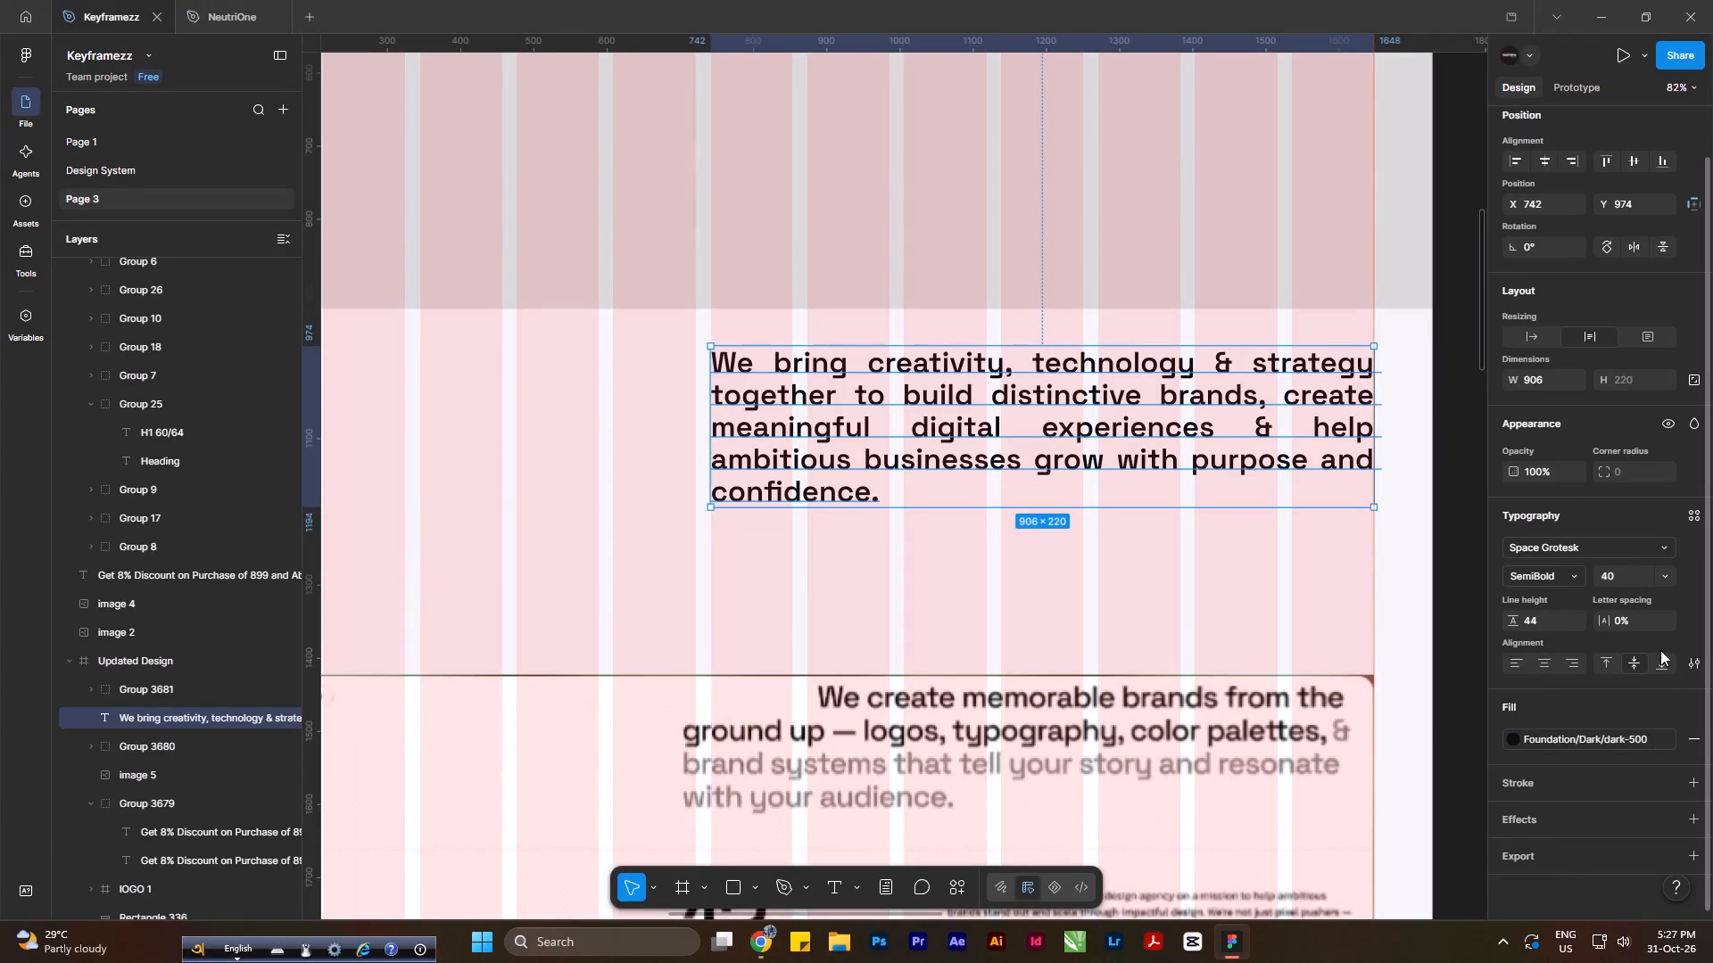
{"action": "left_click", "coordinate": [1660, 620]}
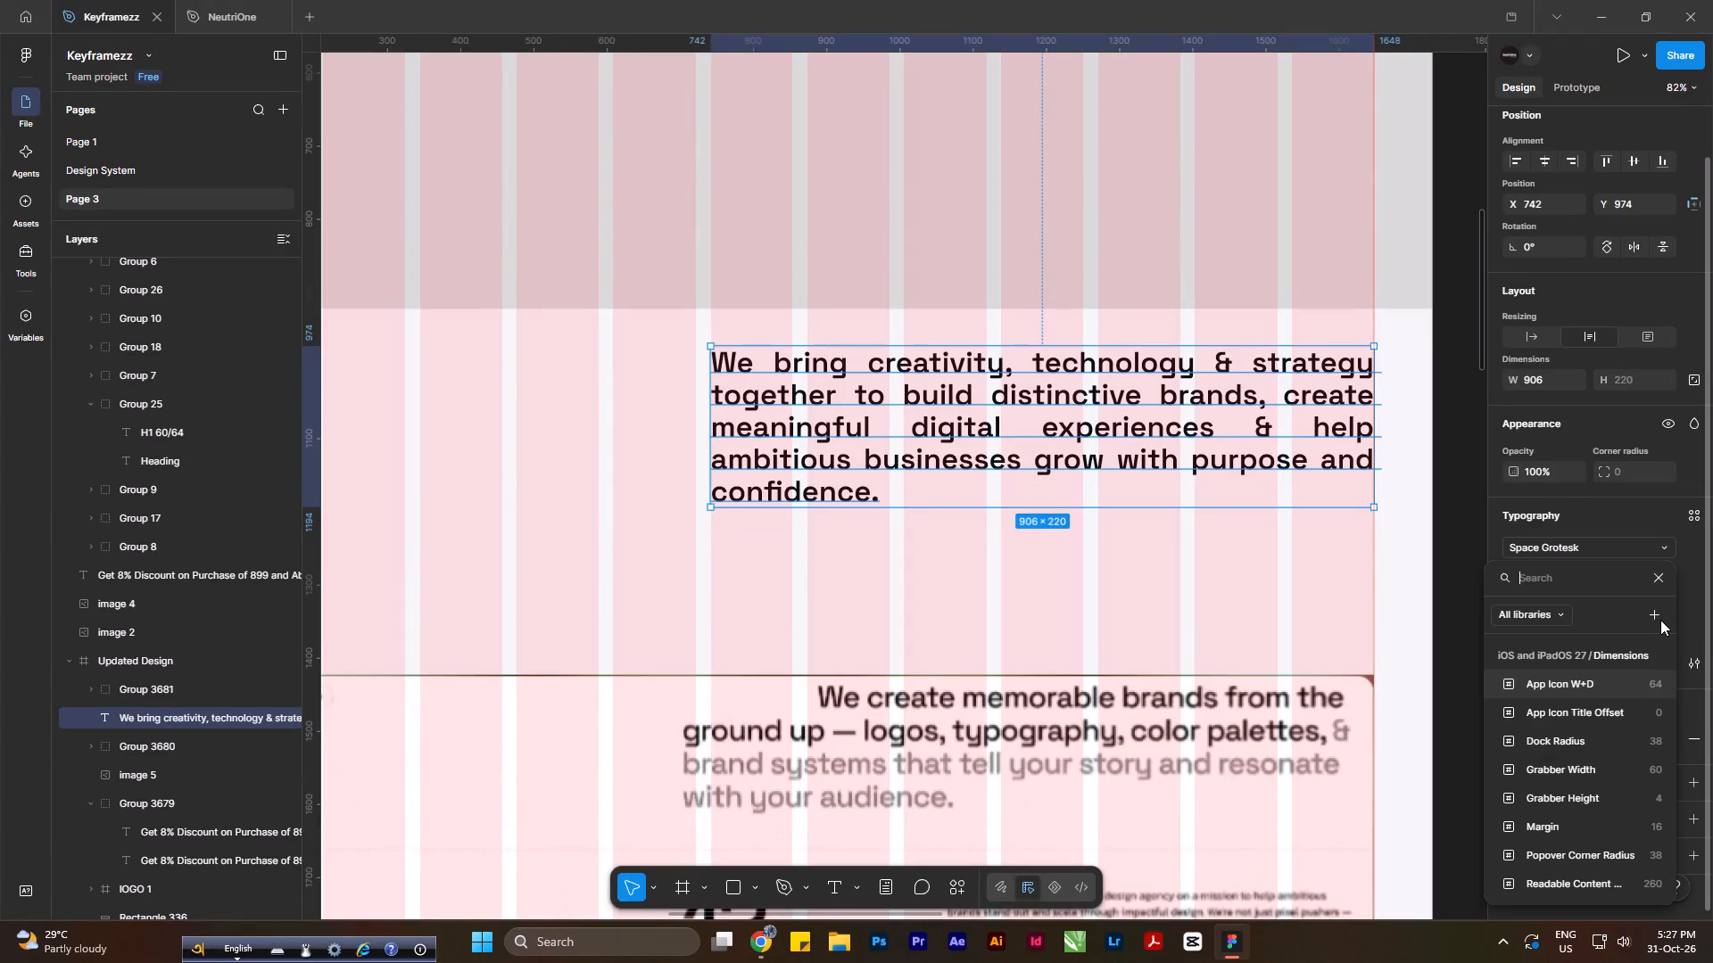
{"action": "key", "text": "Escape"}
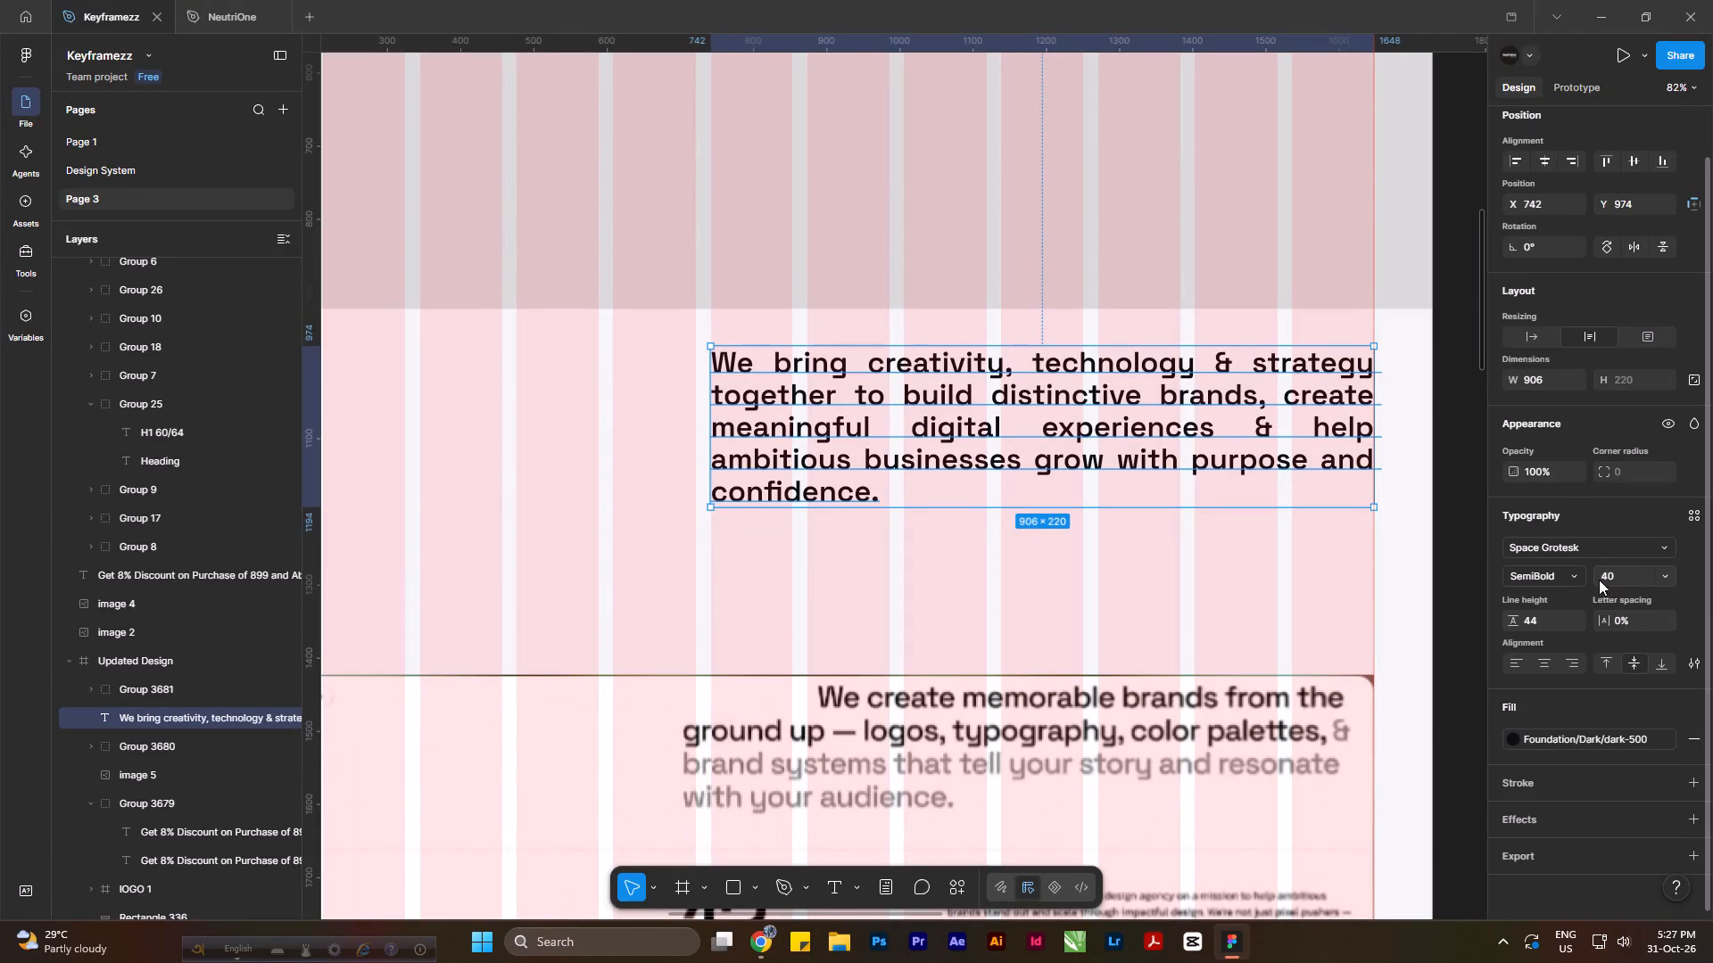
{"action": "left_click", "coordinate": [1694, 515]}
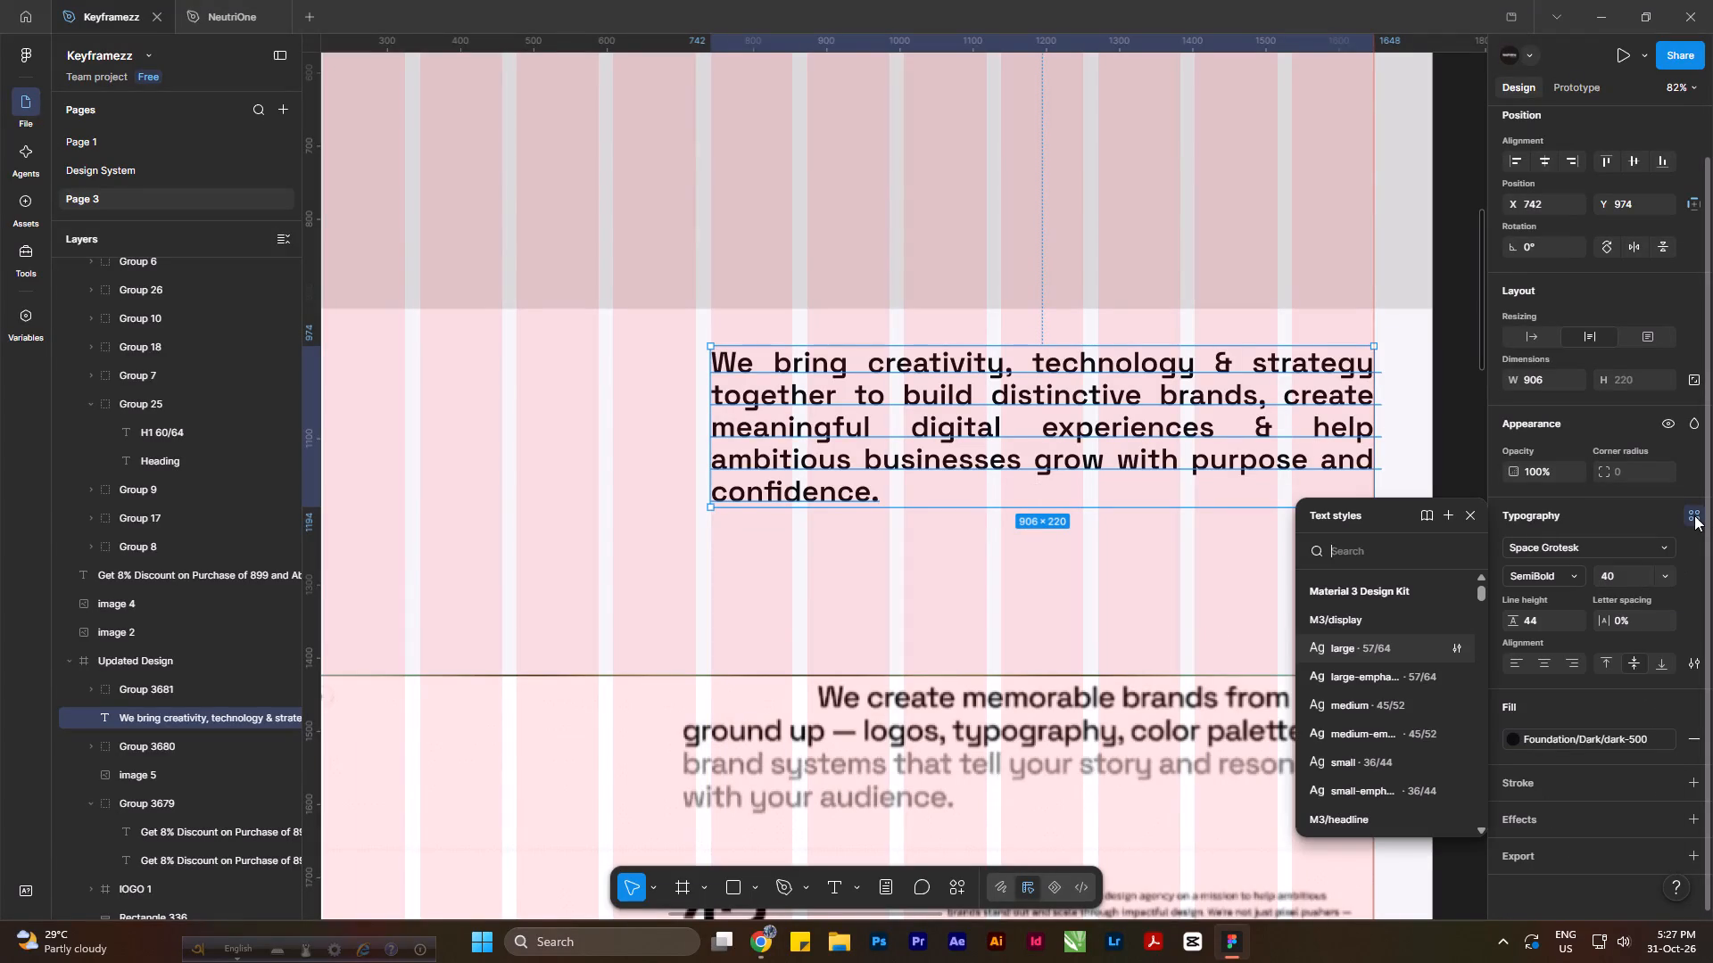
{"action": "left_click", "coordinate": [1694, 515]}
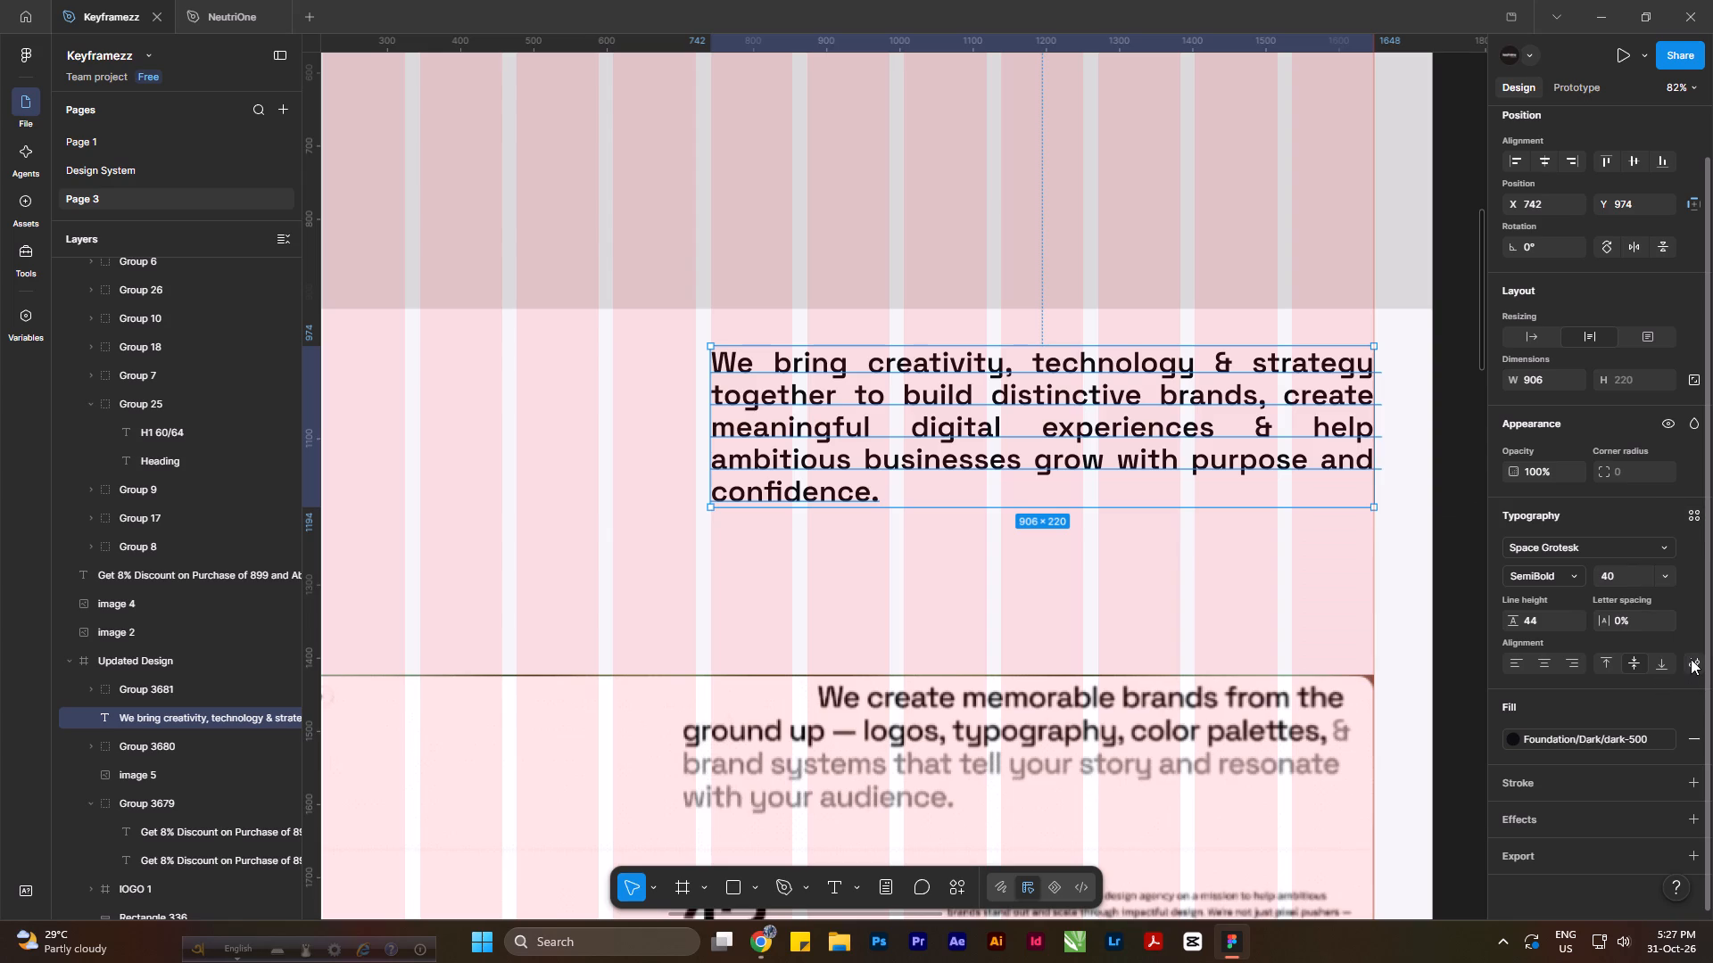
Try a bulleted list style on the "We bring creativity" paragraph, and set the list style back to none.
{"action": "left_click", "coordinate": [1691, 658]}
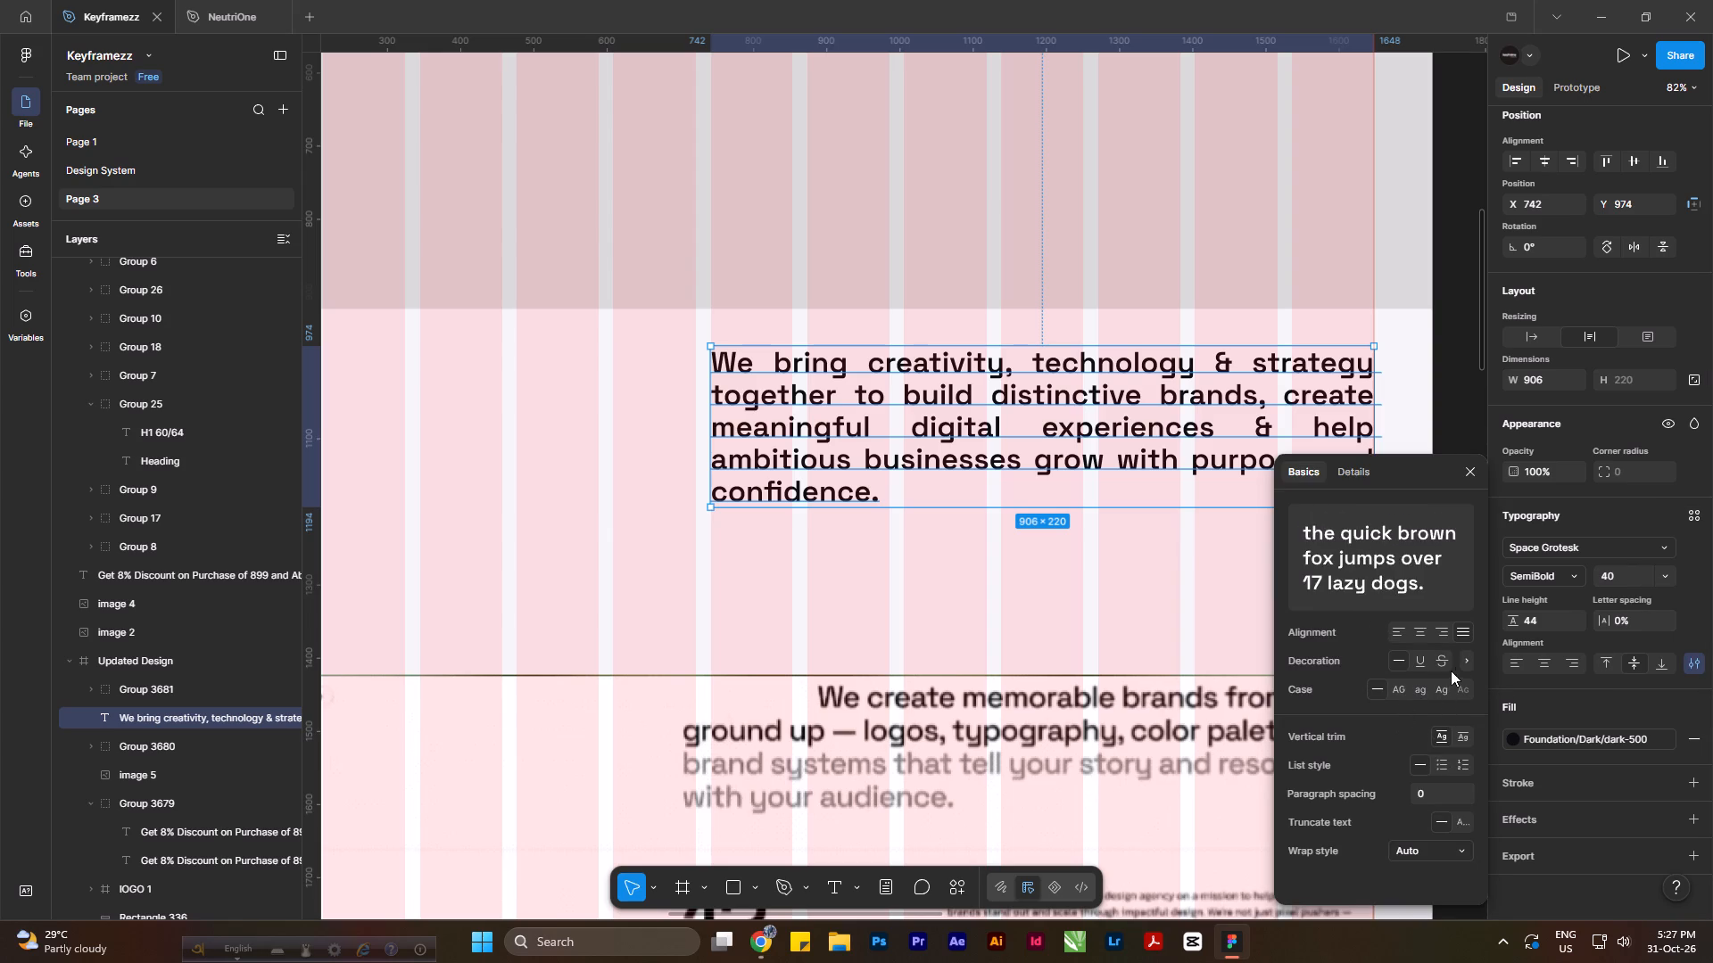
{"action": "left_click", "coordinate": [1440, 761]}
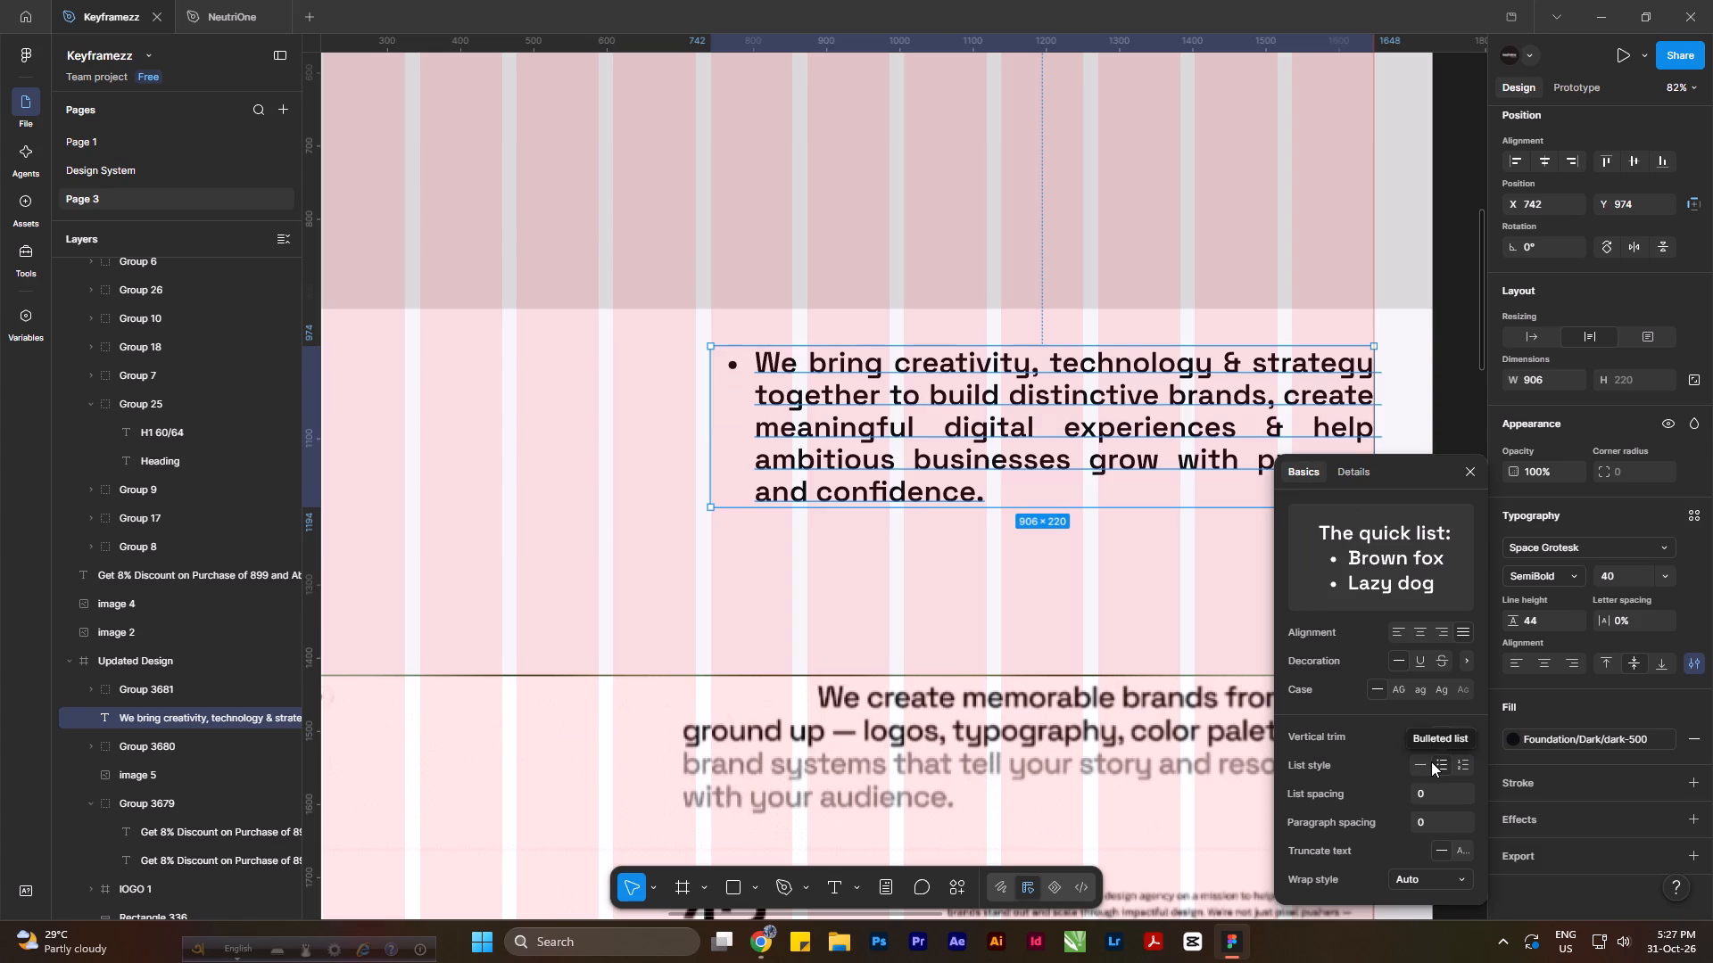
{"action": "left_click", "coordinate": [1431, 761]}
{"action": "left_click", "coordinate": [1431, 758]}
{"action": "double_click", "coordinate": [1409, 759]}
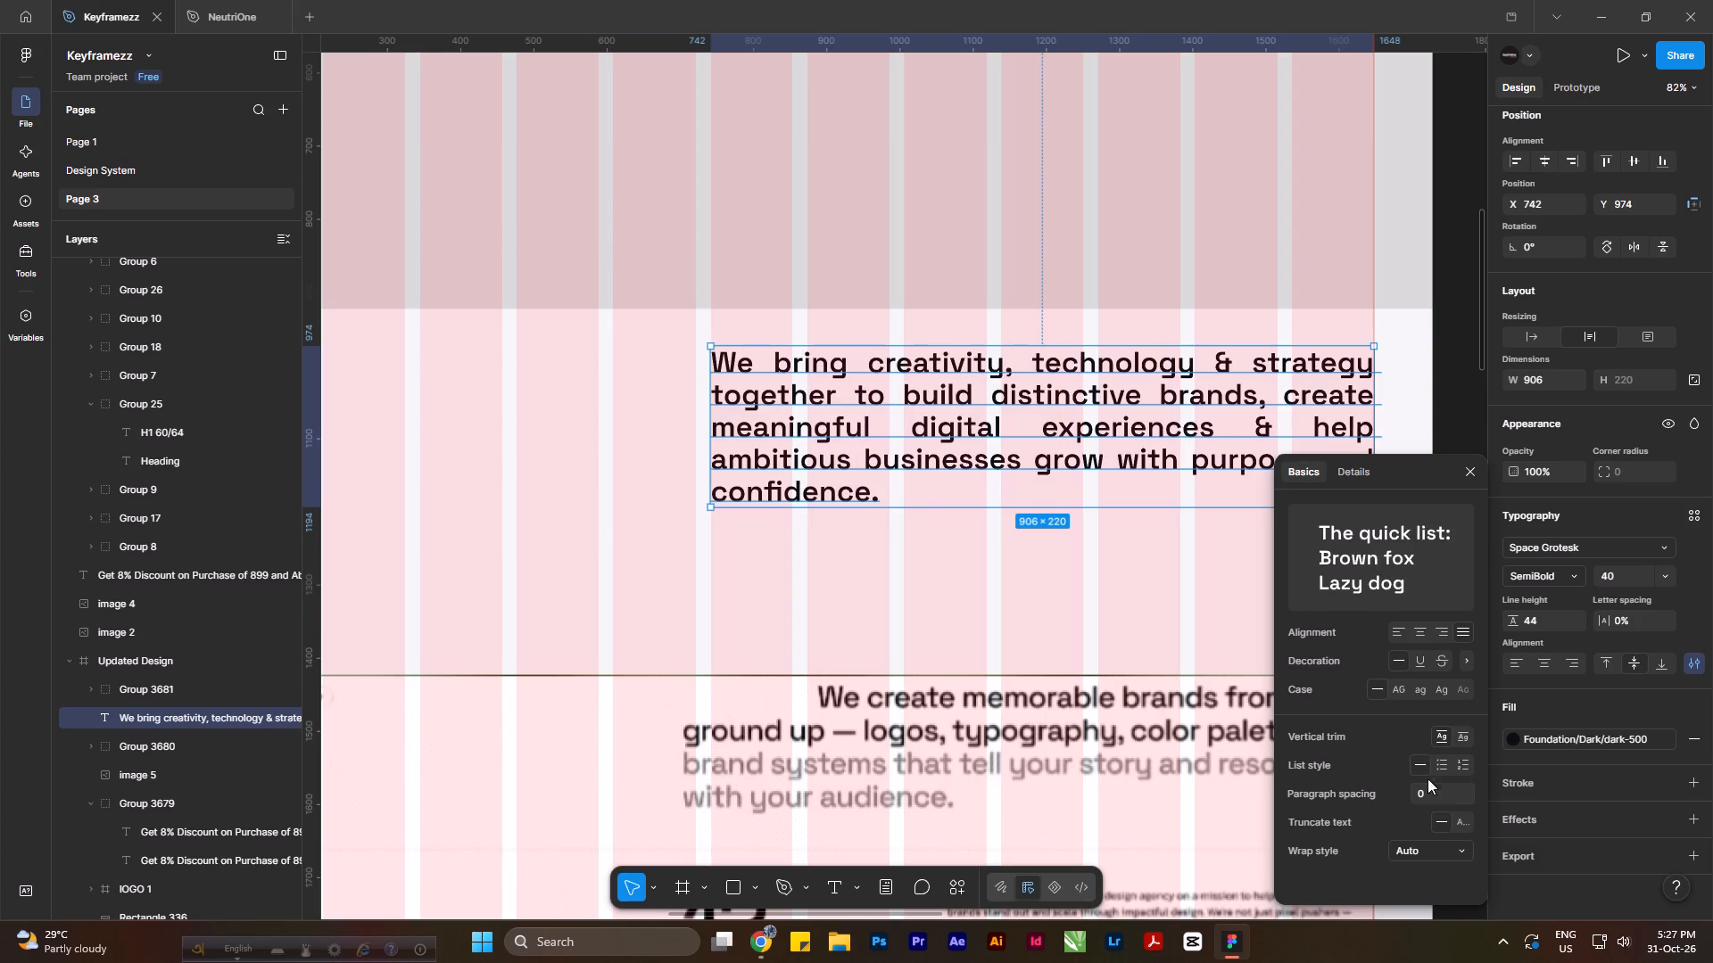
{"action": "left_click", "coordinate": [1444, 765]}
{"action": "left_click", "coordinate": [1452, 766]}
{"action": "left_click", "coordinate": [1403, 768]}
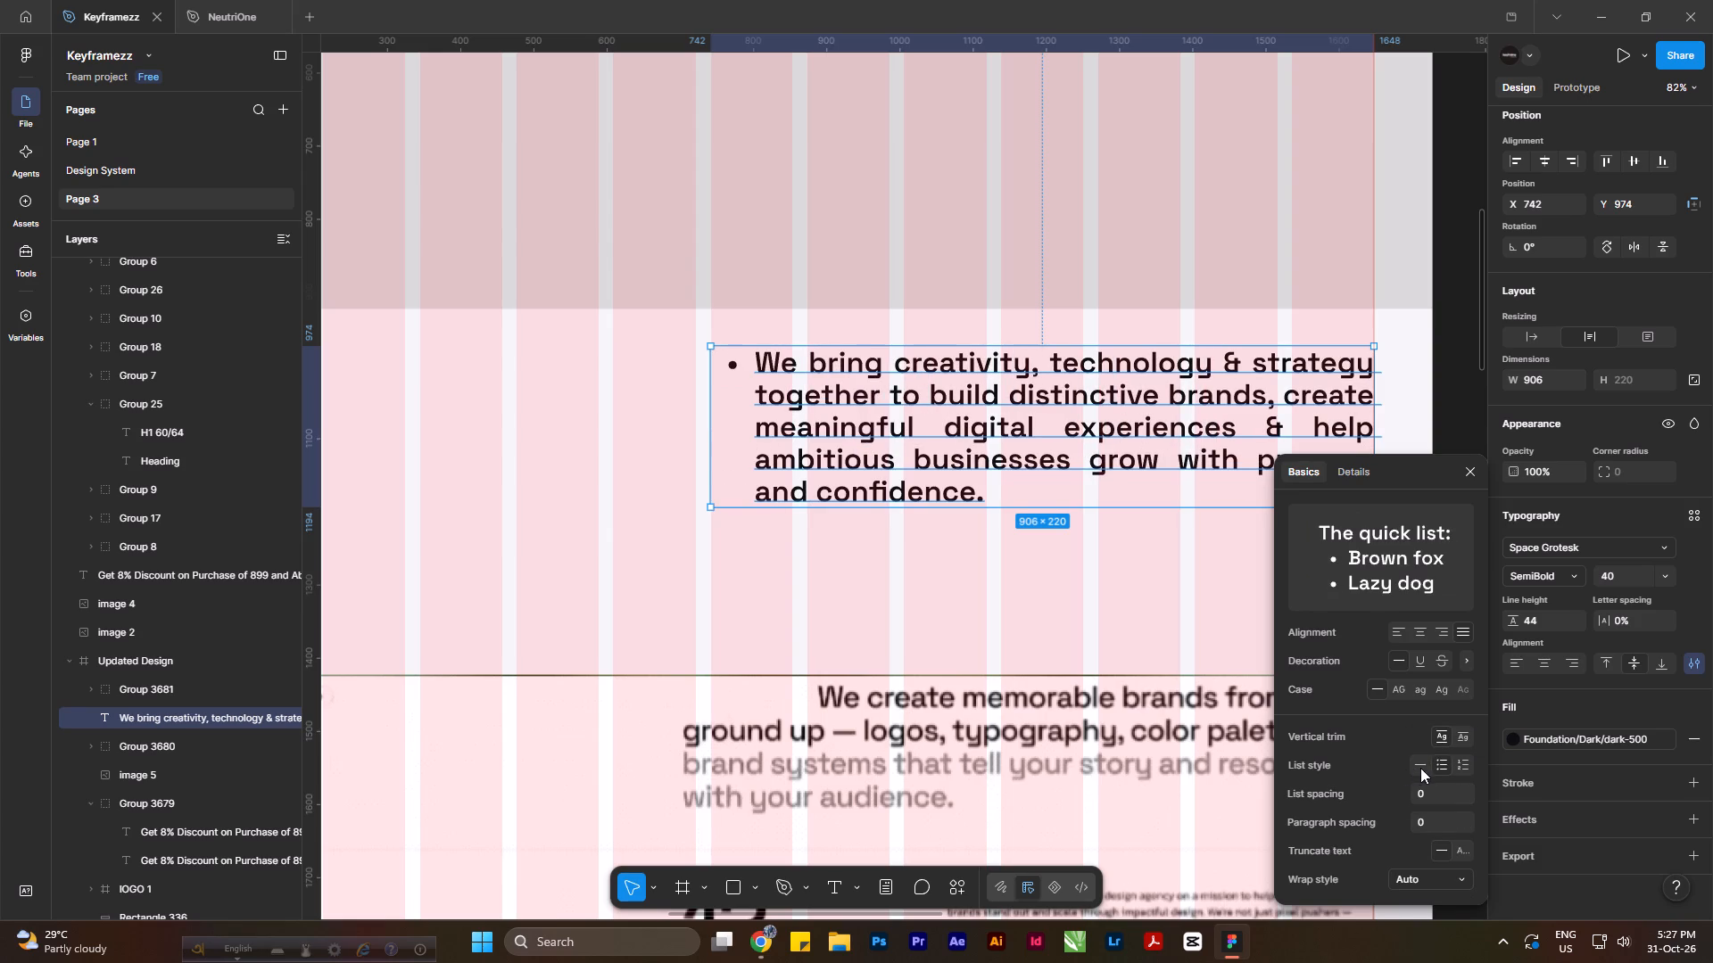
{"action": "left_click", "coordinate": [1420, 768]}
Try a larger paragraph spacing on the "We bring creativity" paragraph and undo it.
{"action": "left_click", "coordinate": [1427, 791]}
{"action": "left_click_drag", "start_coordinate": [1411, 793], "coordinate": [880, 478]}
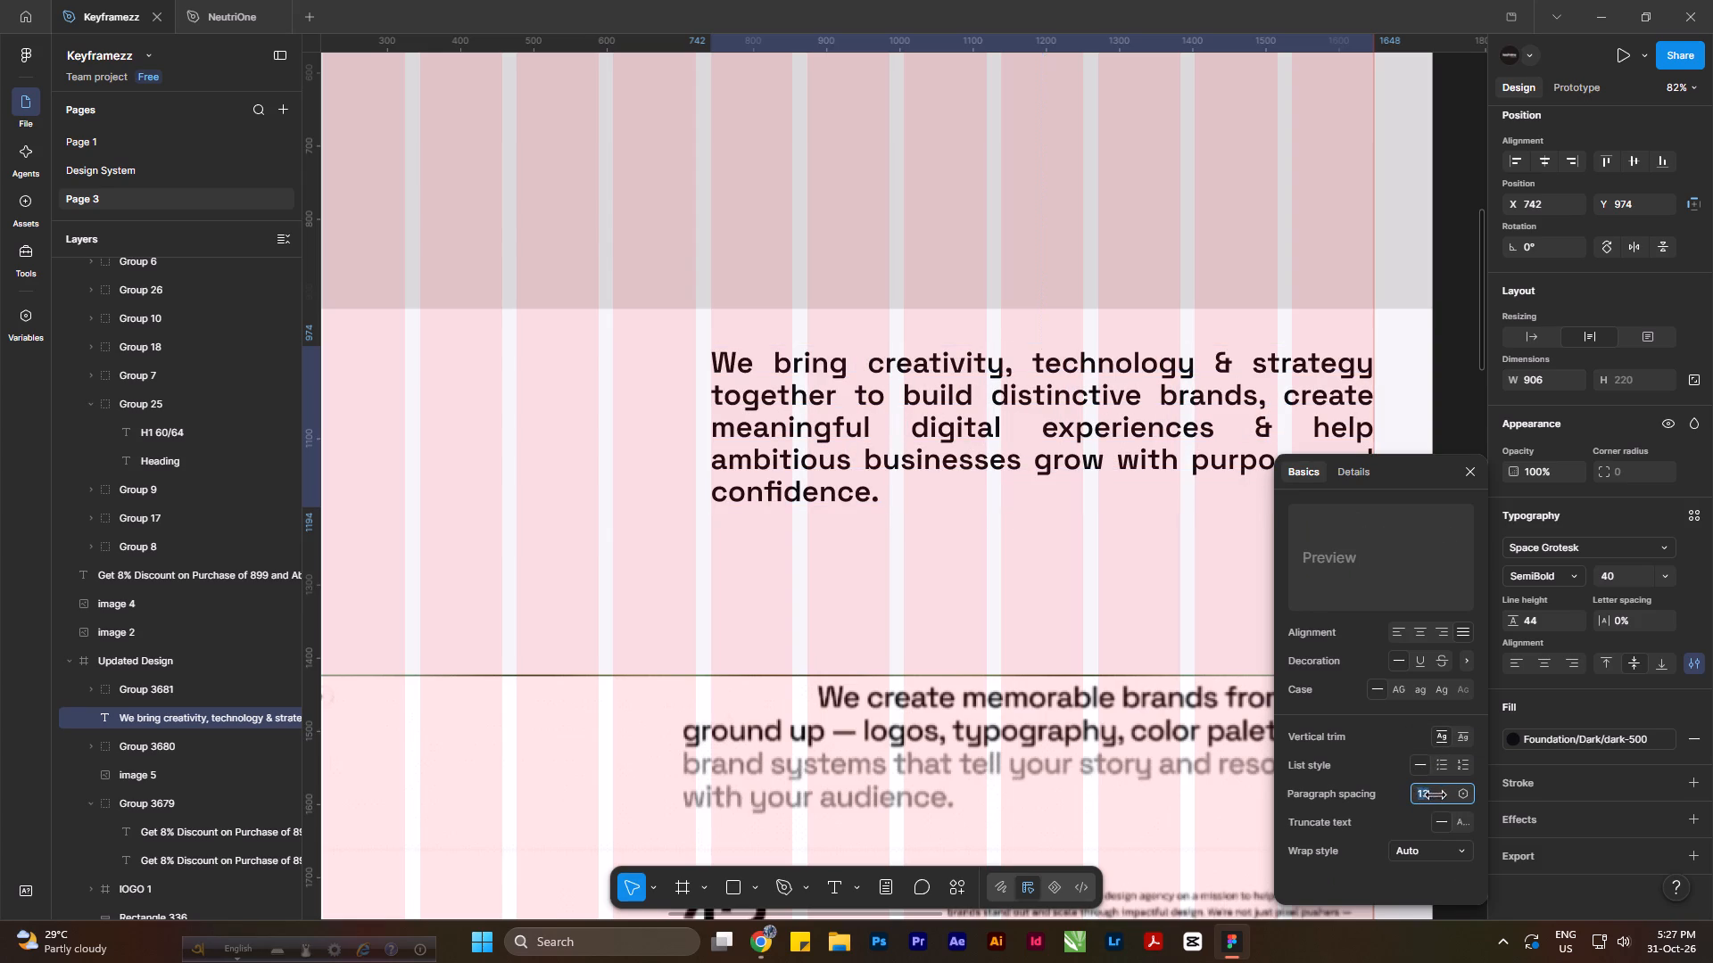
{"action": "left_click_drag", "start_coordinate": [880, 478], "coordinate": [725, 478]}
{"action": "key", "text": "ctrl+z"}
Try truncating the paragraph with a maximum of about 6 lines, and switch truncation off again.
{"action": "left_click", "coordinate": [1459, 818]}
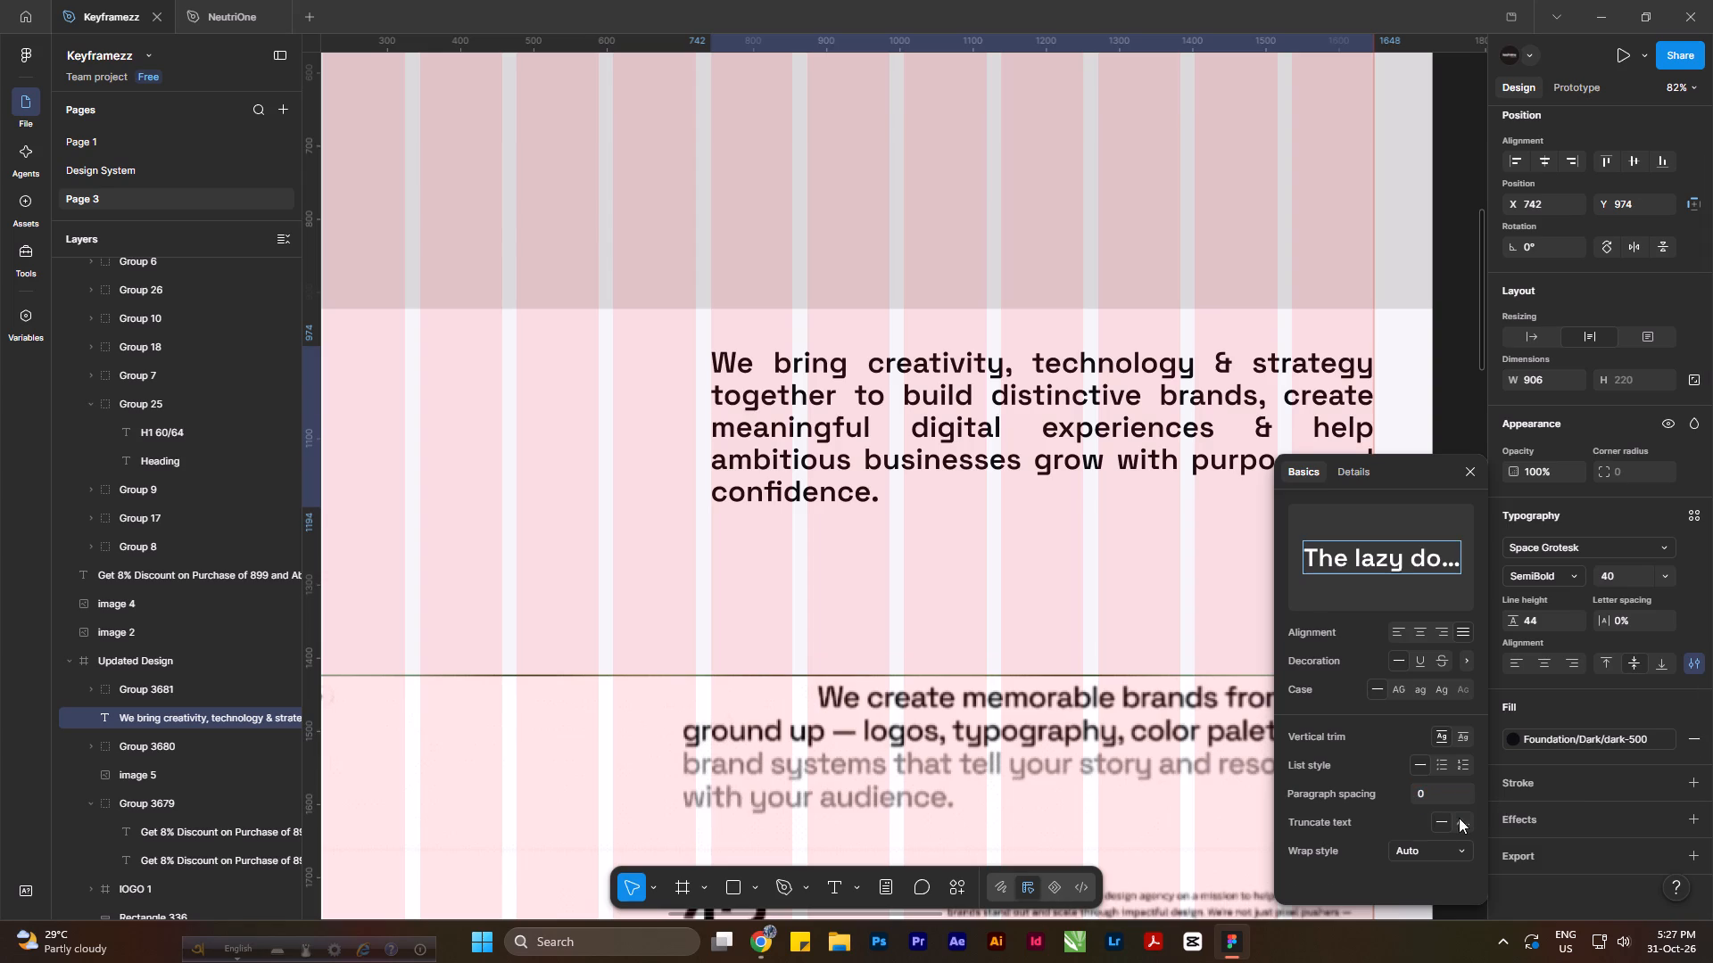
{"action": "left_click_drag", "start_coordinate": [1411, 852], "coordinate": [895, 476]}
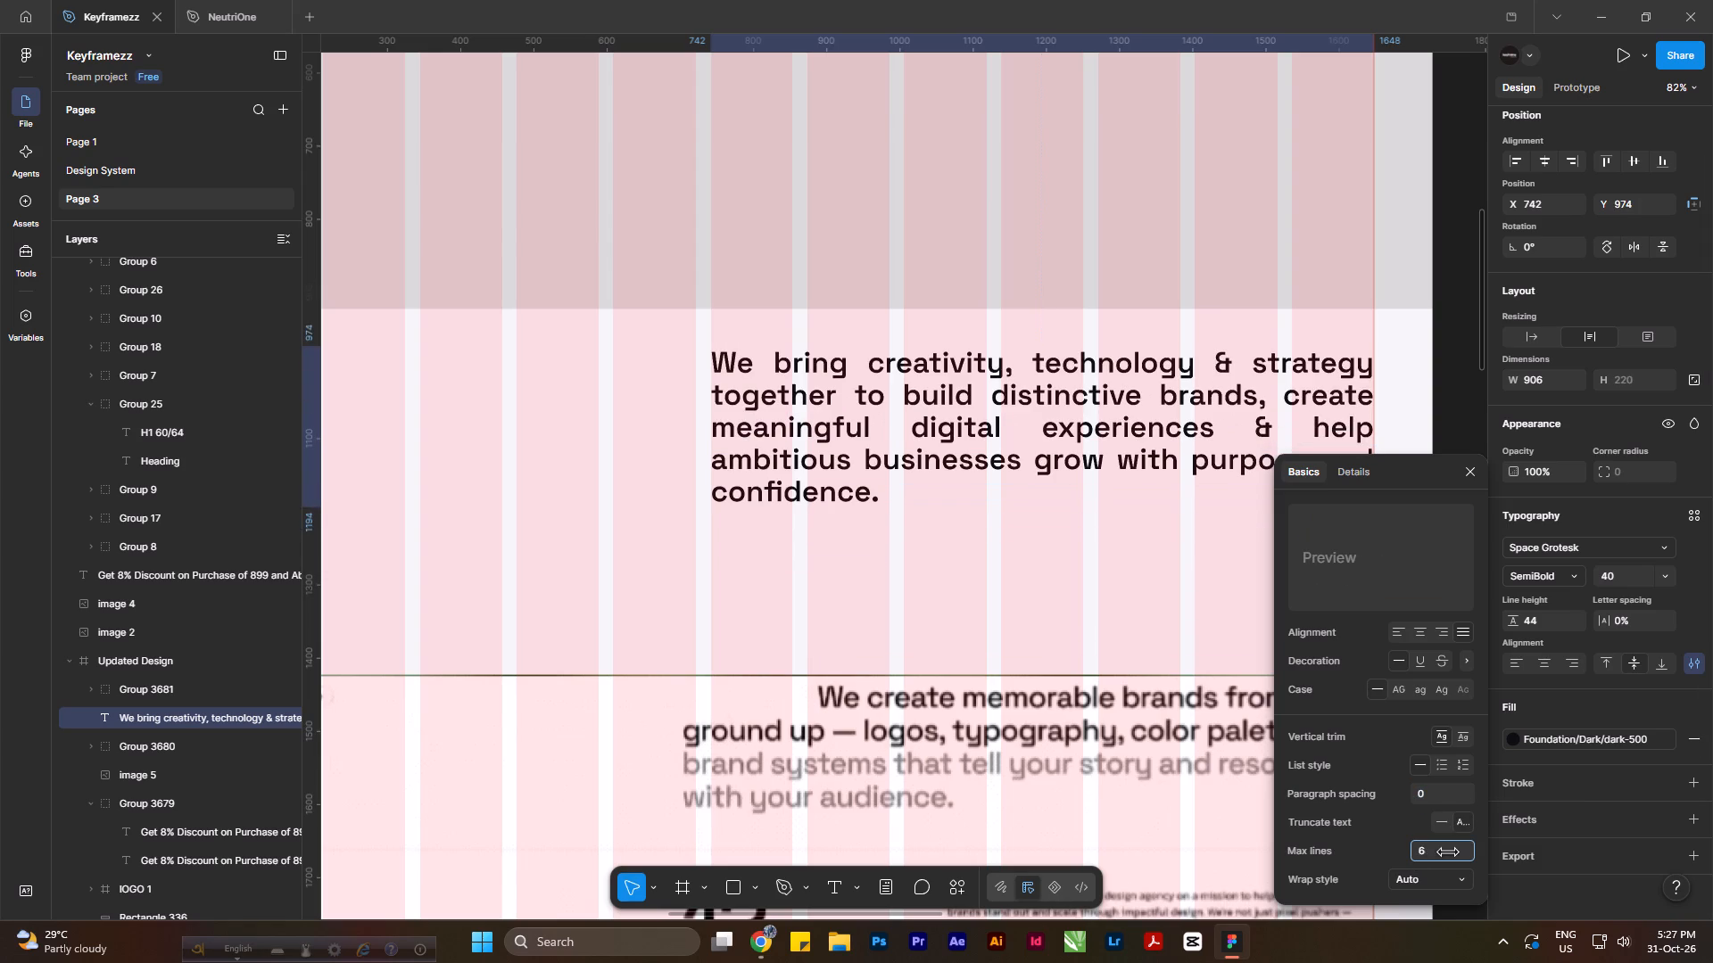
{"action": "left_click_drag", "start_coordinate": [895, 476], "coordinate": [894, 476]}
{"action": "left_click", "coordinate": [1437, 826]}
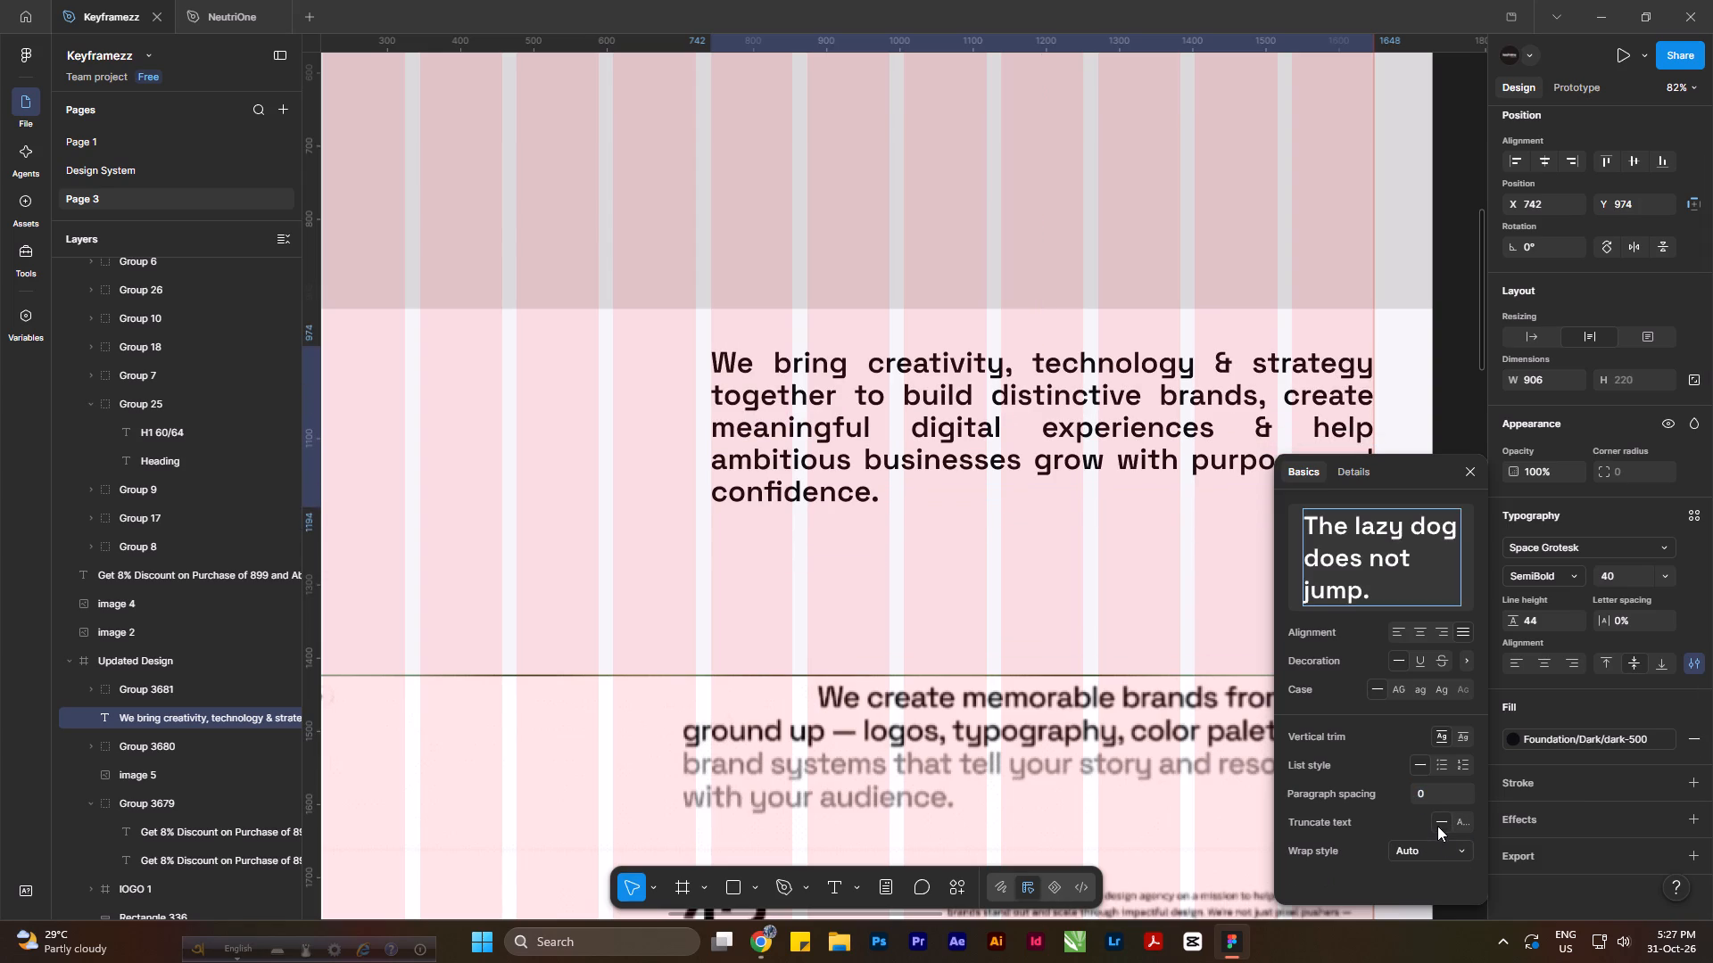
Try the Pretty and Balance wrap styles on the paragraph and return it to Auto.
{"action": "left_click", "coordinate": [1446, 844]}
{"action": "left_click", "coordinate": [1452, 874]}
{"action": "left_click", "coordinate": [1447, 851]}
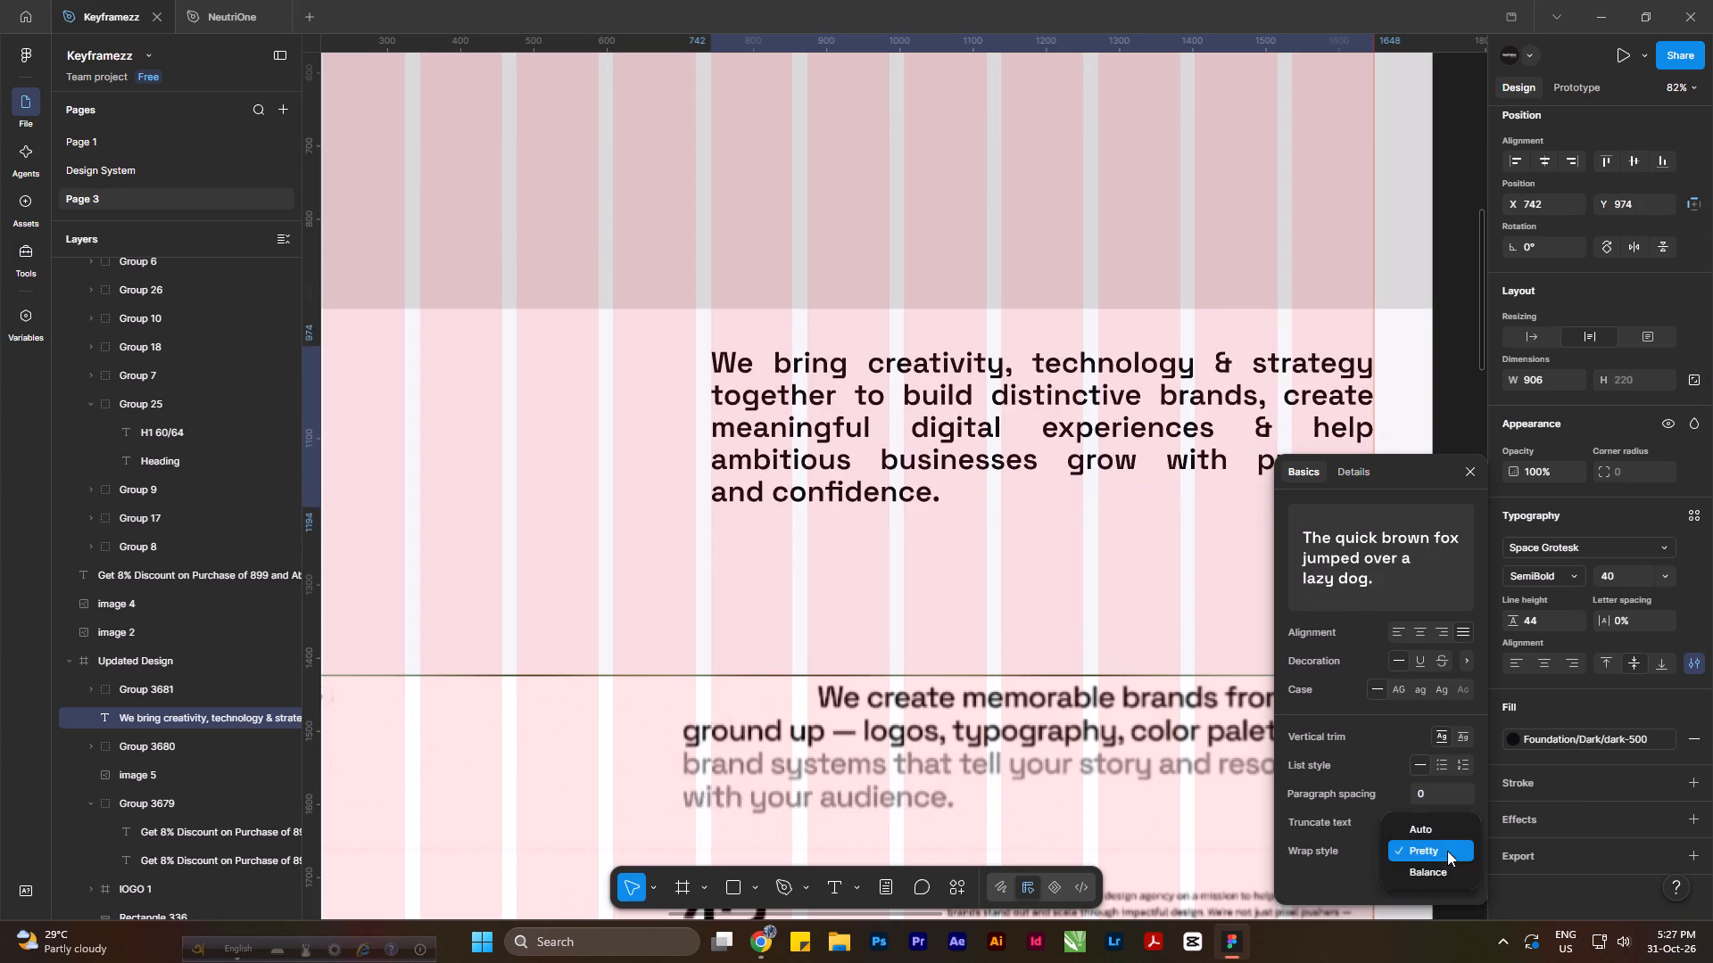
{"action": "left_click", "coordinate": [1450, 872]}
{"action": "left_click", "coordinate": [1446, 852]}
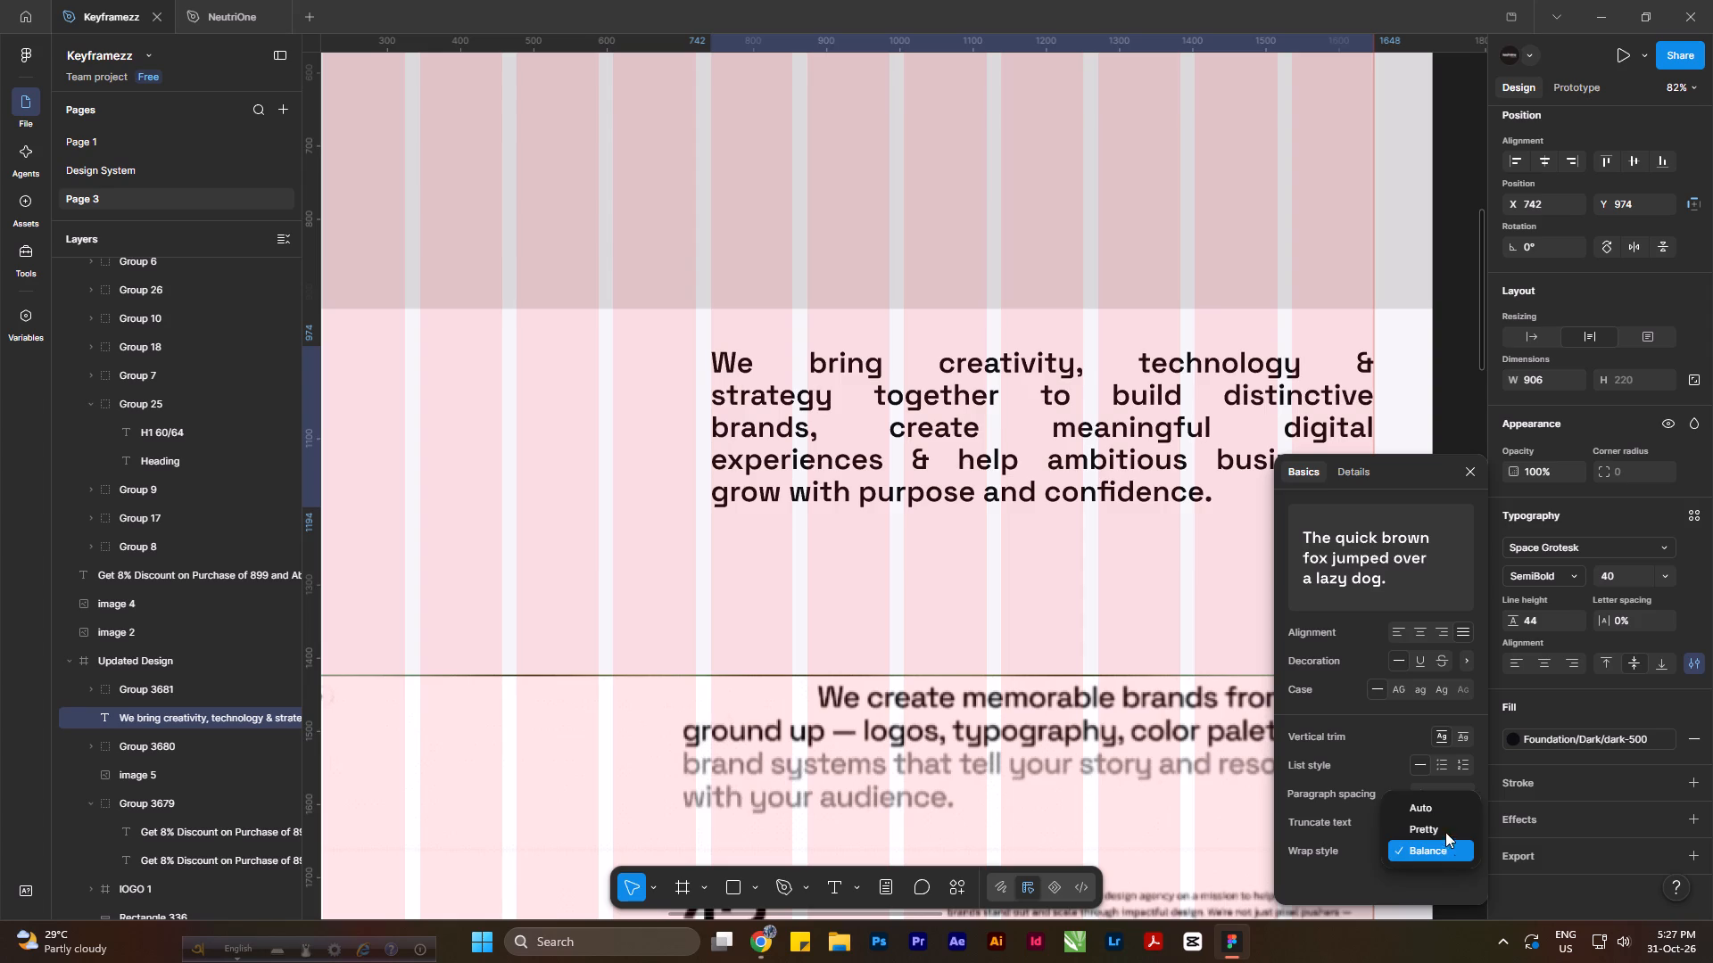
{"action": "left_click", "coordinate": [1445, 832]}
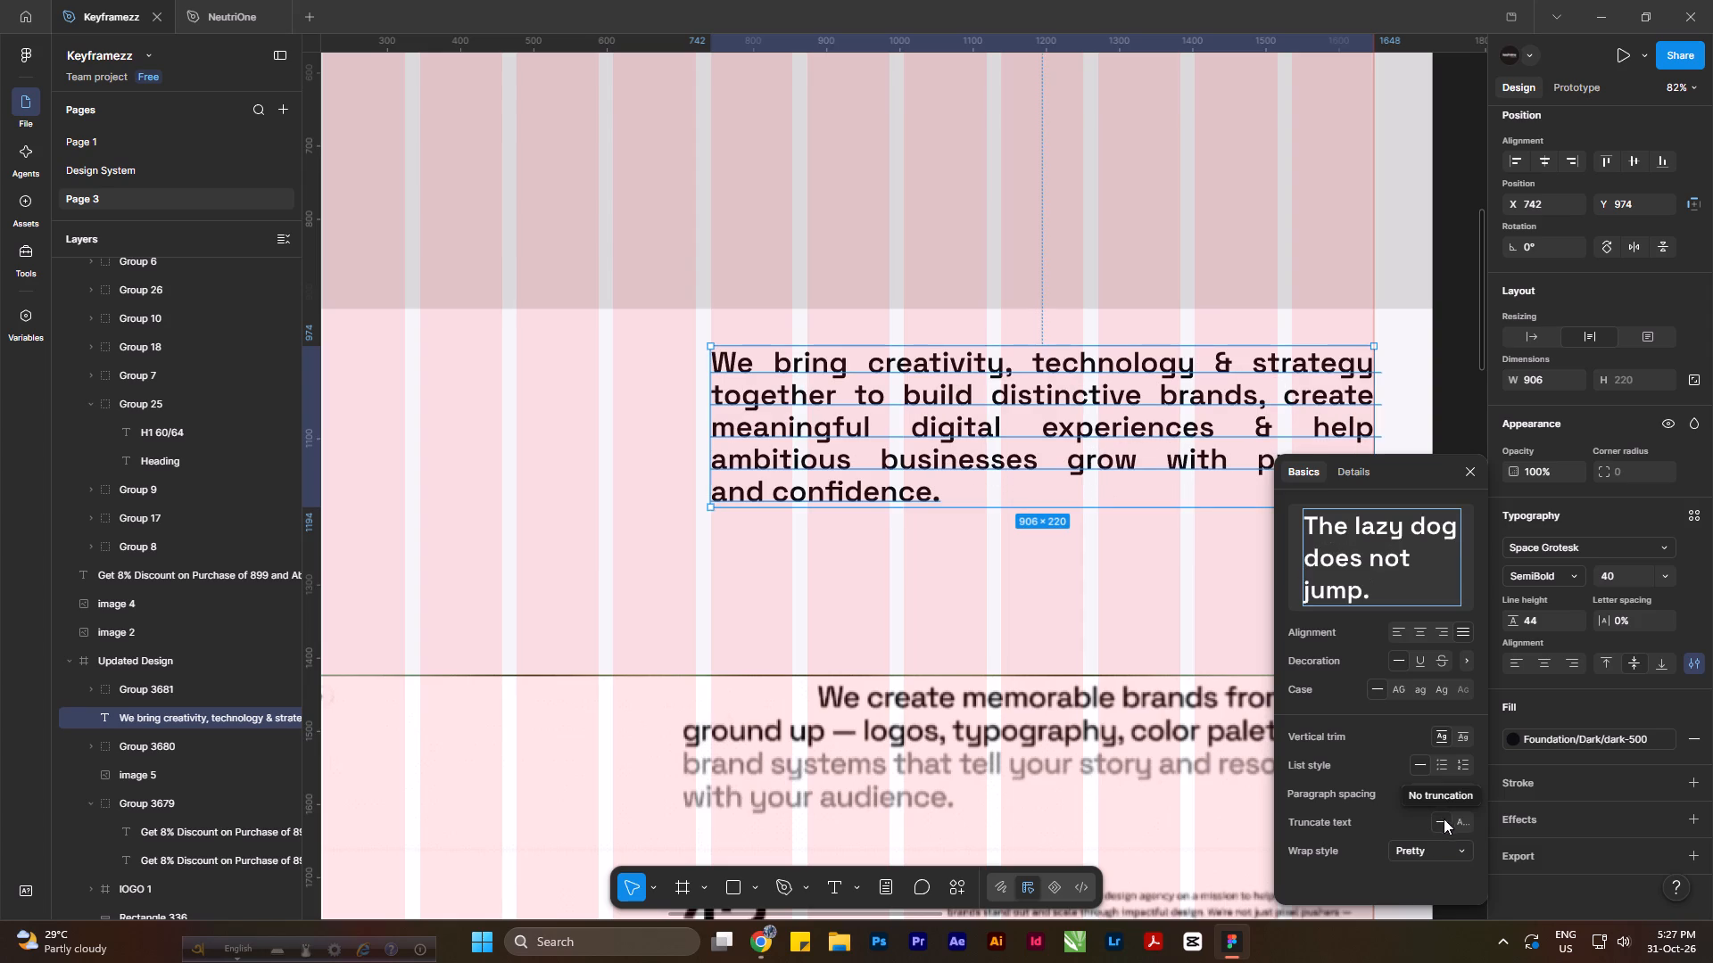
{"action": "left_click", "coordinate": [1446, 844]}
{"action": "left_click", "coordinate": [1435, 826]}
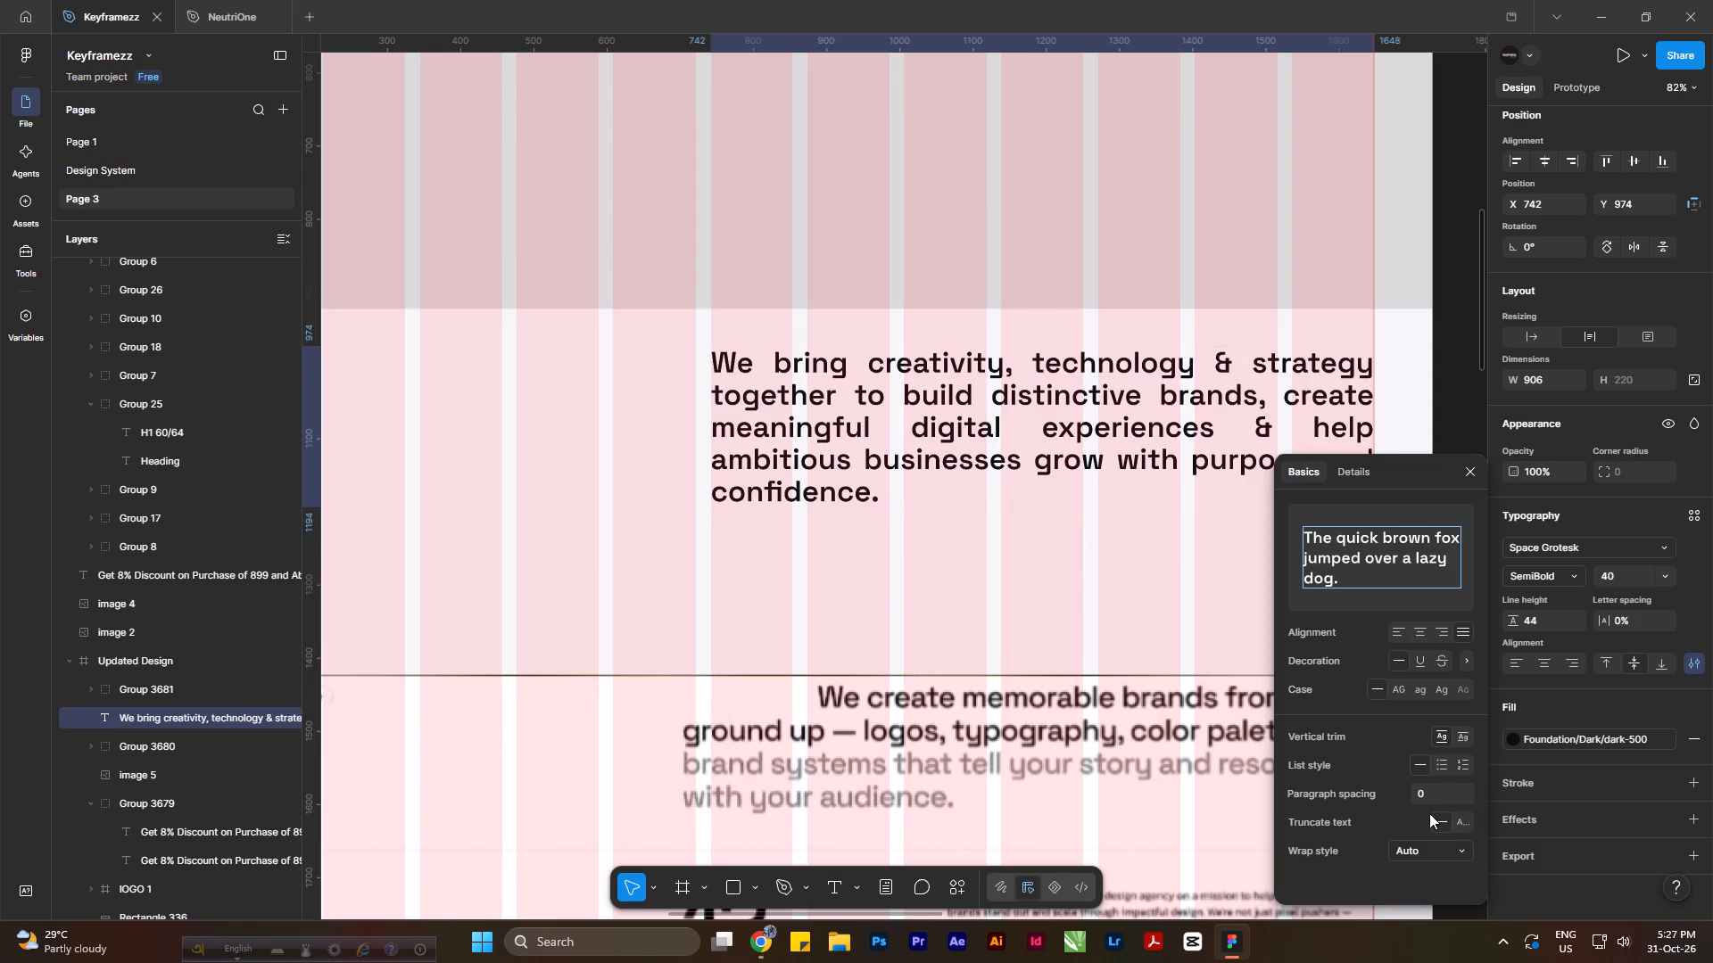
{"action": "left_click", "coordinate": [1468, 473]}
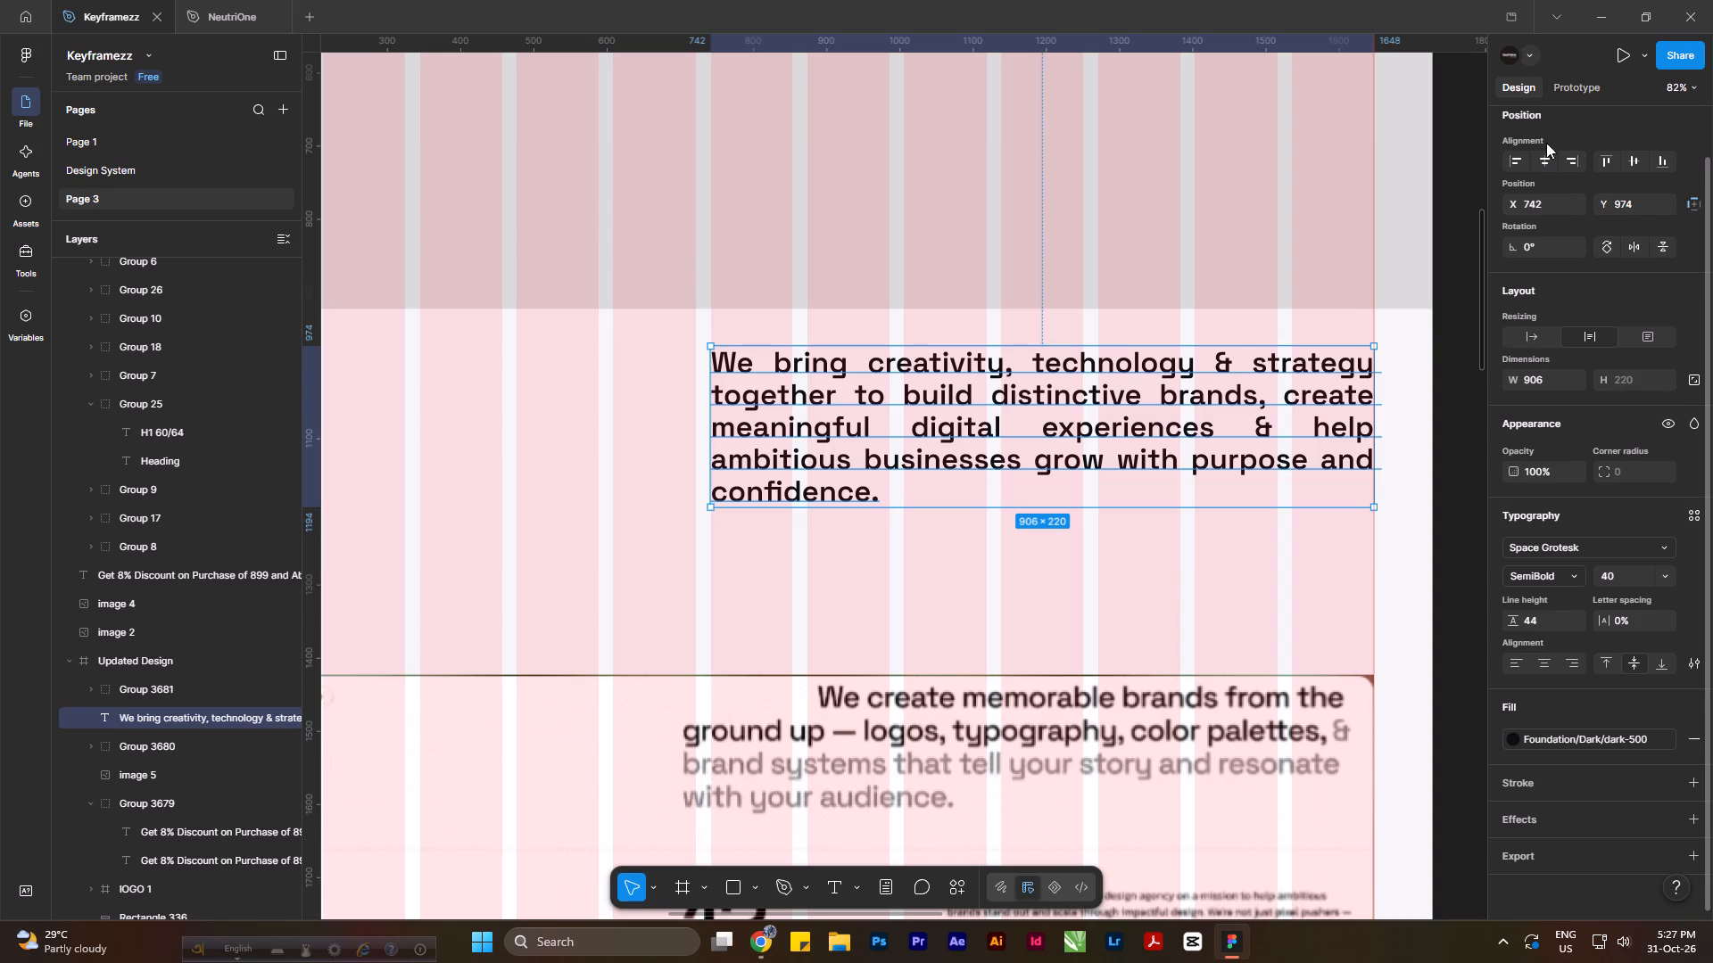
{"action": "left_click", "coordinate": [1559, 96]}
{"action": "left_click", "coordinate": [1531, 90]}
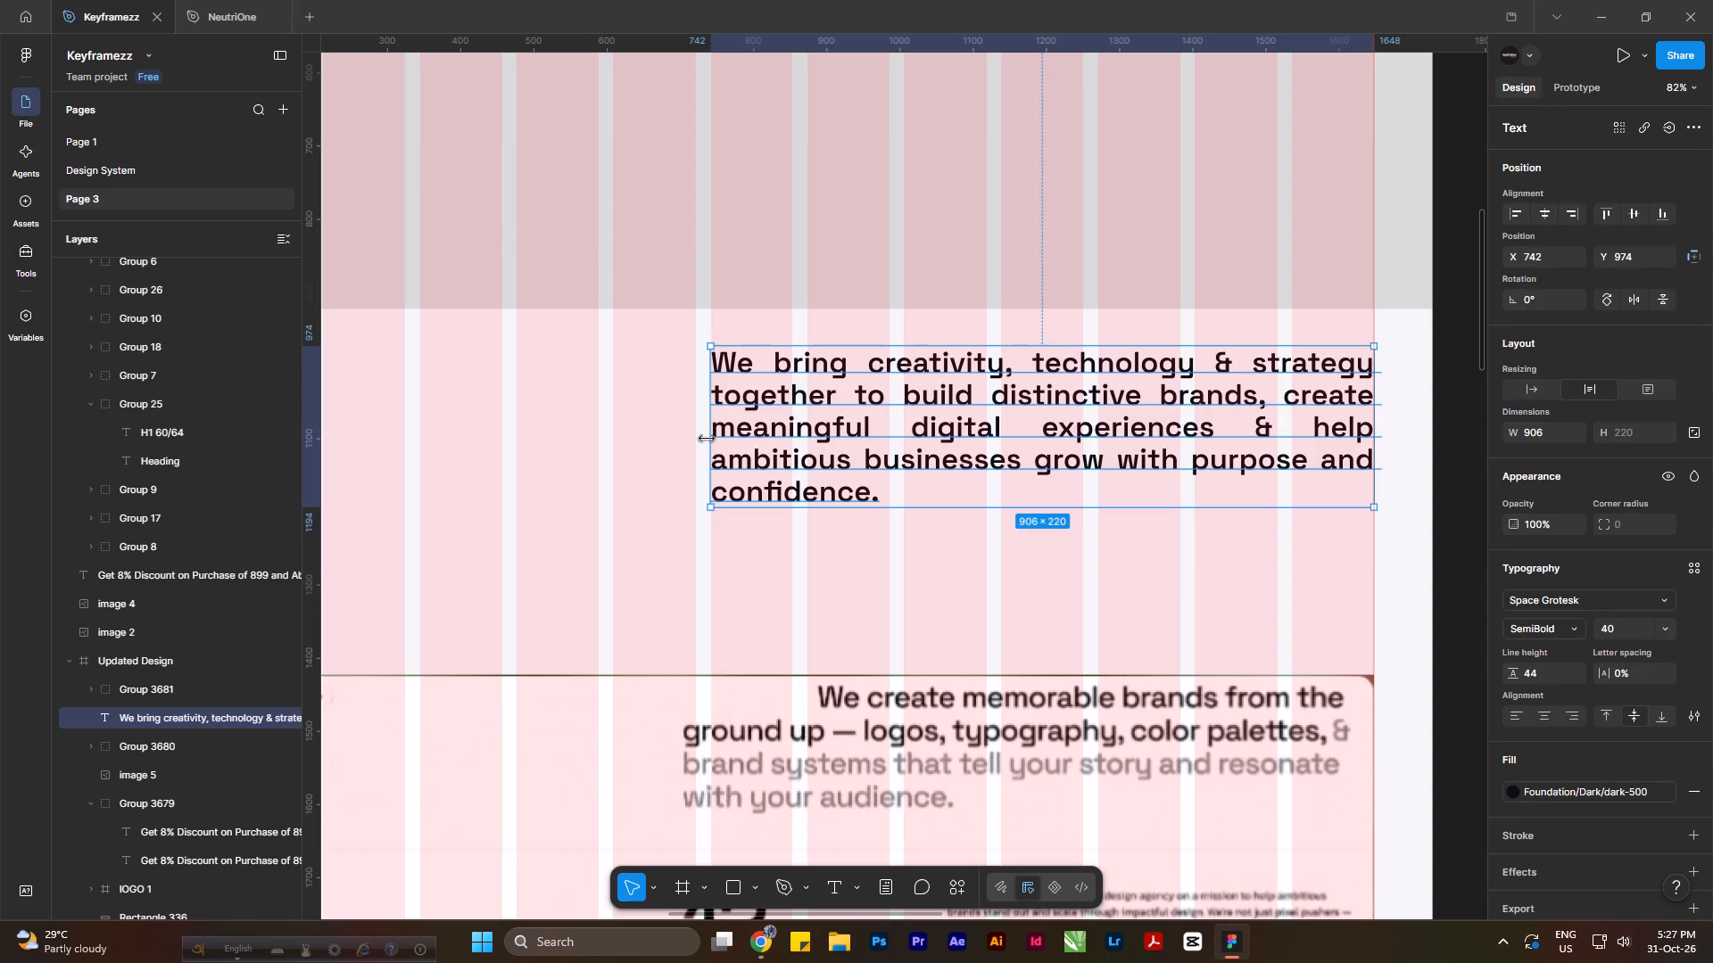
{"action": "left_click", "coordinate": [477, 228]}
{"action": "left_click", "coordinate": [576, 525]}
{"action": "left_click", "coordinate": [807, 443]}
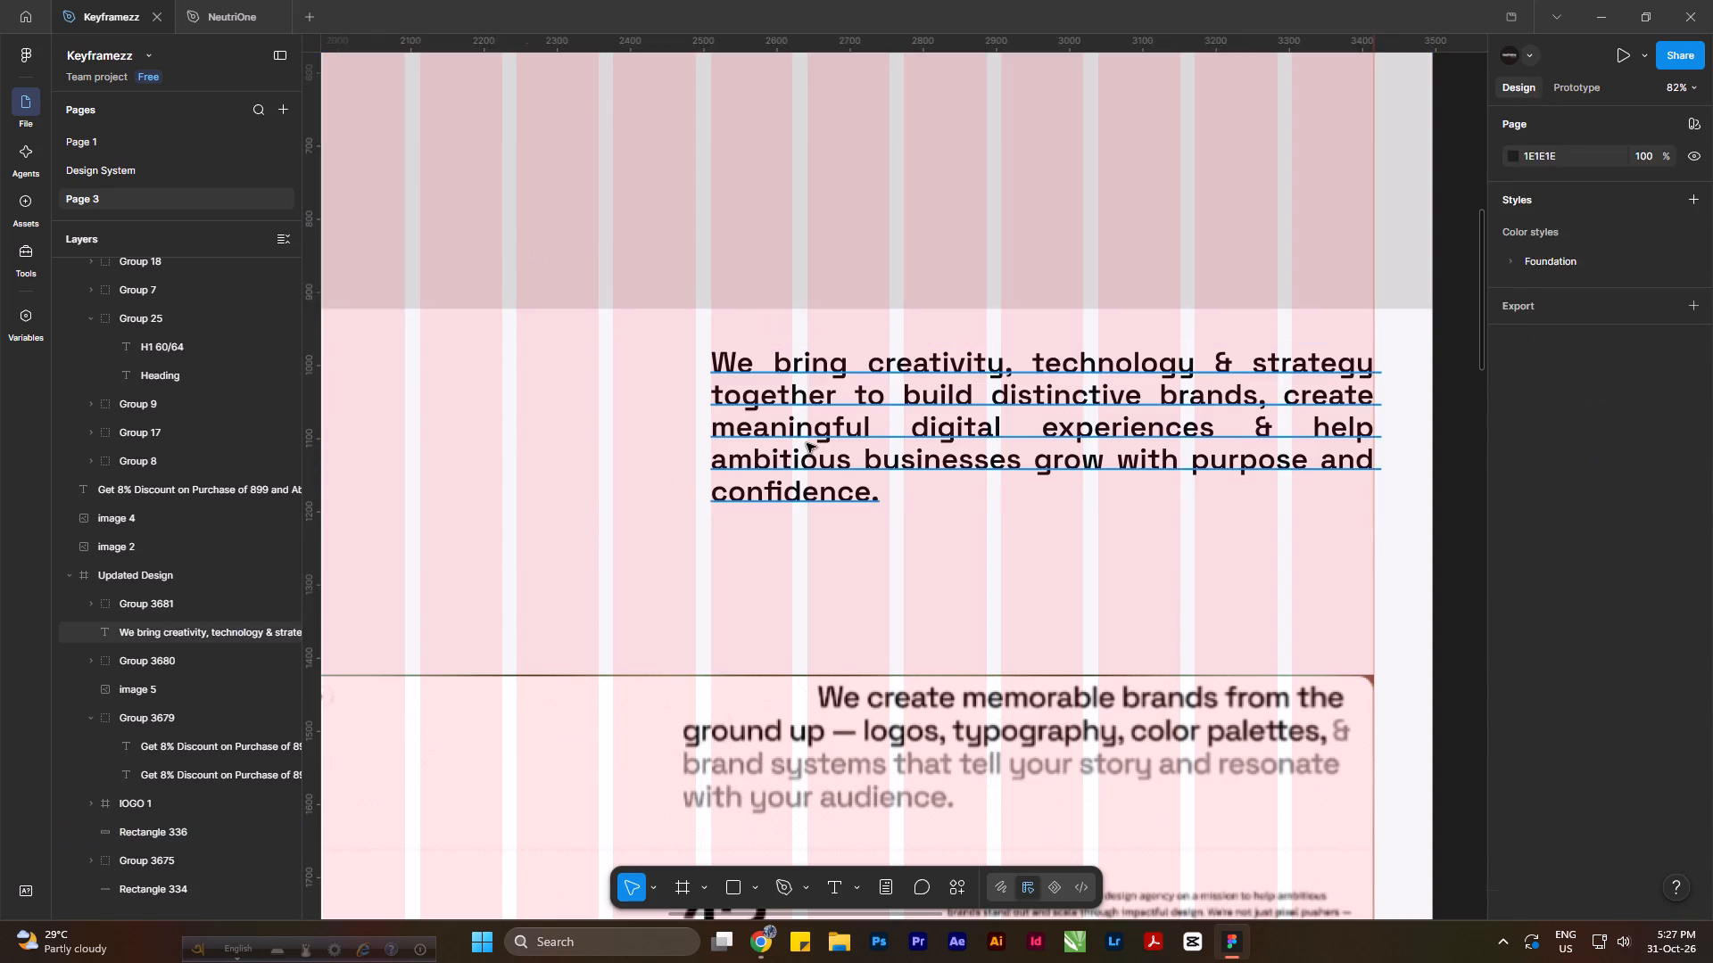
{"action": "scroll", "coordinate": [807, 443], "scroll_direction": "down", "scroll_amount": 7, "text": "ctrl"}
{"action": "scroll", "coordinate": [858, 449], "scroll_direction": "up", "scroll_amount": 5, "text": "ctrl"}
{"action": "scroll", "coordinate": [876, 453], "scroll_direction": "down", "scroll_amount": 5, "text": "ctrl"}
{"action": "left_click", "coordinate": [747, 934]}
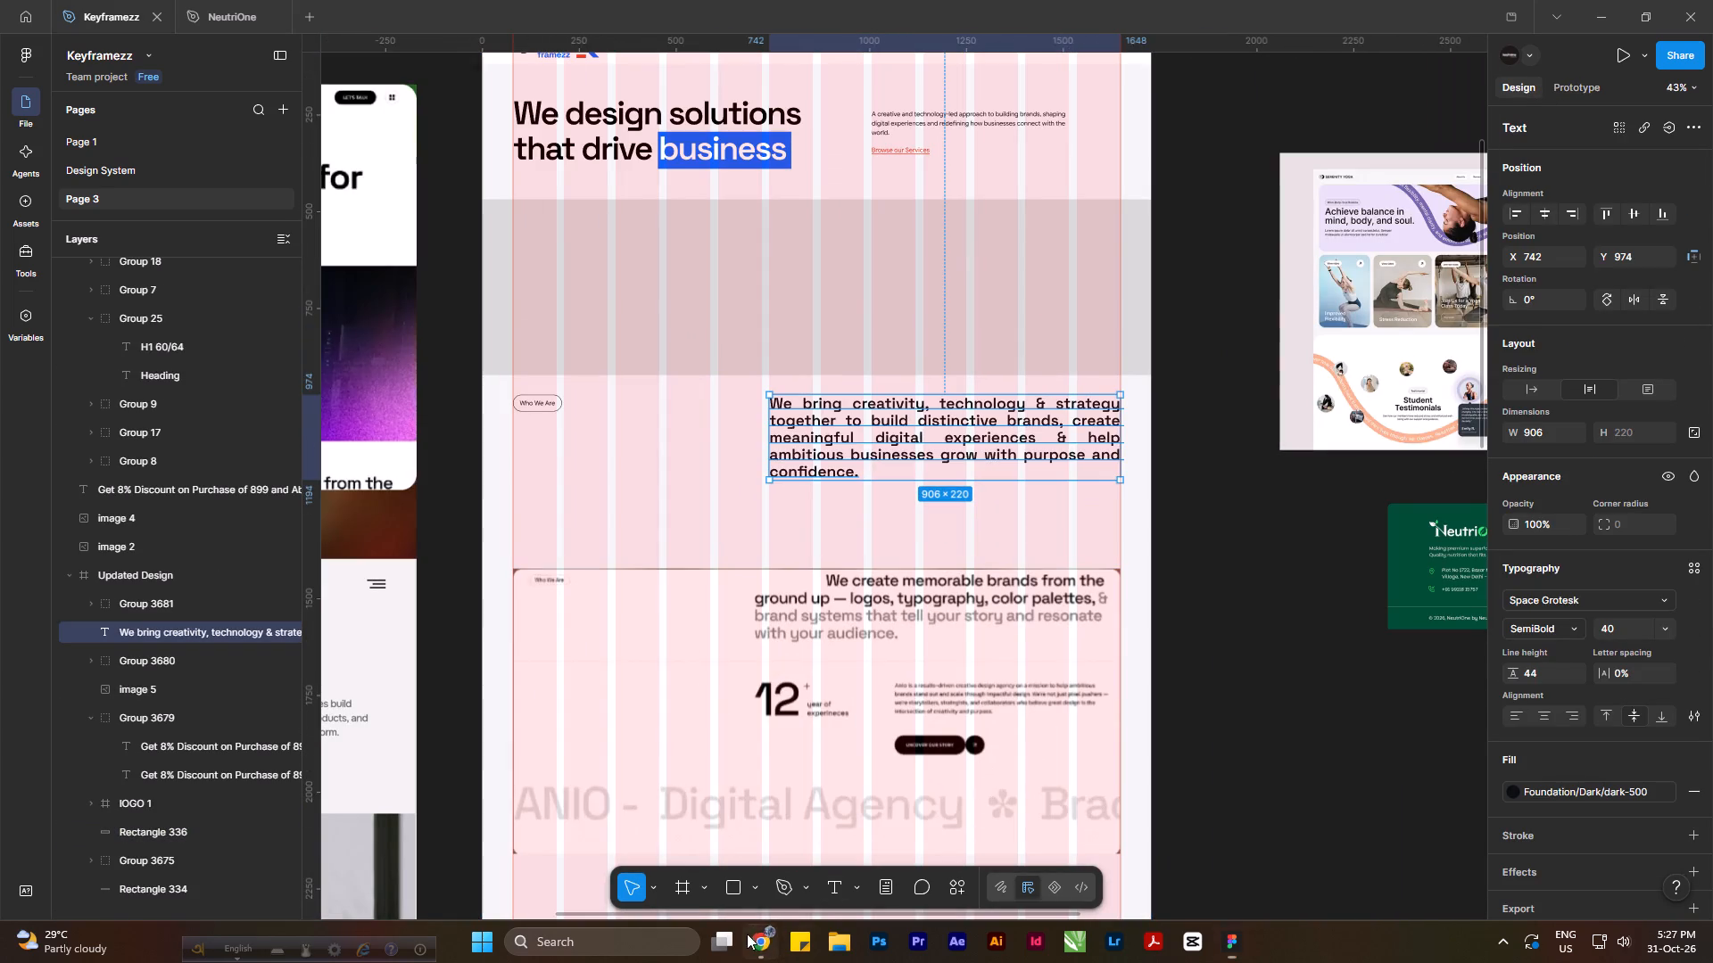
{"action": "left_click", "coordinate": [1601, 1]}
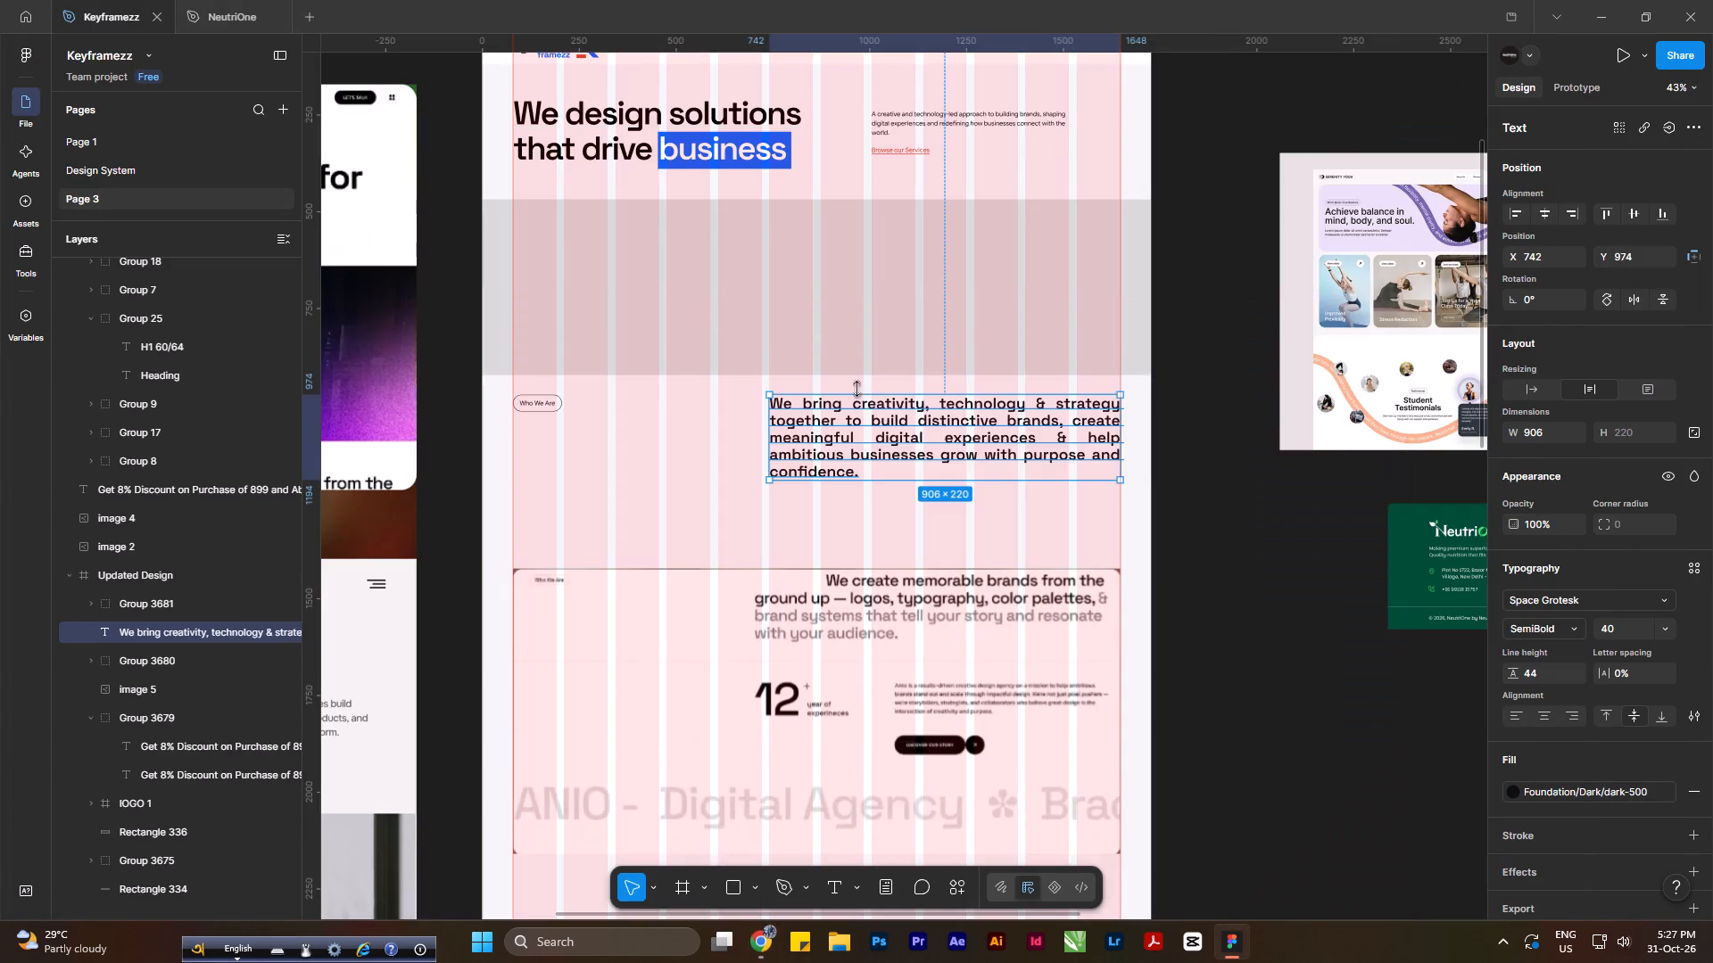
Extend the left edge of the "We bring creativity" paragraph to a grid column at X 609, making it about 1039 wide.
{"action": "scroll", "coordinate": [772, 412], "scroll_direction": "up", "scroll_amount": 4, "text": "ctrl"}
{"action": "left_click_drag", "start_coordinate": [774, 431], "coordinate": [703, 431]}
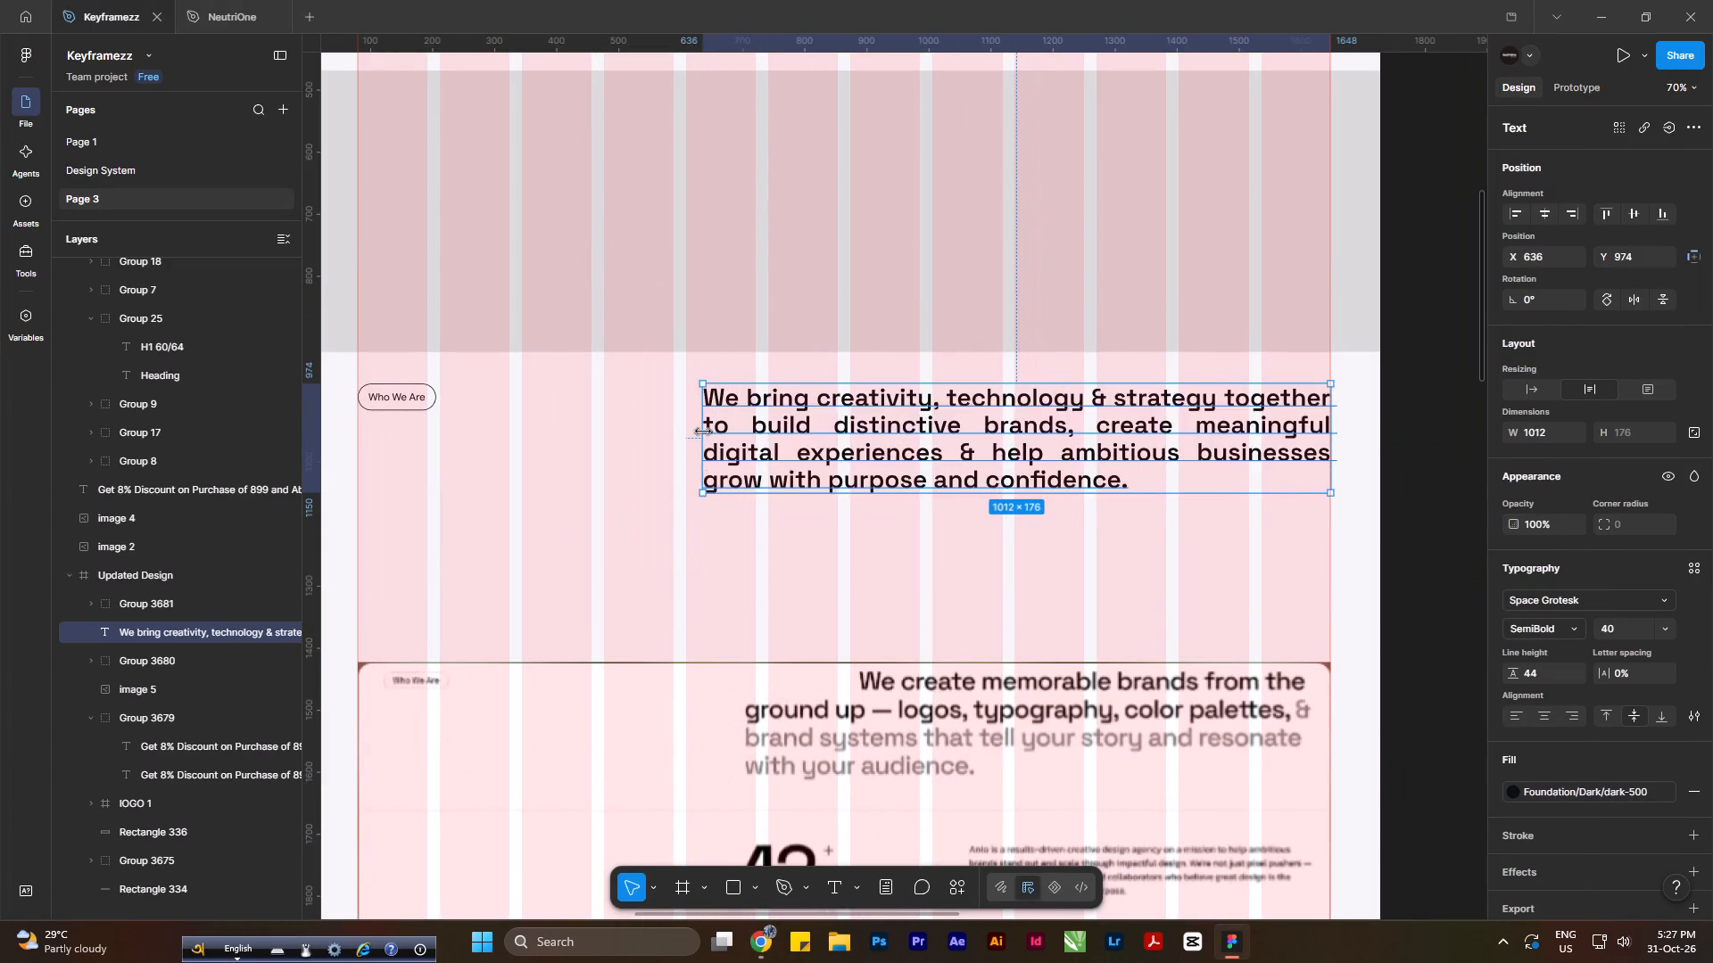
{"action": "left_click_drag", "start_coordinate": [703, 431], "coordinate": [689, 428]}
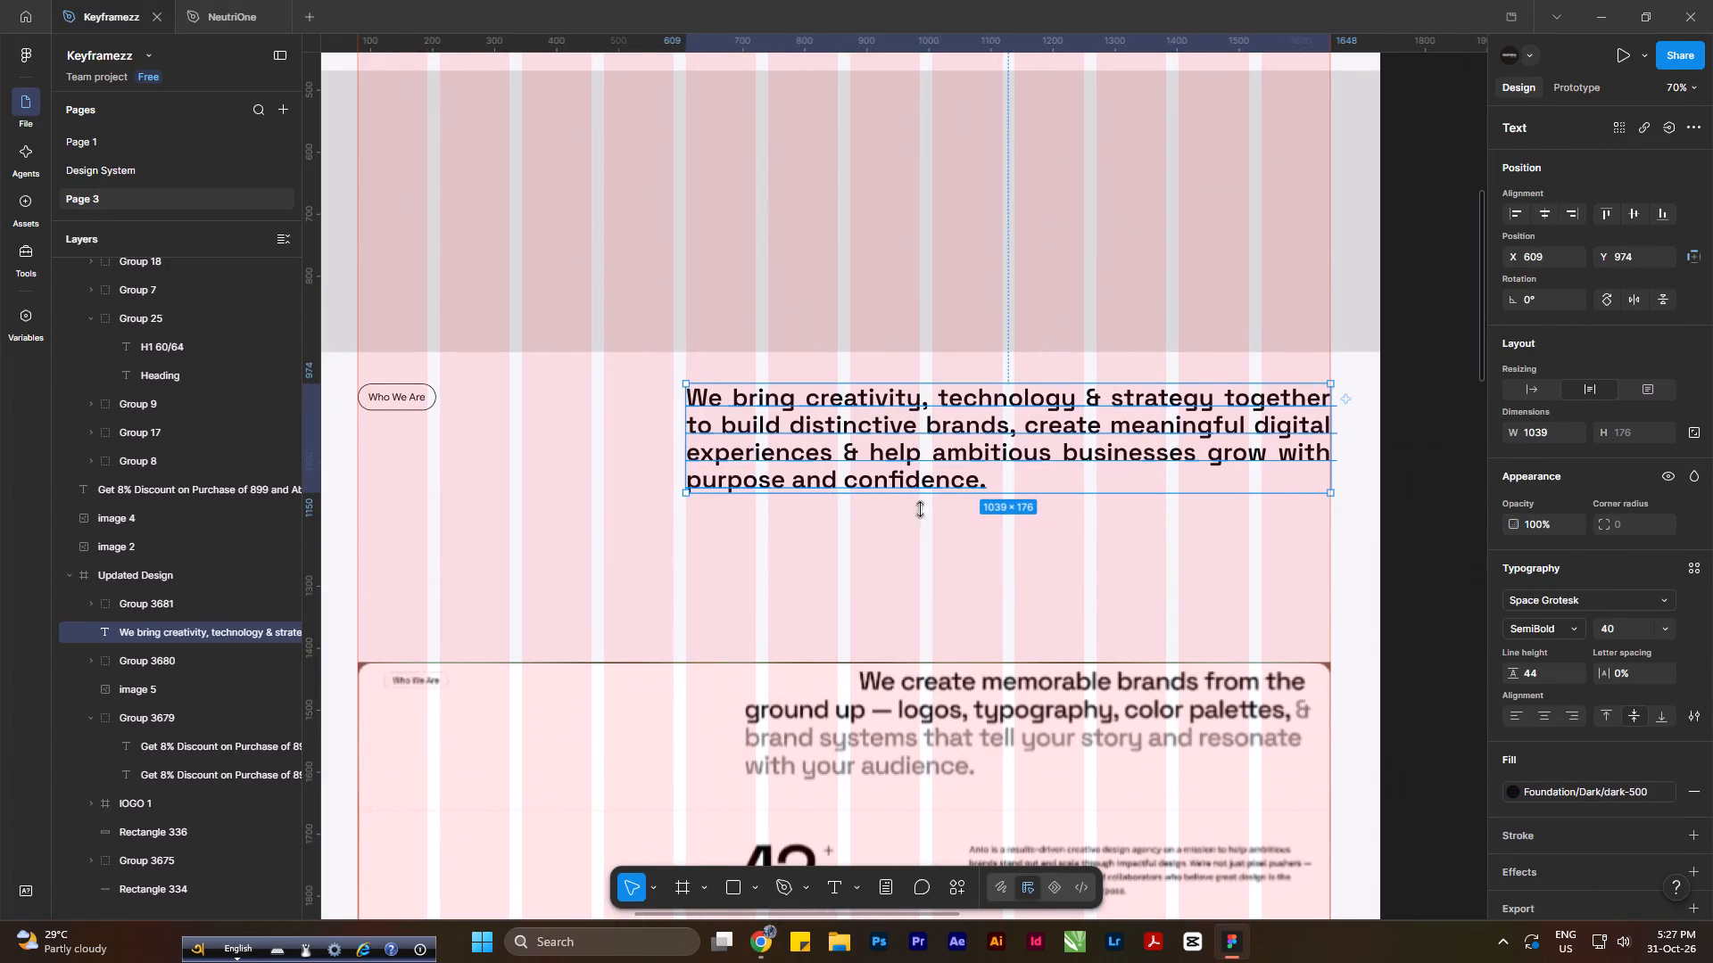
Adjust the paragraph's vertical position so its first line lines up with the "Who We Are" label.
{"action": "left_click", "coordinate": [975, 545]}
{"action": "left_click", "coordinate": [1055, 451]}
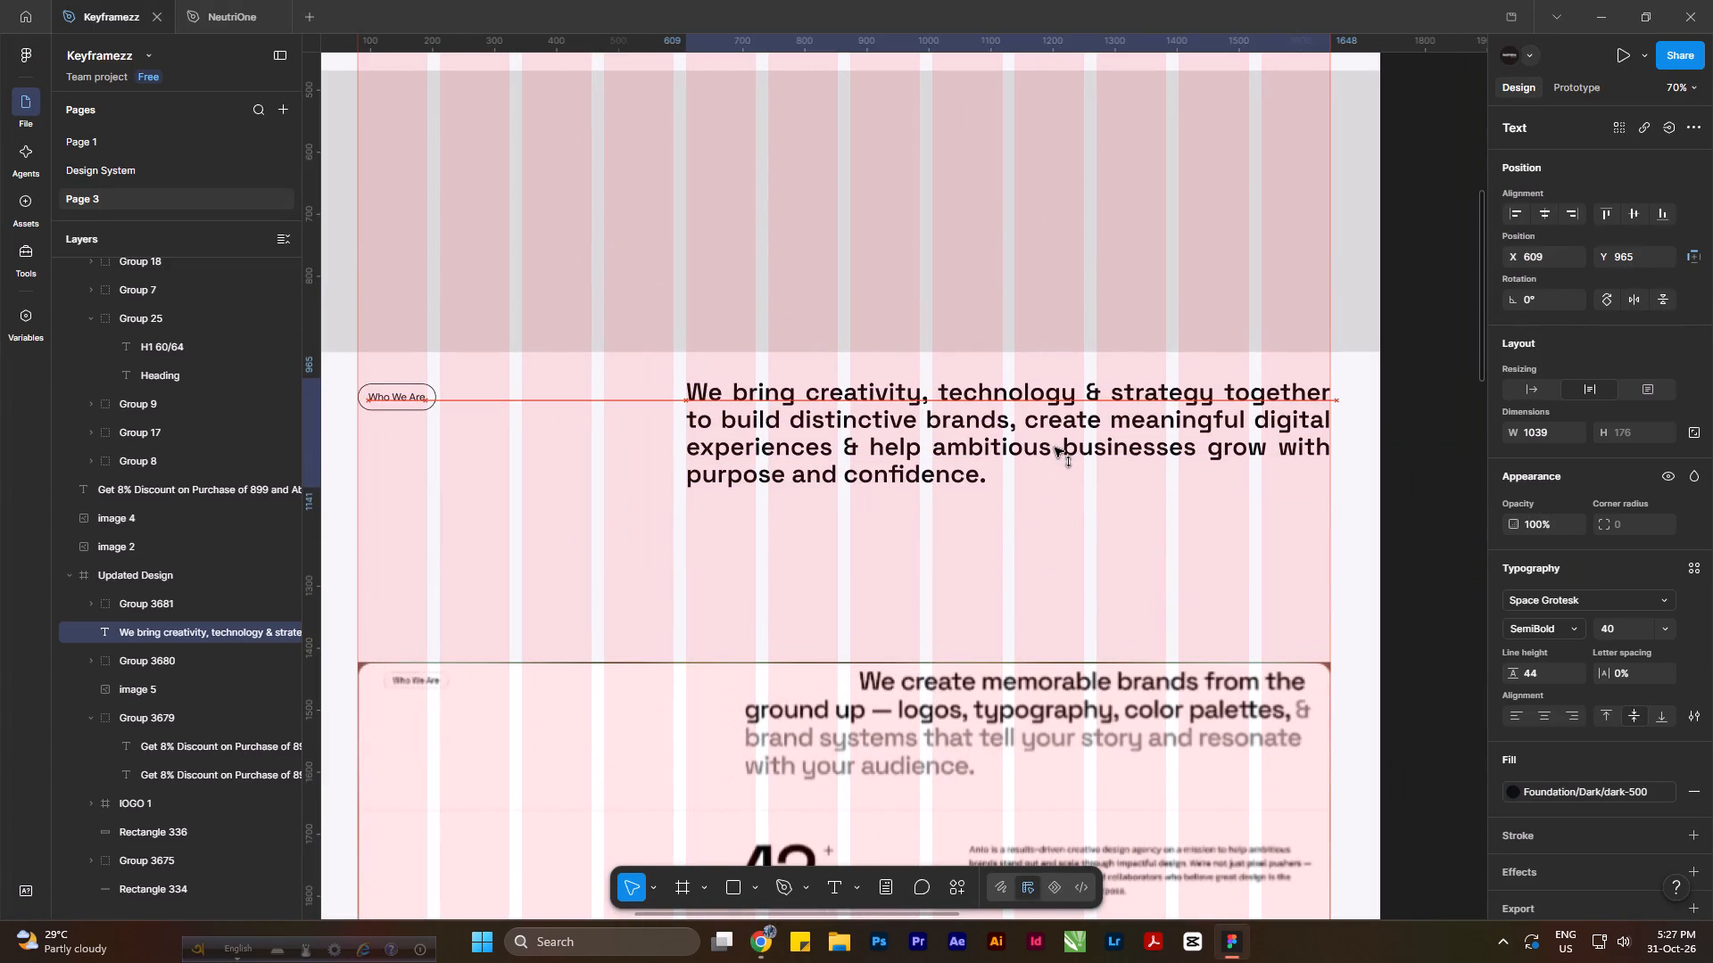
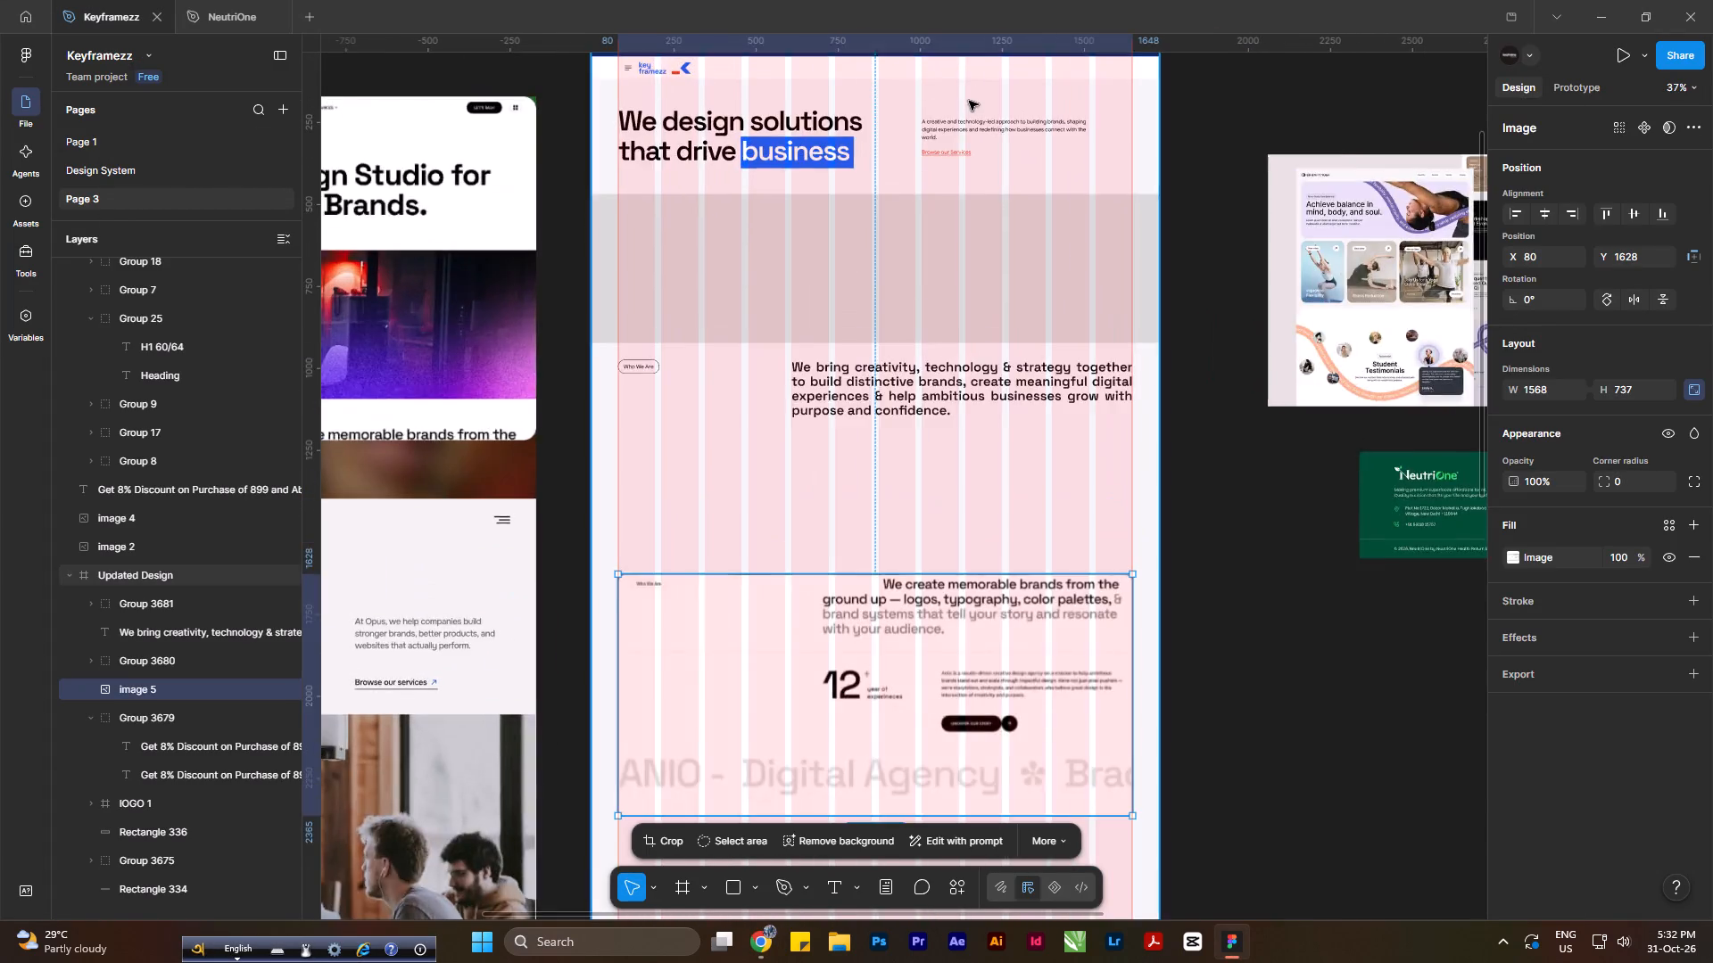
{"action": "scroll", "coordinate": [969, 101], "scroll_direction": "up", "scroll_amount": 3, "text": "ctrl"}
{"action": "left_click_drag", "start_coordinate": [1004, 130], "coordinate": [990, 557], "text": "alt"}
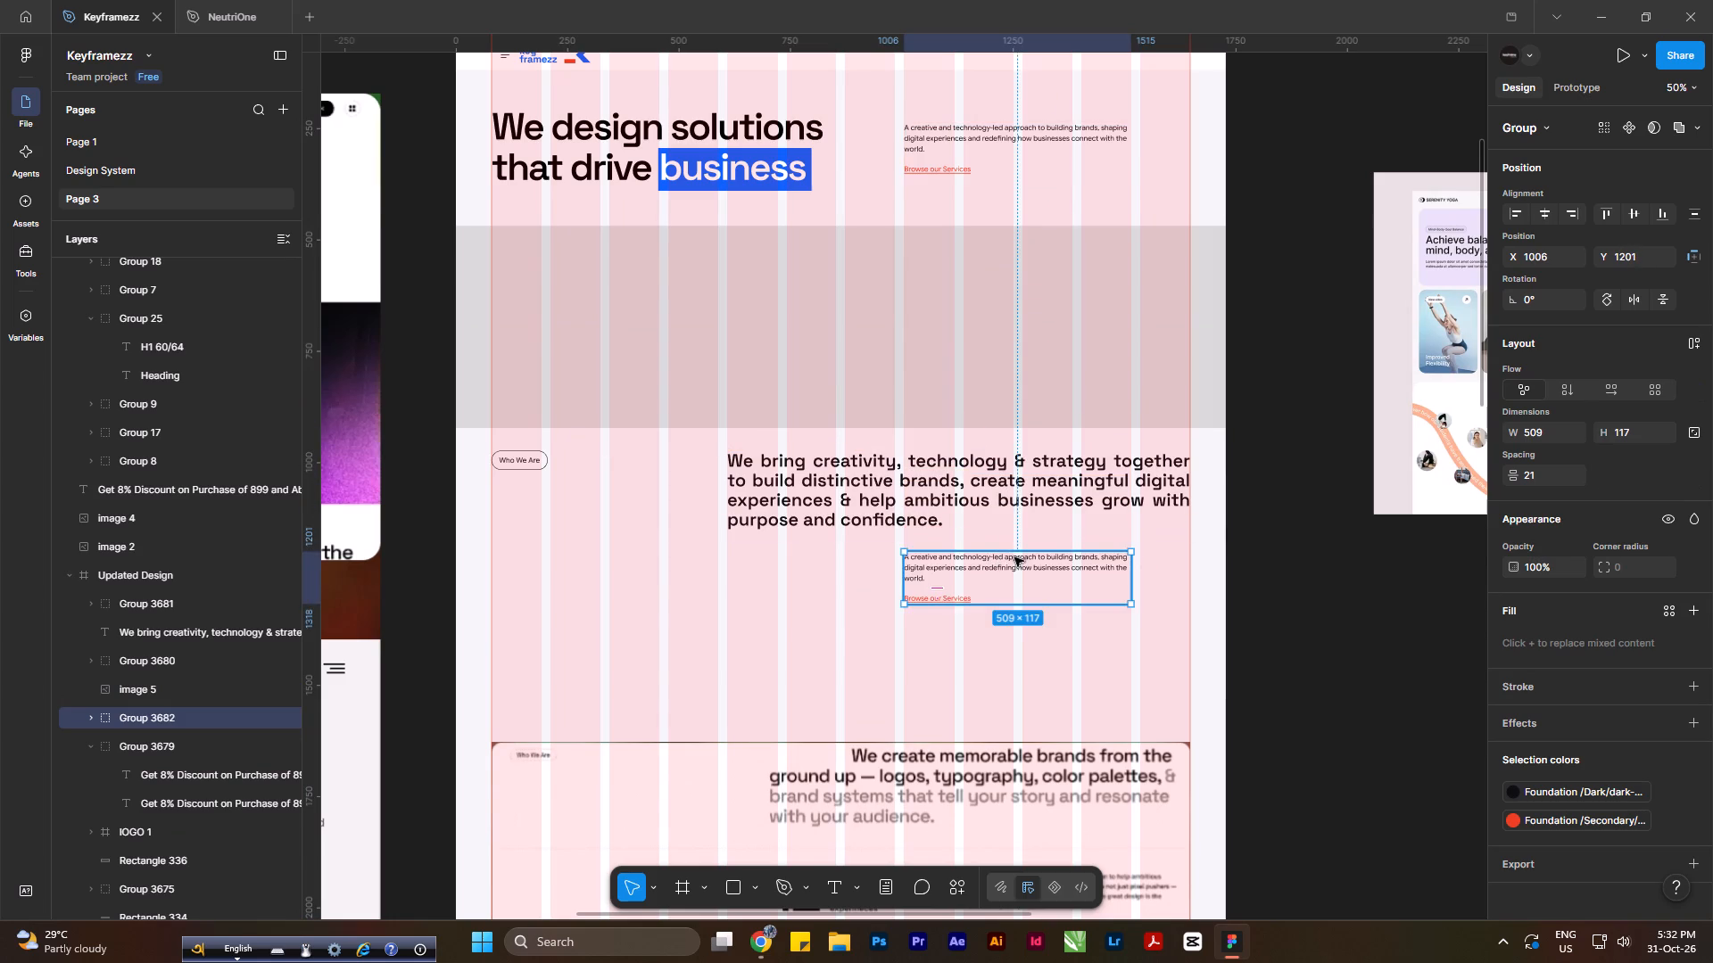
{"action": "scroll", "coordinate": [932, 486], "scroll_direction": "down", "scroll_amount": 6}
{"action": "scroll", "coordinate": [985, 451], "scroll_direction": "up", "scroll_amount": 3}
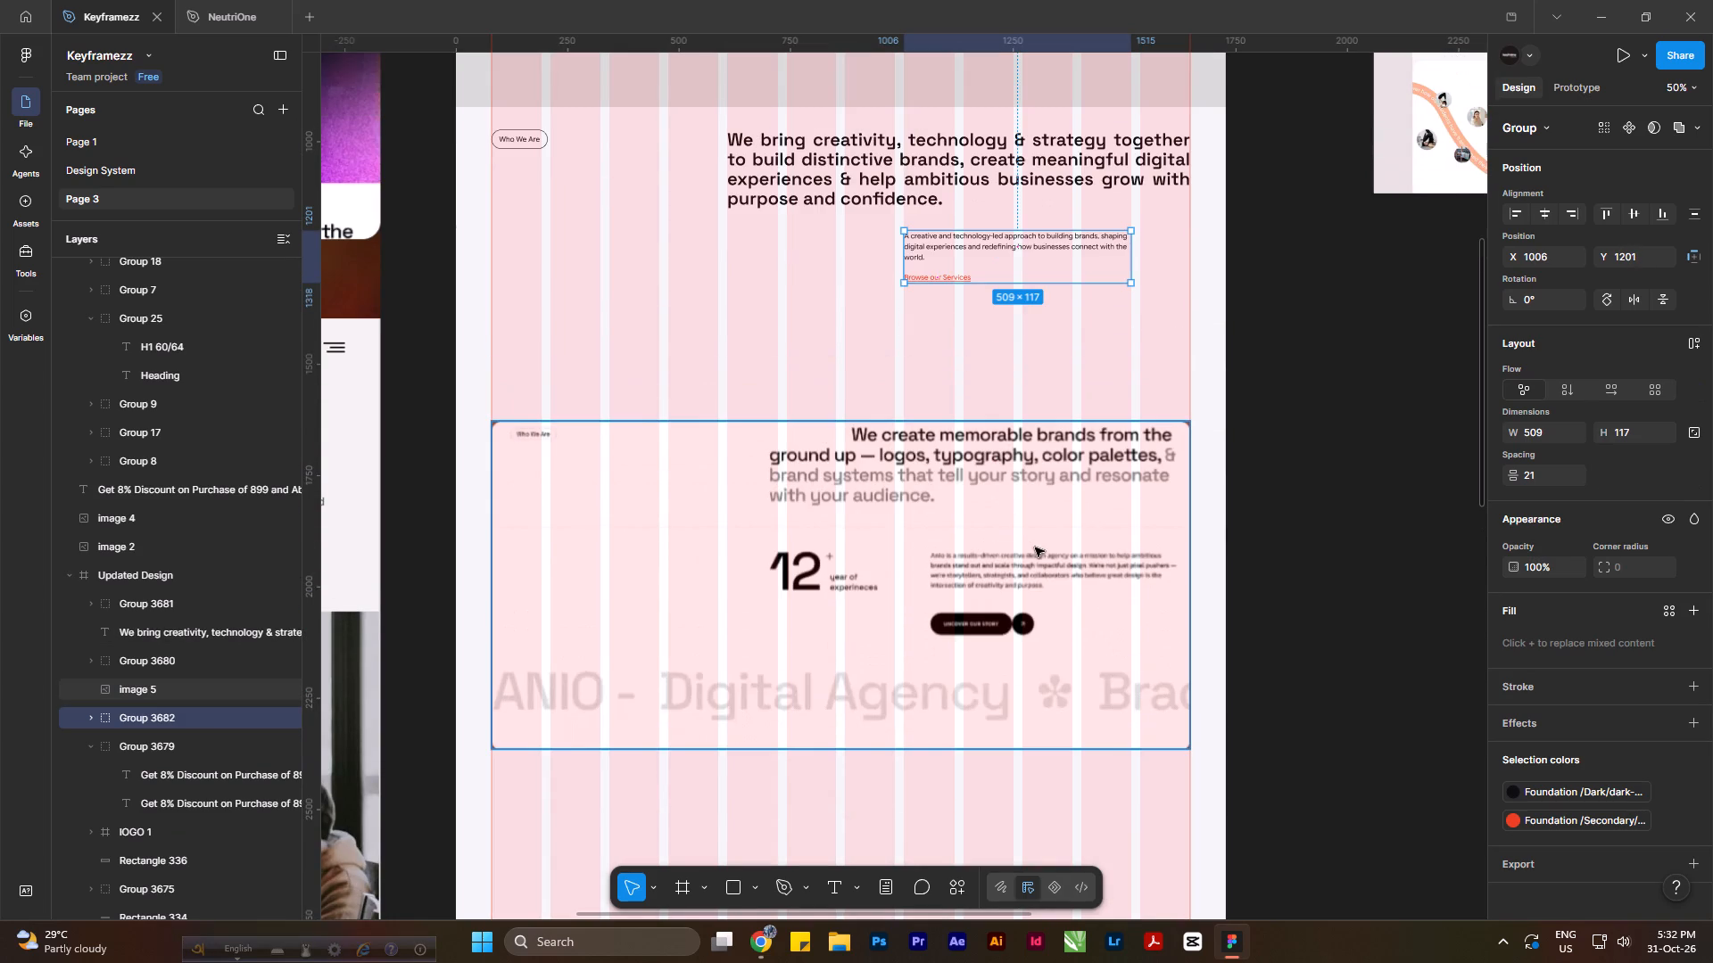
{"action": "left_click", "coordinate": [1028, 251]}
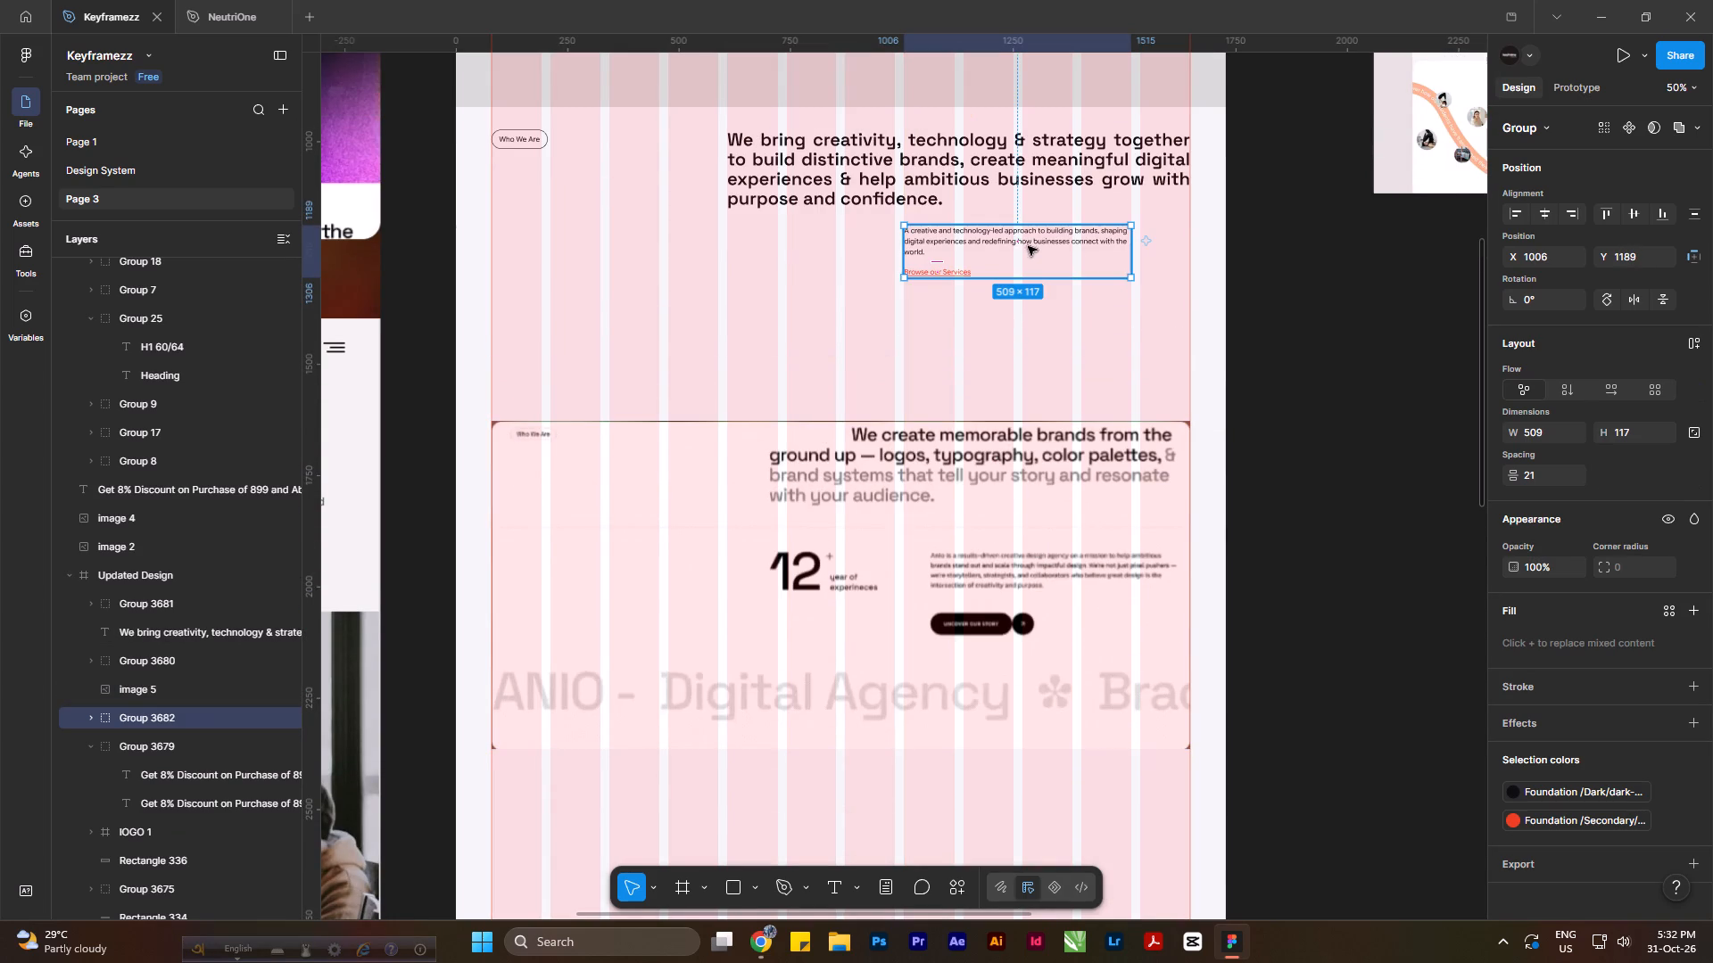
Ungroup the duplicated text and delete its "Browse our Services" link.
{"action": "right_click", "coordinate": [1078, 244]}
{"action": "left_click", "coordinate": [1130, 539]}
{"action": "left_click", "coordinate": [975, 307]}
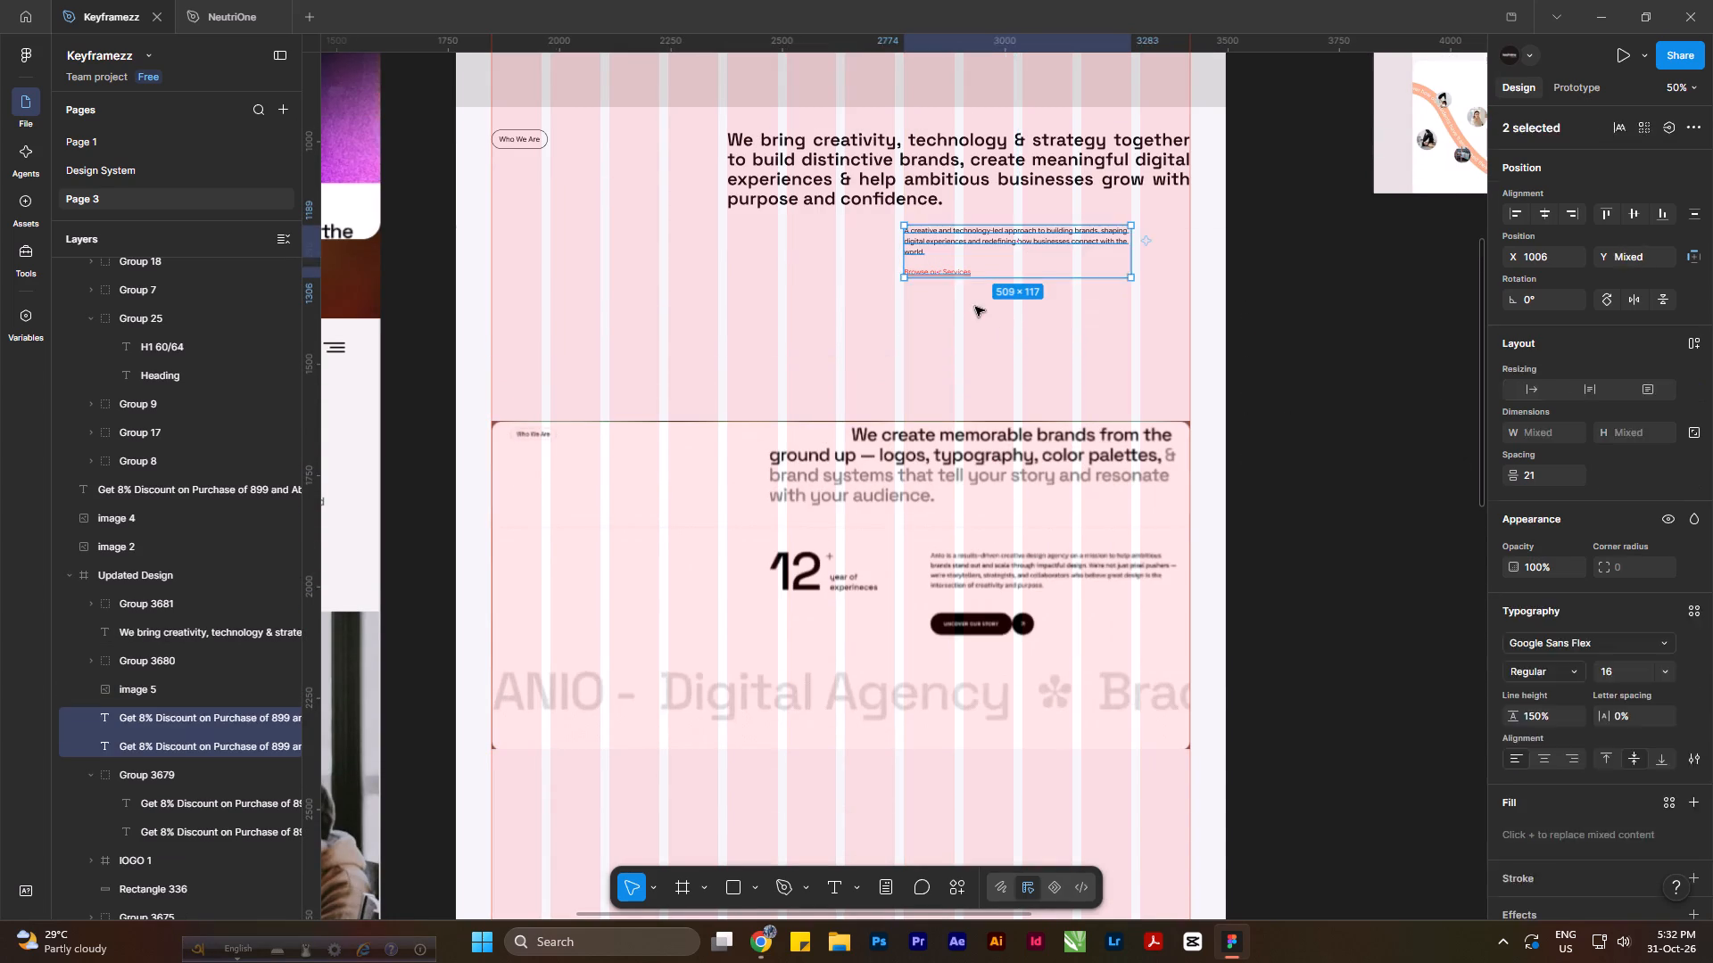
{"action": "left_click", "coordinate": [934, 278]}
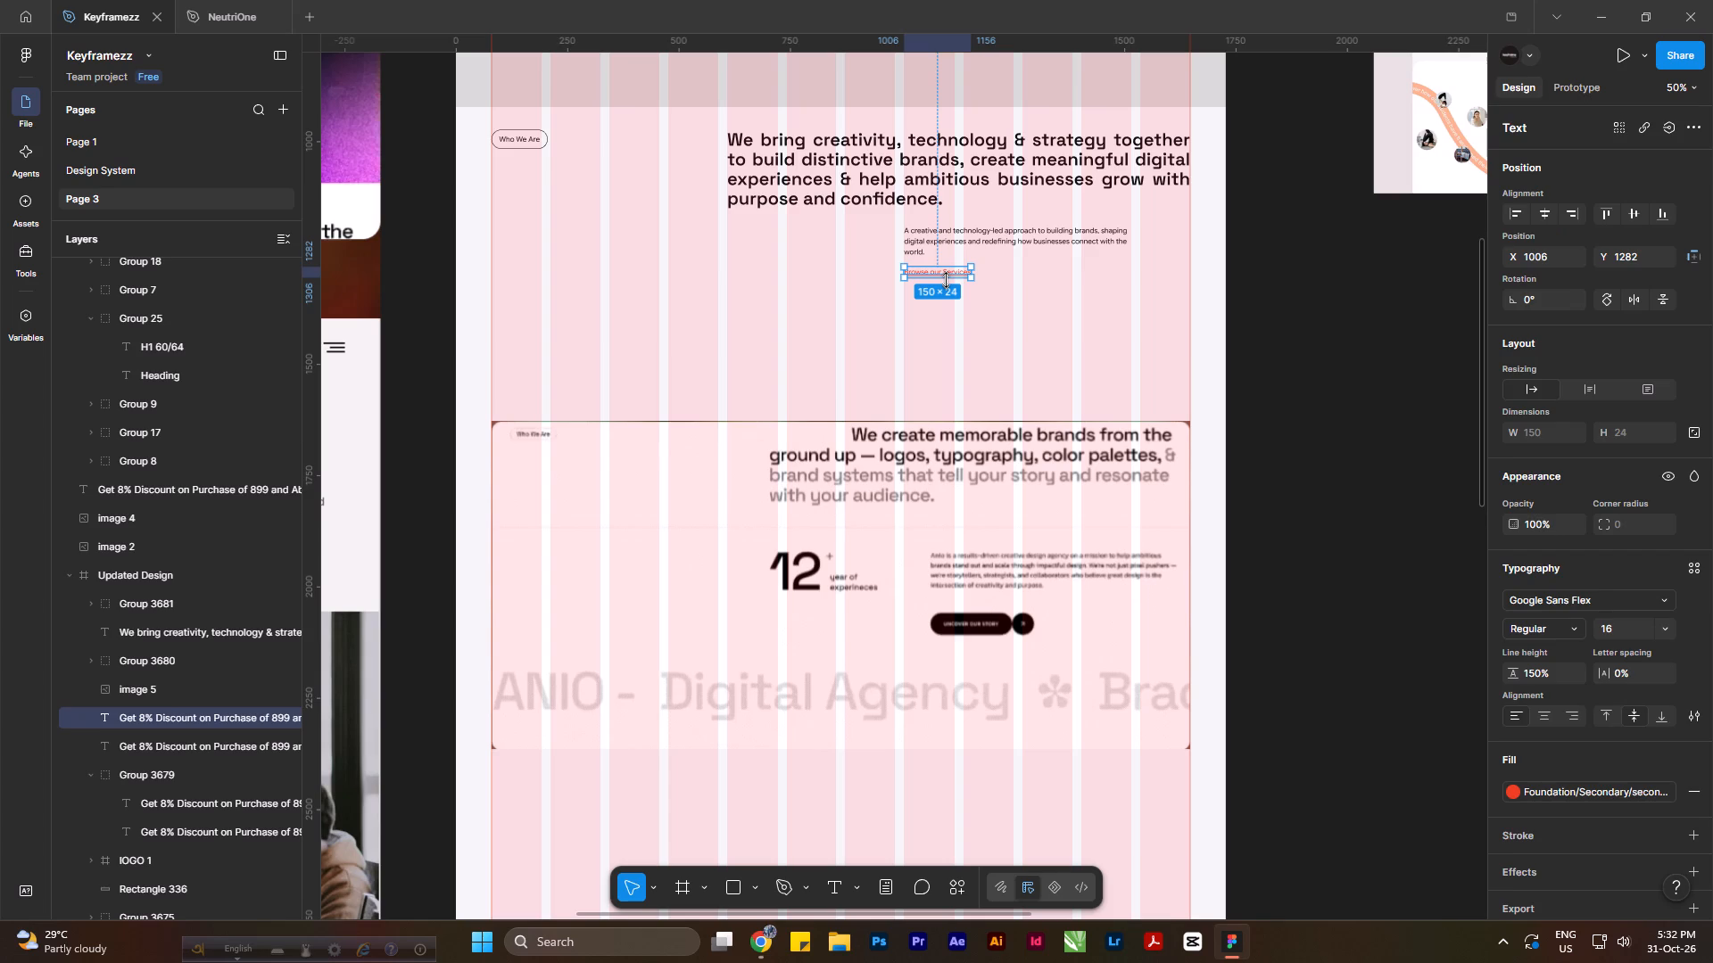
{"action": "key", "text": "Delete"}
Widen the duplicated description on both sides to the grid columns, starting at X 874 and about 774 wide.
{"action": "left_click", "coordinate": [939, 223]}
{"action": "left_click_drag", "start_coordinate": [908, 242], "coordinate": [849, 242]}
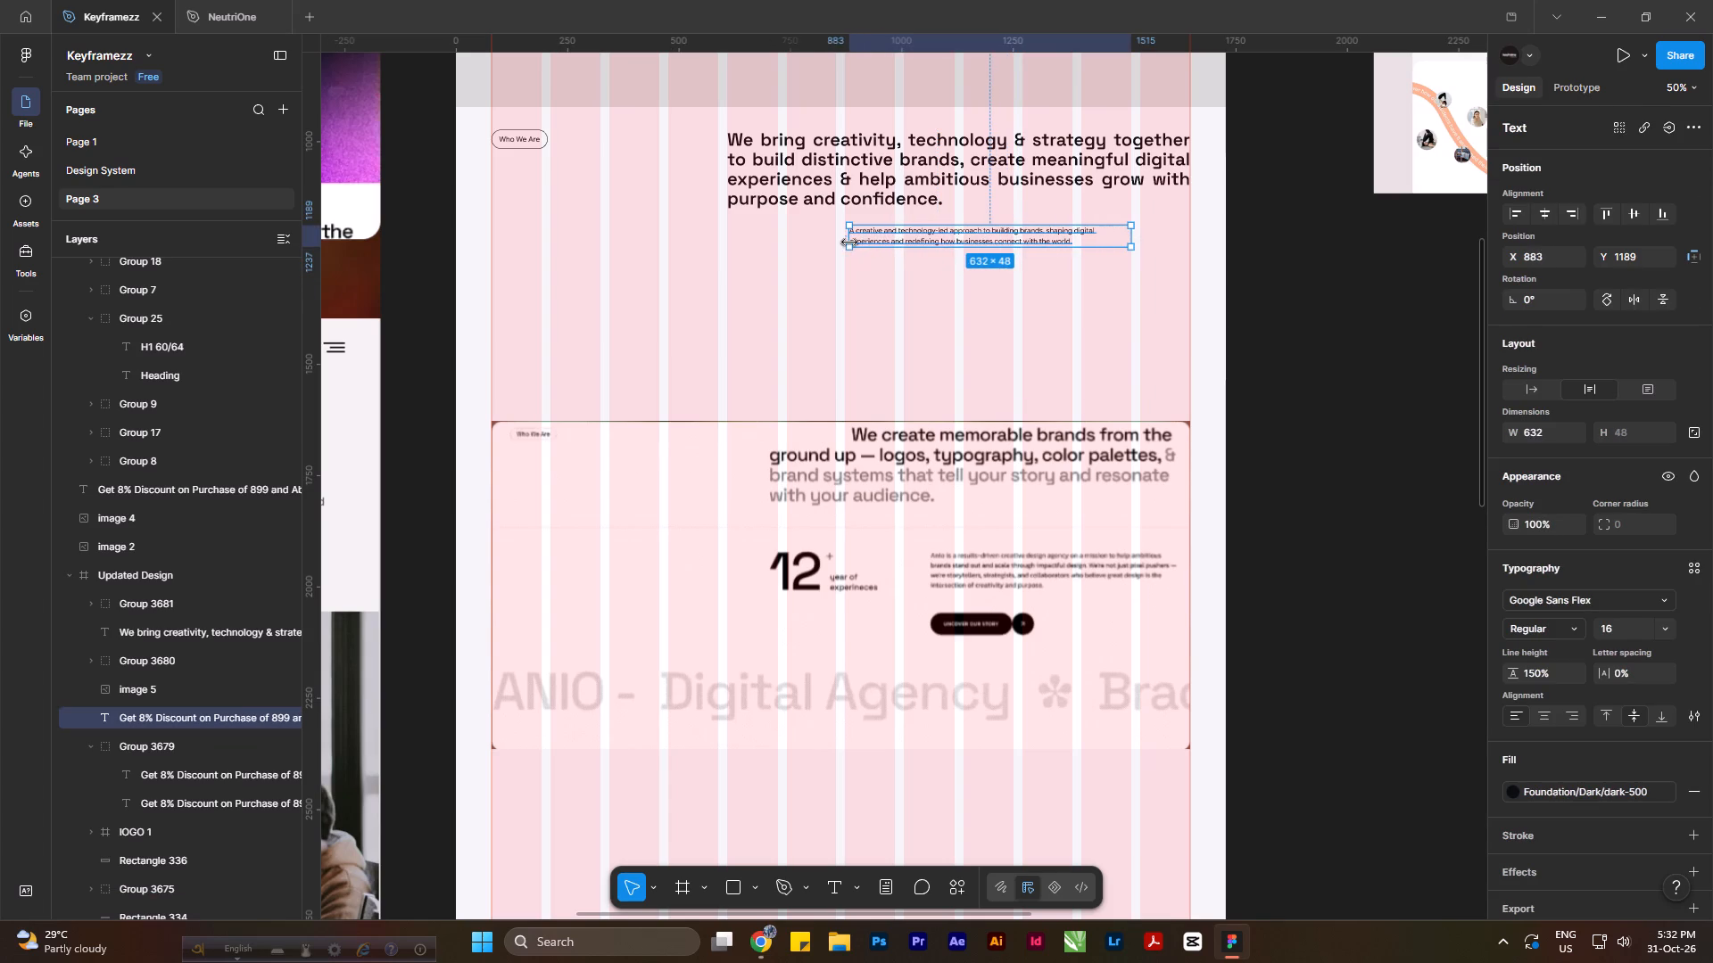
{"action": "left_click_drag", "start_coordinate": [849, 242], "coordinate": [848, 242]}
{"action": "left_click_drag", "start_coordinate": [1130, 238], "coordinate": [1179, 238]}
{"action": "key", "text": "ctrl+z"}
{"action": "left_click_drag", "start_coordinate": [1134, 238], "coordinate": [1188, 240]}
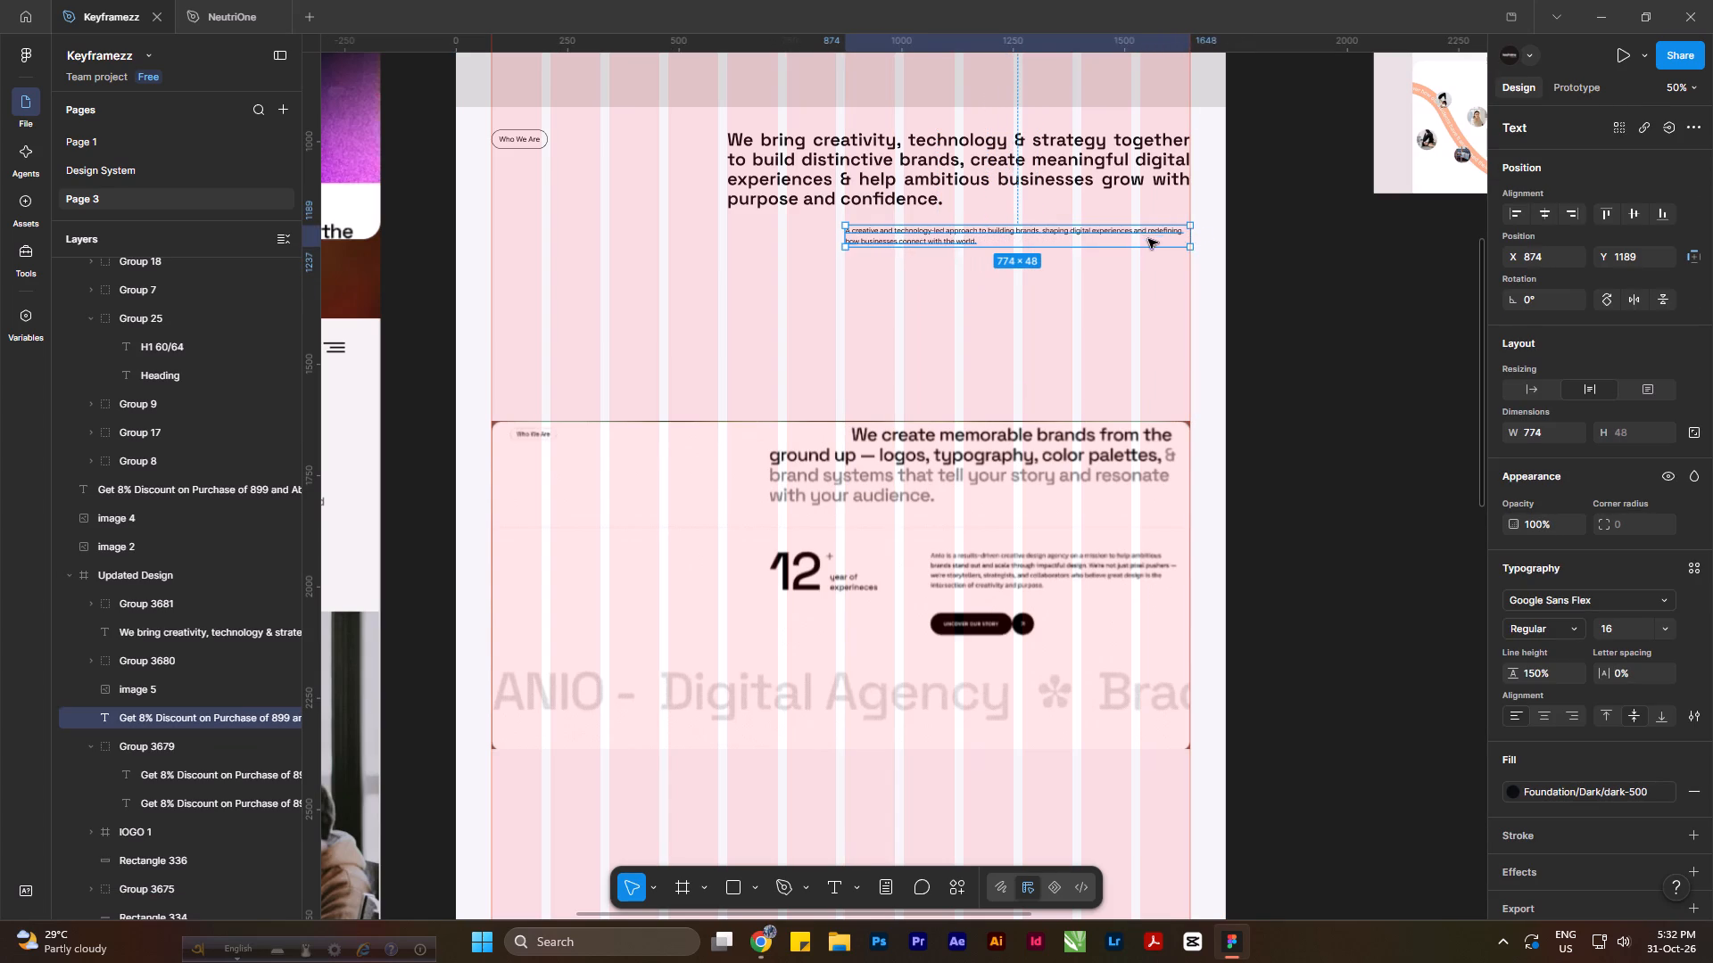
Replace the duplicated description's text with the copied "We combine the art of storytelling" paragraph.
{"action": "double_click", "coordinate": [1146, 236]}
{"action": "key", "text": "ctrl+v"}
{"action": "left_click", "coordinate": [1039, 293]}
Move the storytelling paragraph down to about Y 1199, leaving more space below the large intro paragraph.
{"action": "scroll", "coordinate": [992, 231], "scroll_direction": "up", "scroll_amount": 4, "text": "ctrl"}
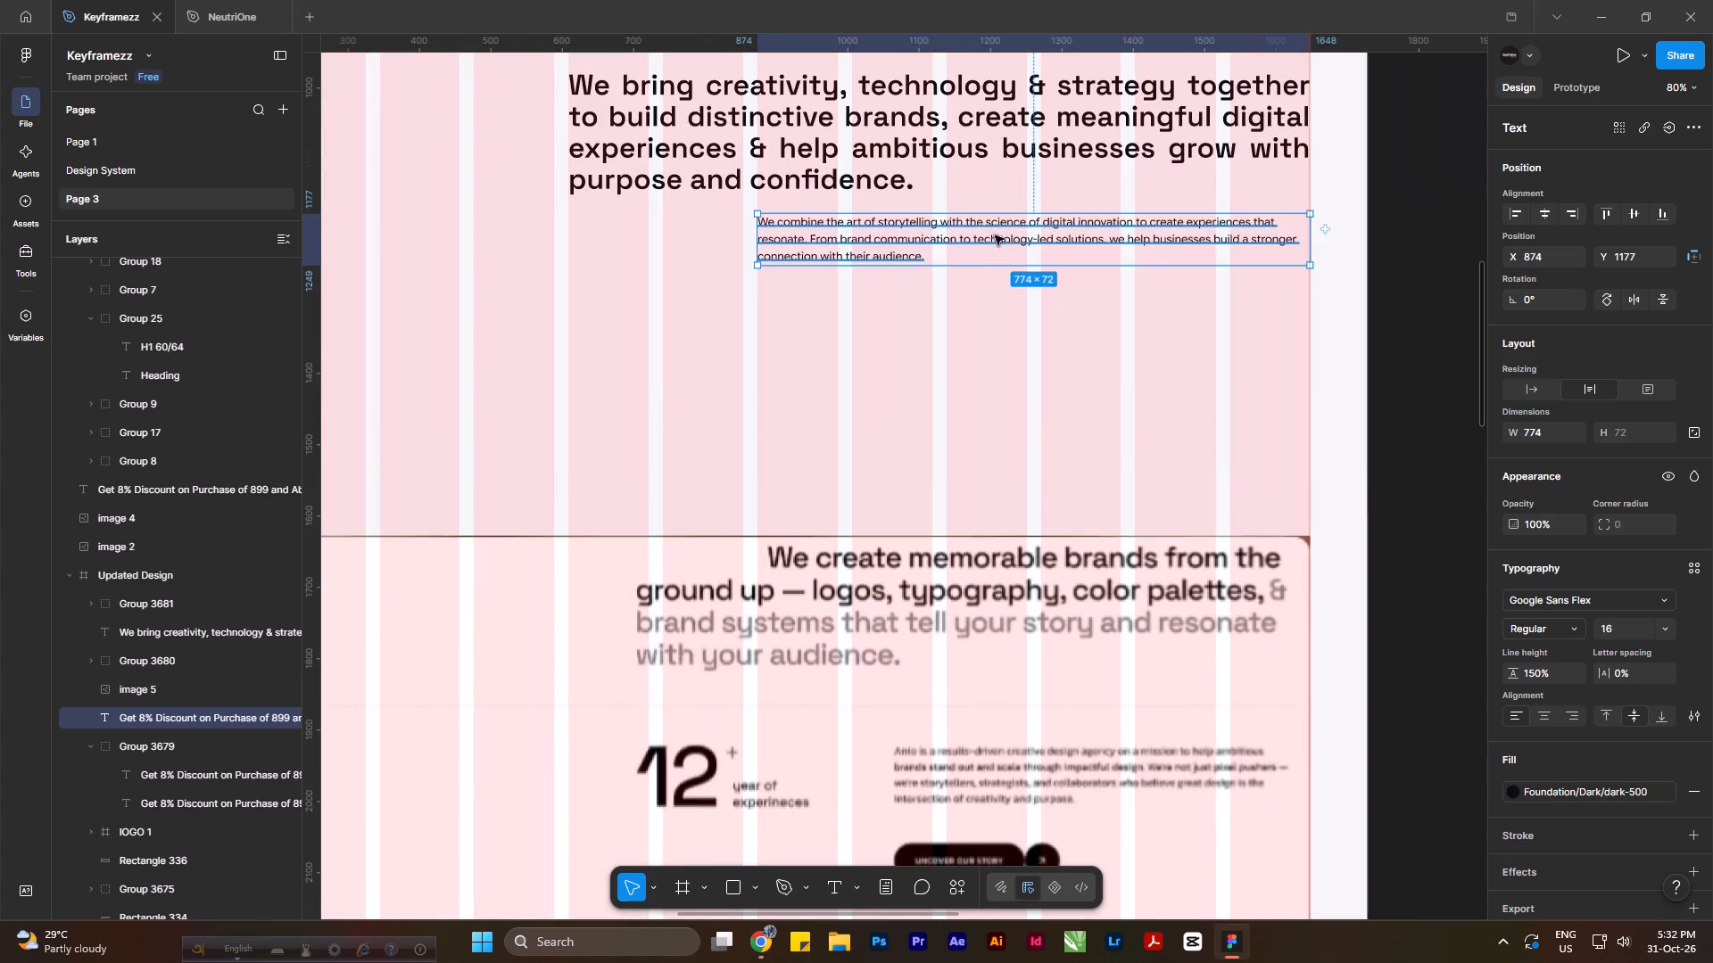
{"action": "left_click_drag", "start_coordinate": [1006, 235], "coordinate": [1007, 251]}
{"action": "left_click", "coordinate": [1005, 317]}
{"action": "left_click", "coordinate": [1120, 258]}
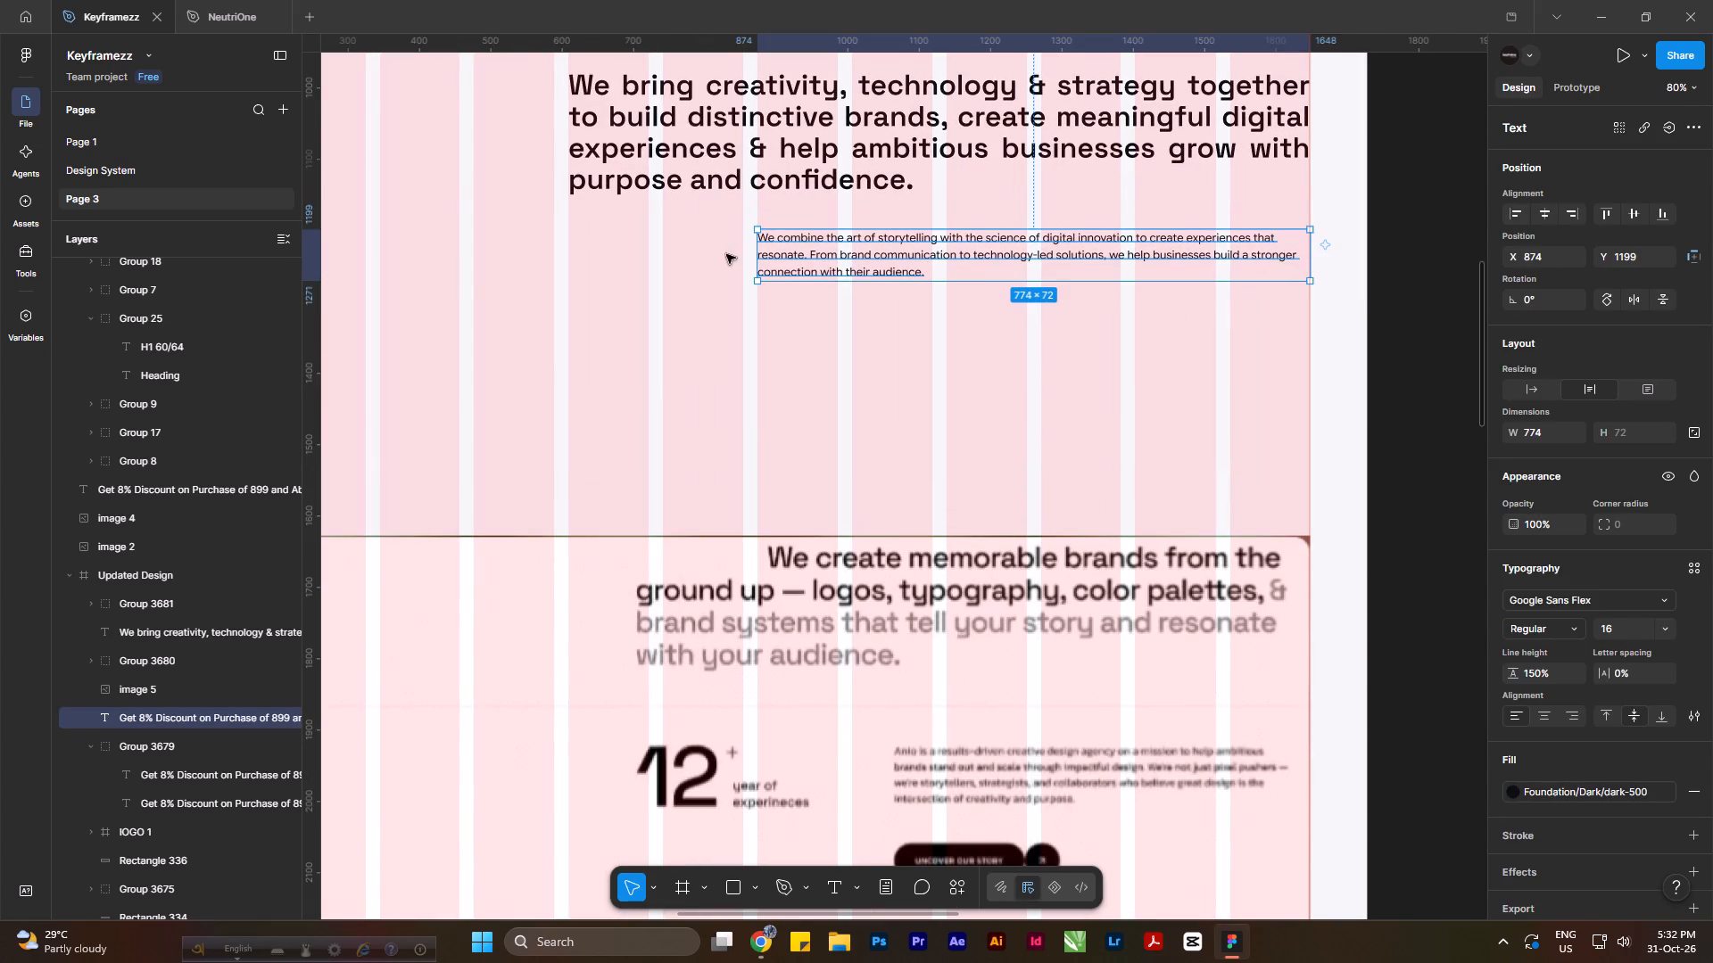
Narrow the storytelling paragraph from its left edge to X 1006, about 642 wide, and shift it to Y 1201.
{"action": "left_click_drag", "start_coordinate": [762, 246], "coordinate": [854, 249]}
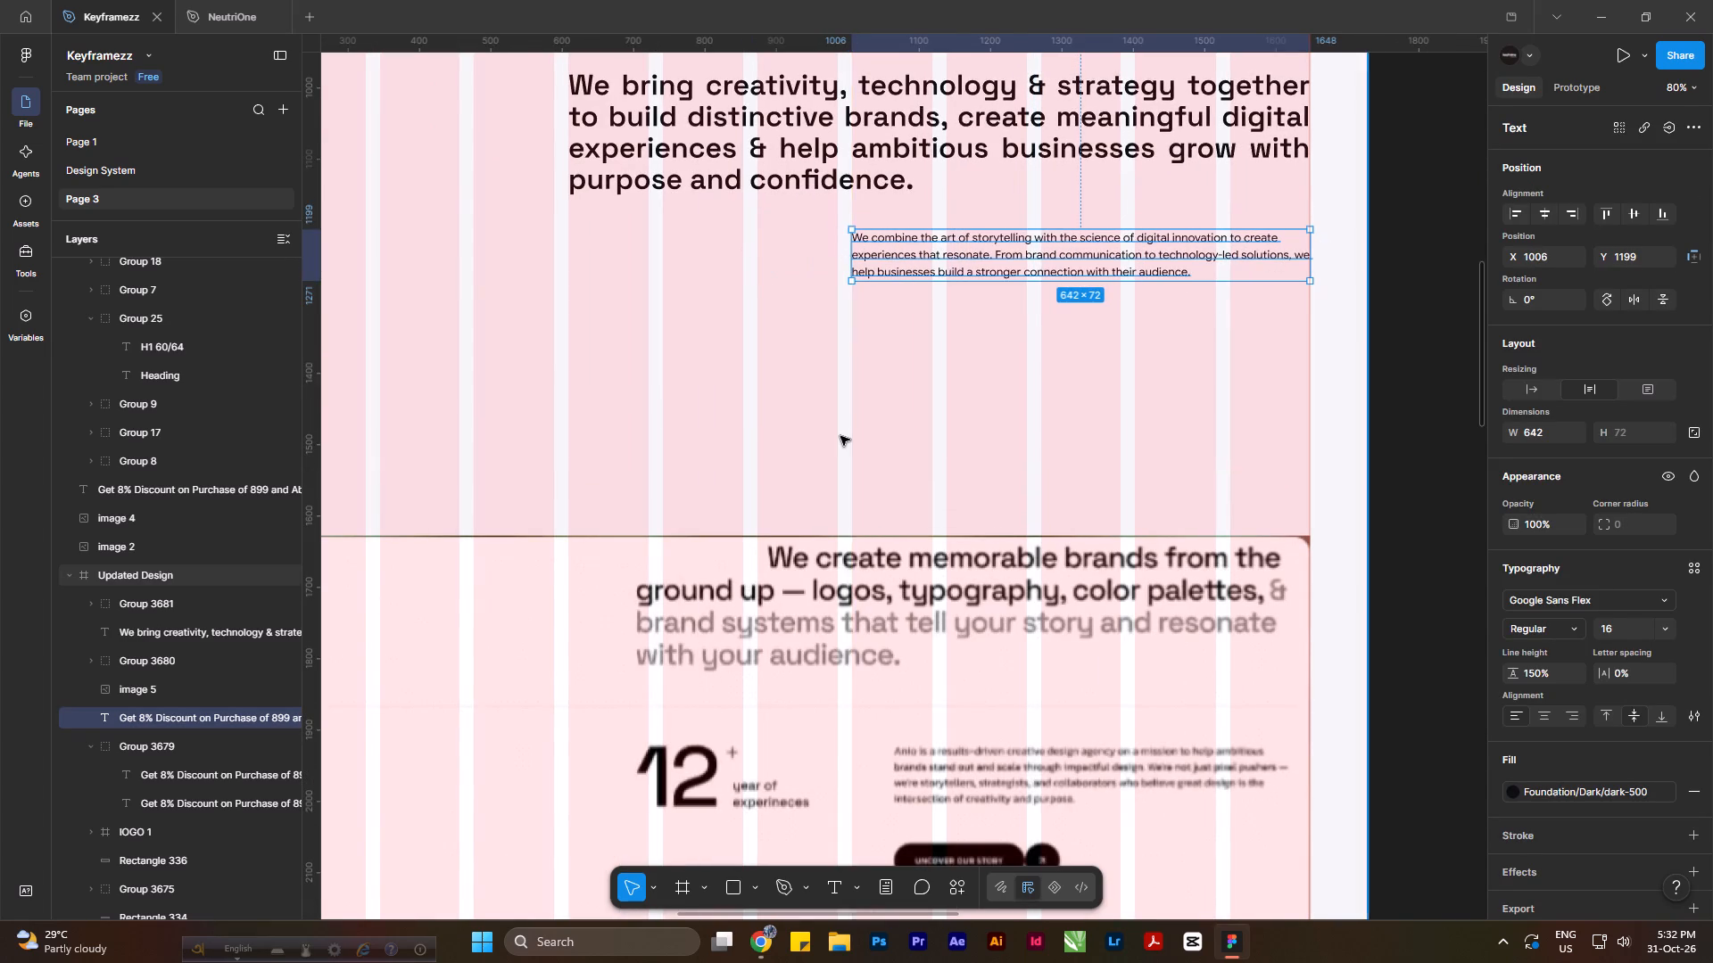
{"action": "scroll", "coordinate": [841, 440], "scroll_direction": "down", "scroll_amount": 6, "text": "ctrl"}
{"action": "scroll", "coordinate": [887, 435], "scroll_direction": "up", "scroll_amount": 5, "text": "ctrl"}
{"action": "left_click", "coordinate": [906, 298]}
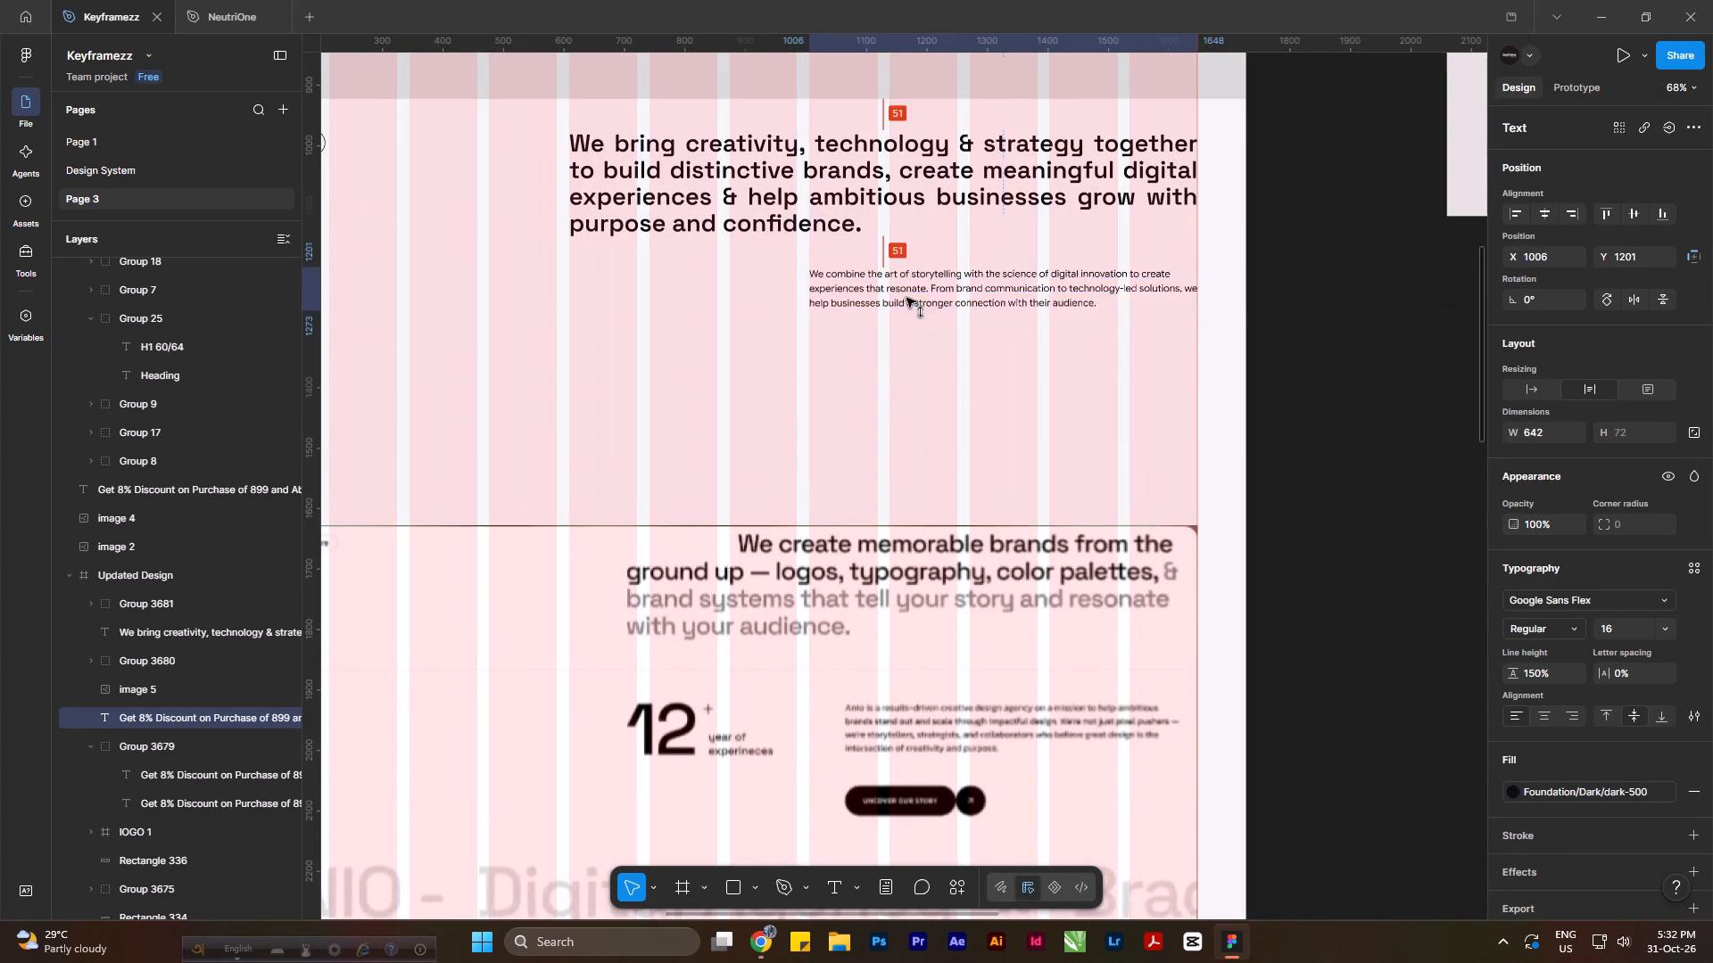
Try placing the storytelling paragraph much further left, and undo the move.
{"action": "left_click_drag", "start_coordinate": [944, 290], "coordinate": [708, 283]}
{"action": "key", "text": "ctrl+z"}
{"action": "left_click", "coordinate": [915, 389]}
Move the storytelling paragraph left to X 874 and extend its right edge to the last grid column, 774 wide.
{"action": "left_click", "coordinate": [937, 309]}
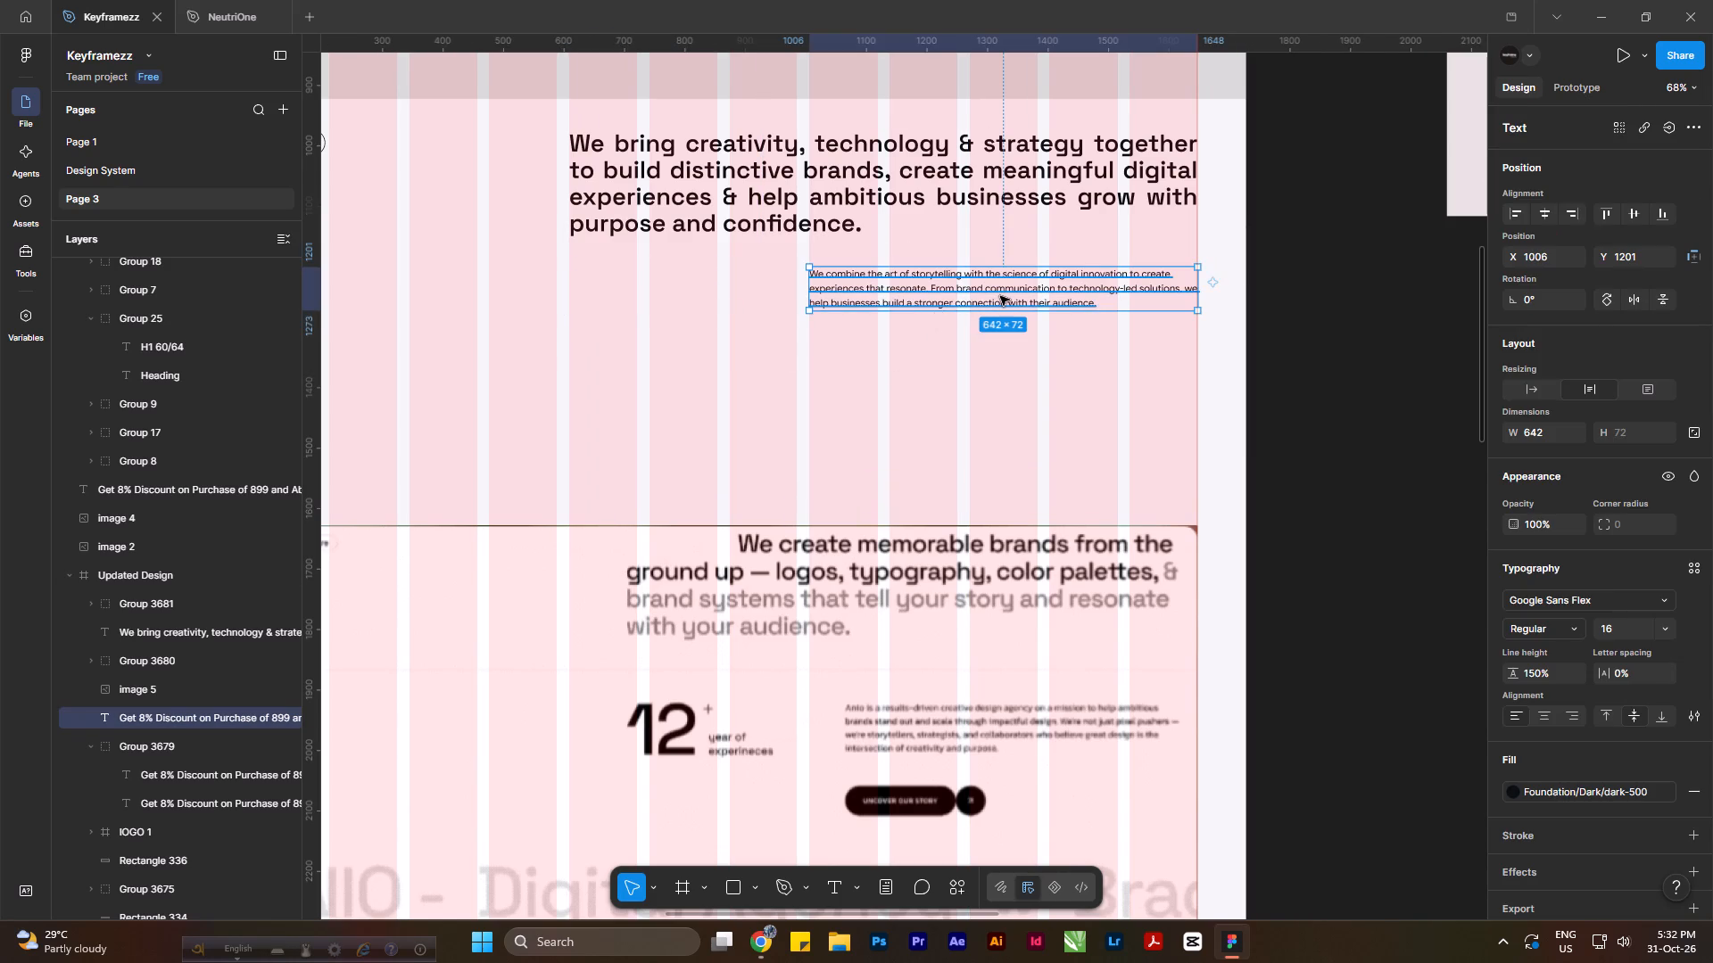
{"action": "left_click_drag", "start_coordinate": [1000, 296], "coordinate": [921, 294]}
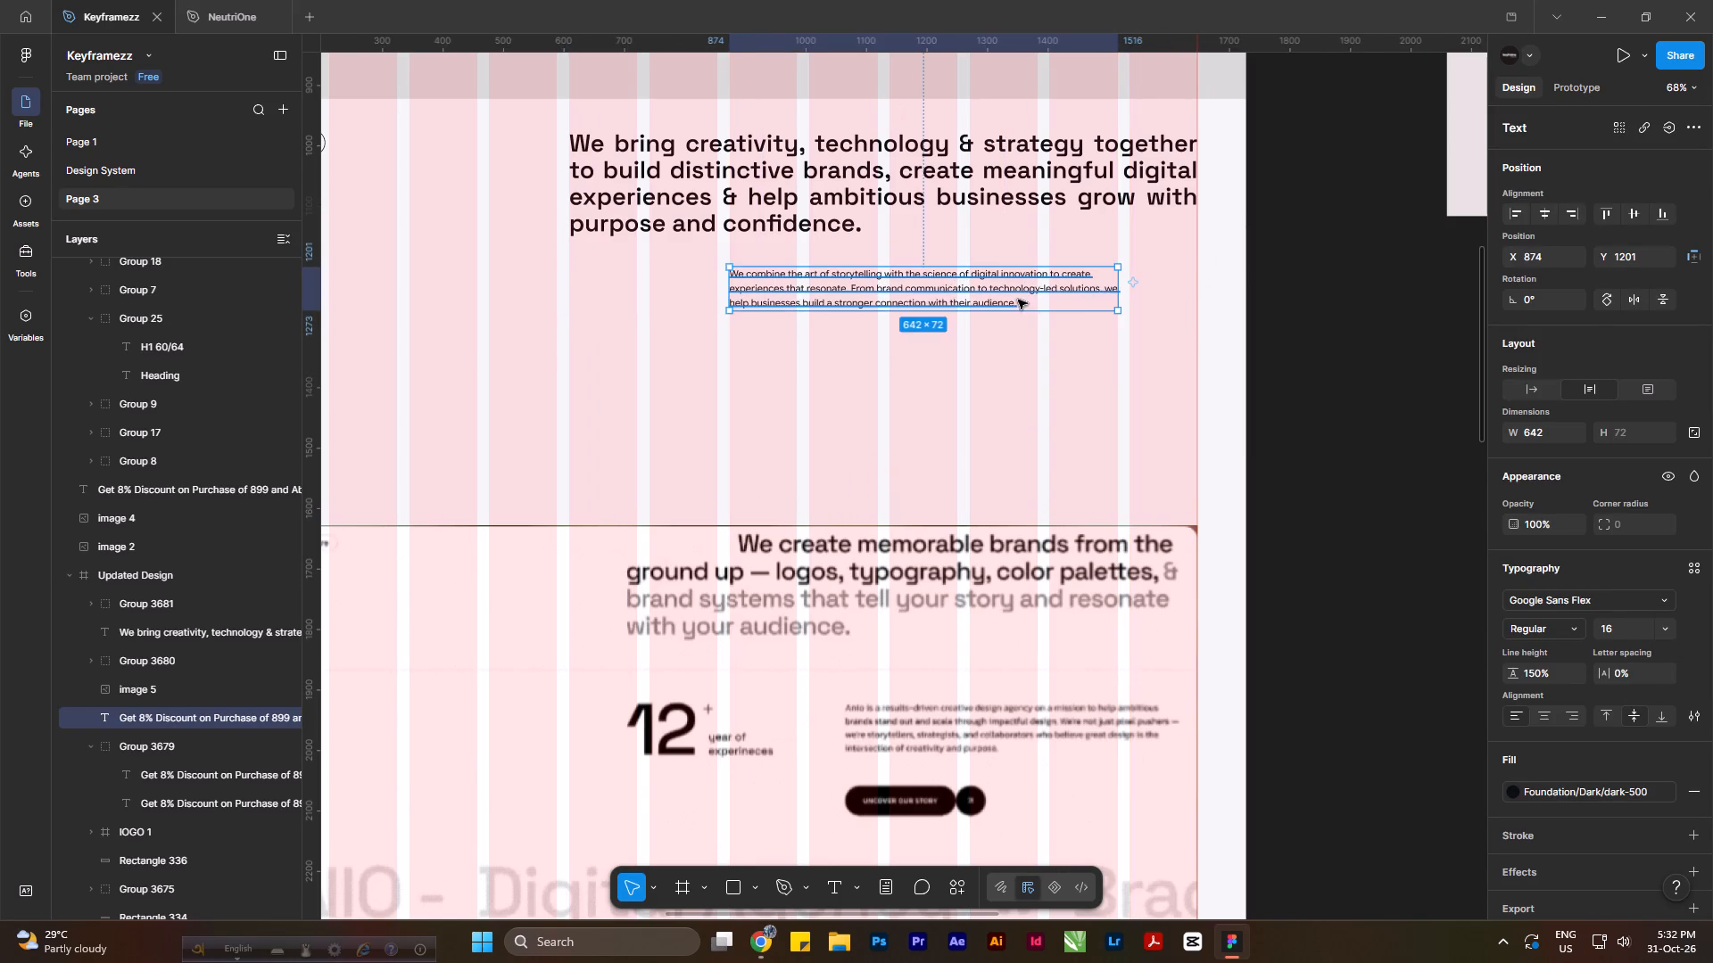
{"action": "left_click", "coordinate": [1105, 284]}
{"action": "left_click_drag", "start_coordinate": [1118, 286], "coordinate": [1199, 285]}
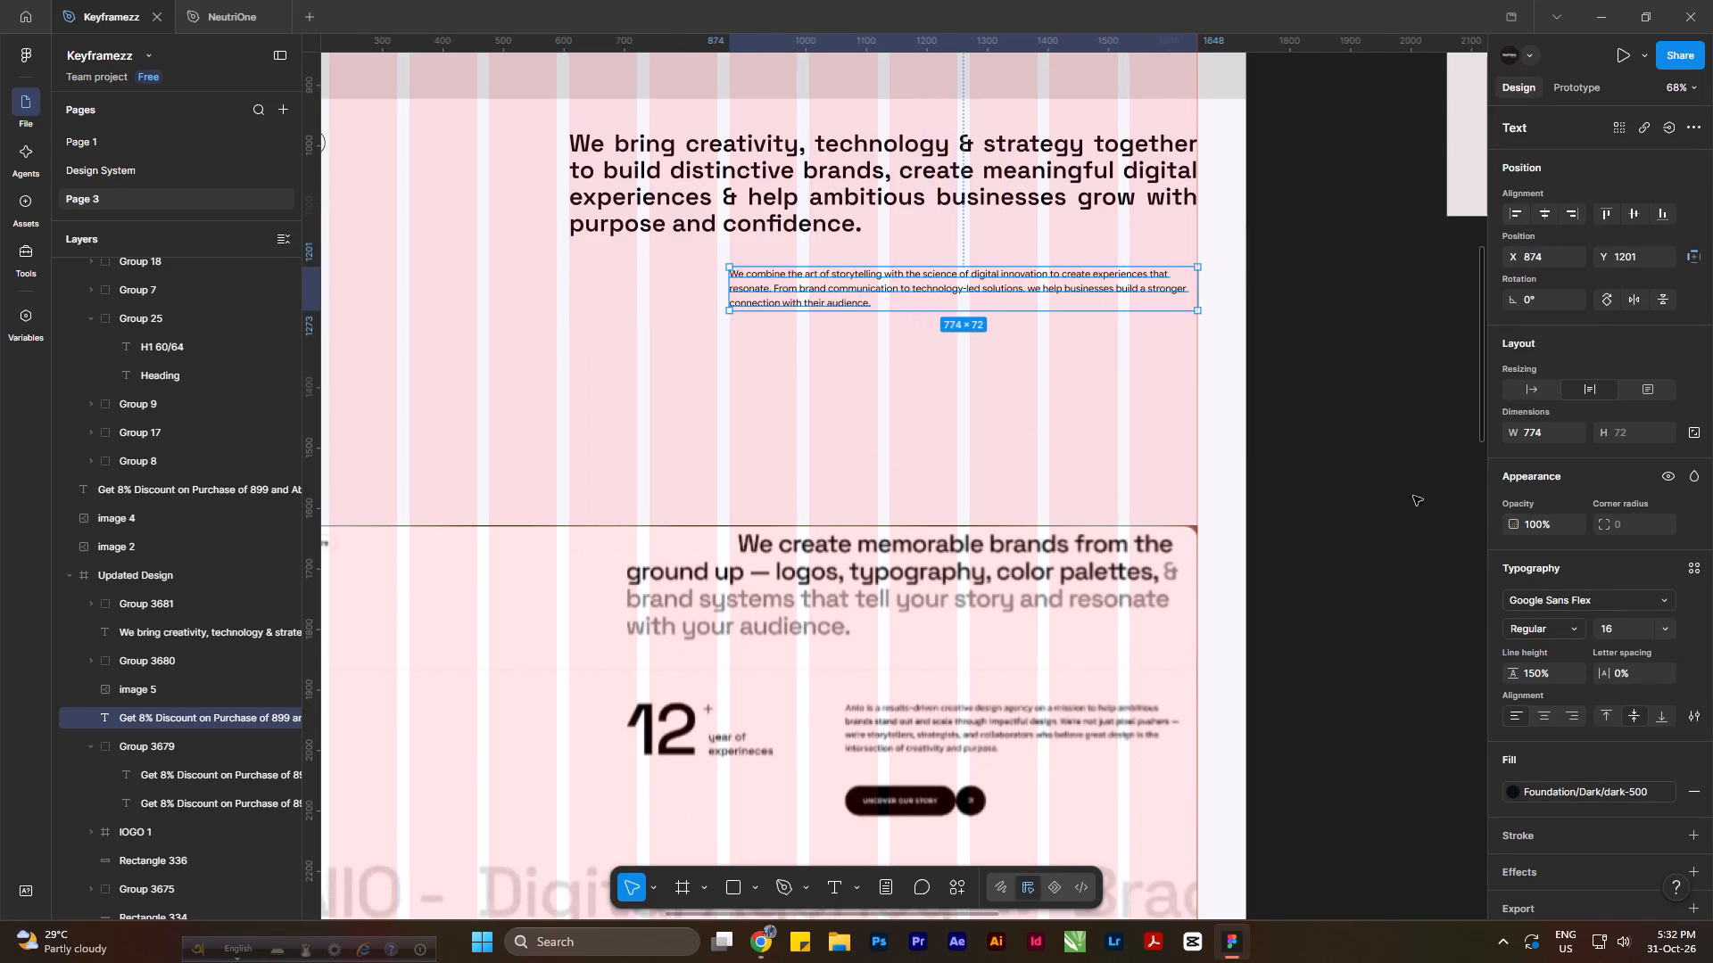
Consult the typography scale's Body 16/24 style and set the storytelling paragraph's line height to 24.
{"action": "scroll", "coordinate": [1302, 619], "scroll_direction": "down", "scroll_amount": 9, "text": "ctrl"}
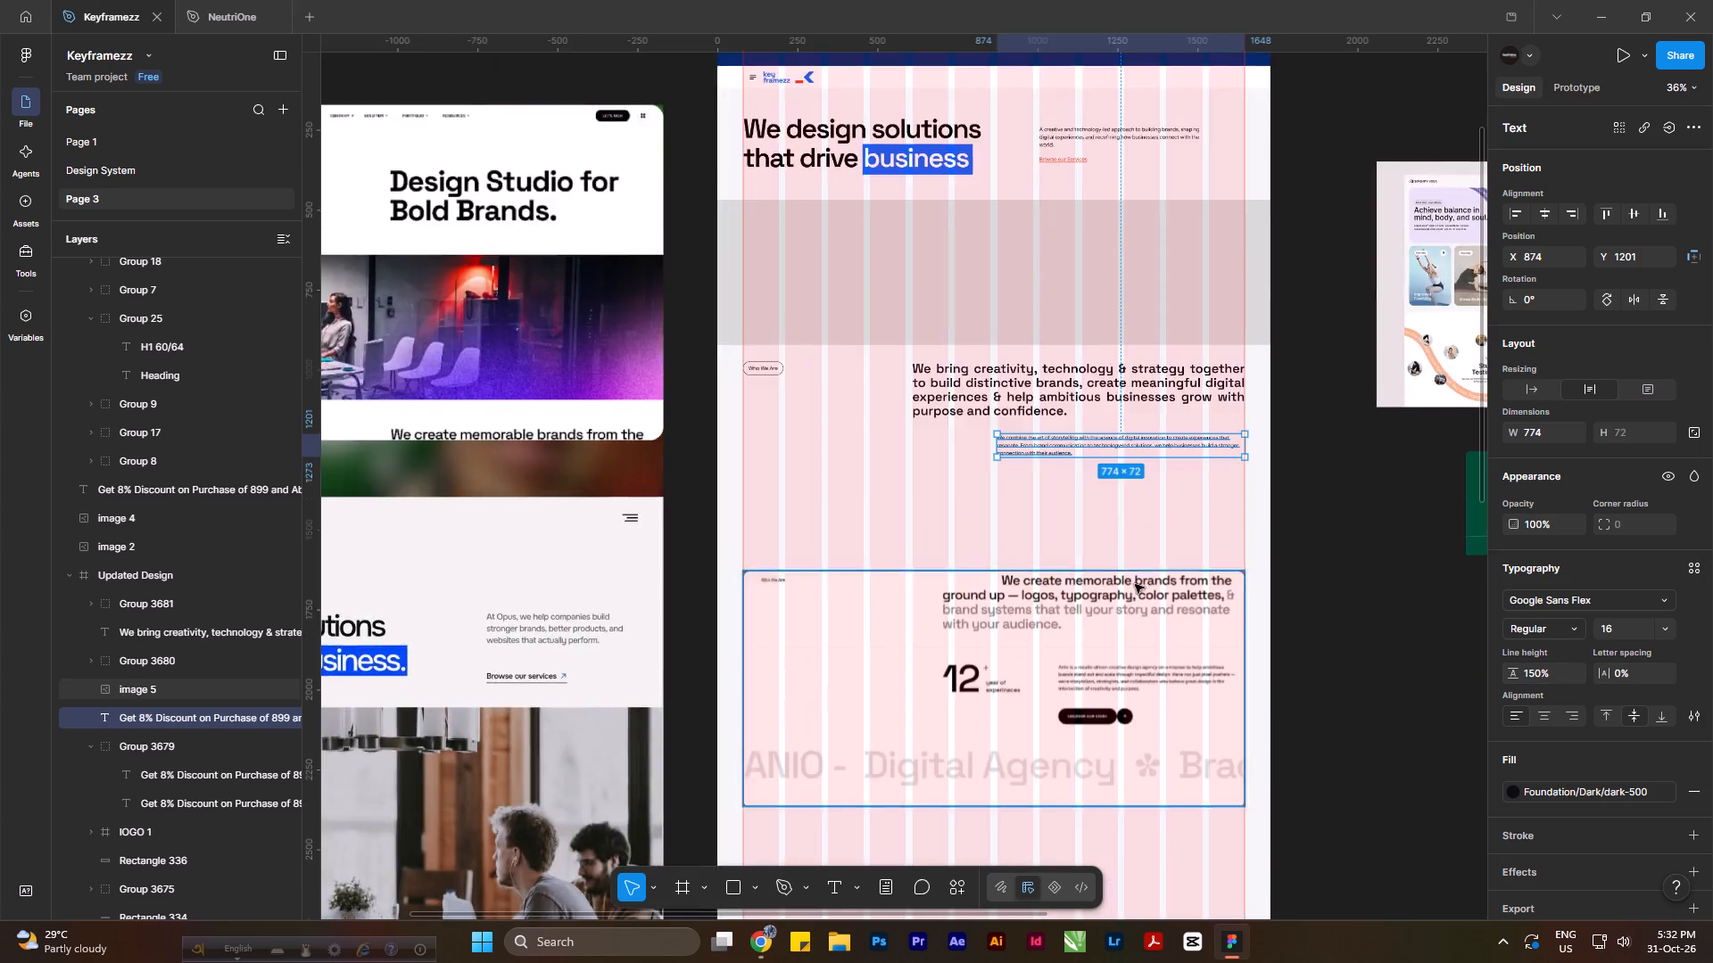
{"action": "scroll", "coordinate": [1135, 584], "scroll_direction": "down", "scroll_amount": 5, "text": "ctrl"}
{"action": "scroll", "coordinate": [662, 217], "scroll_direction": "up", "scroll_amount": 14, "text": "ctrl"}
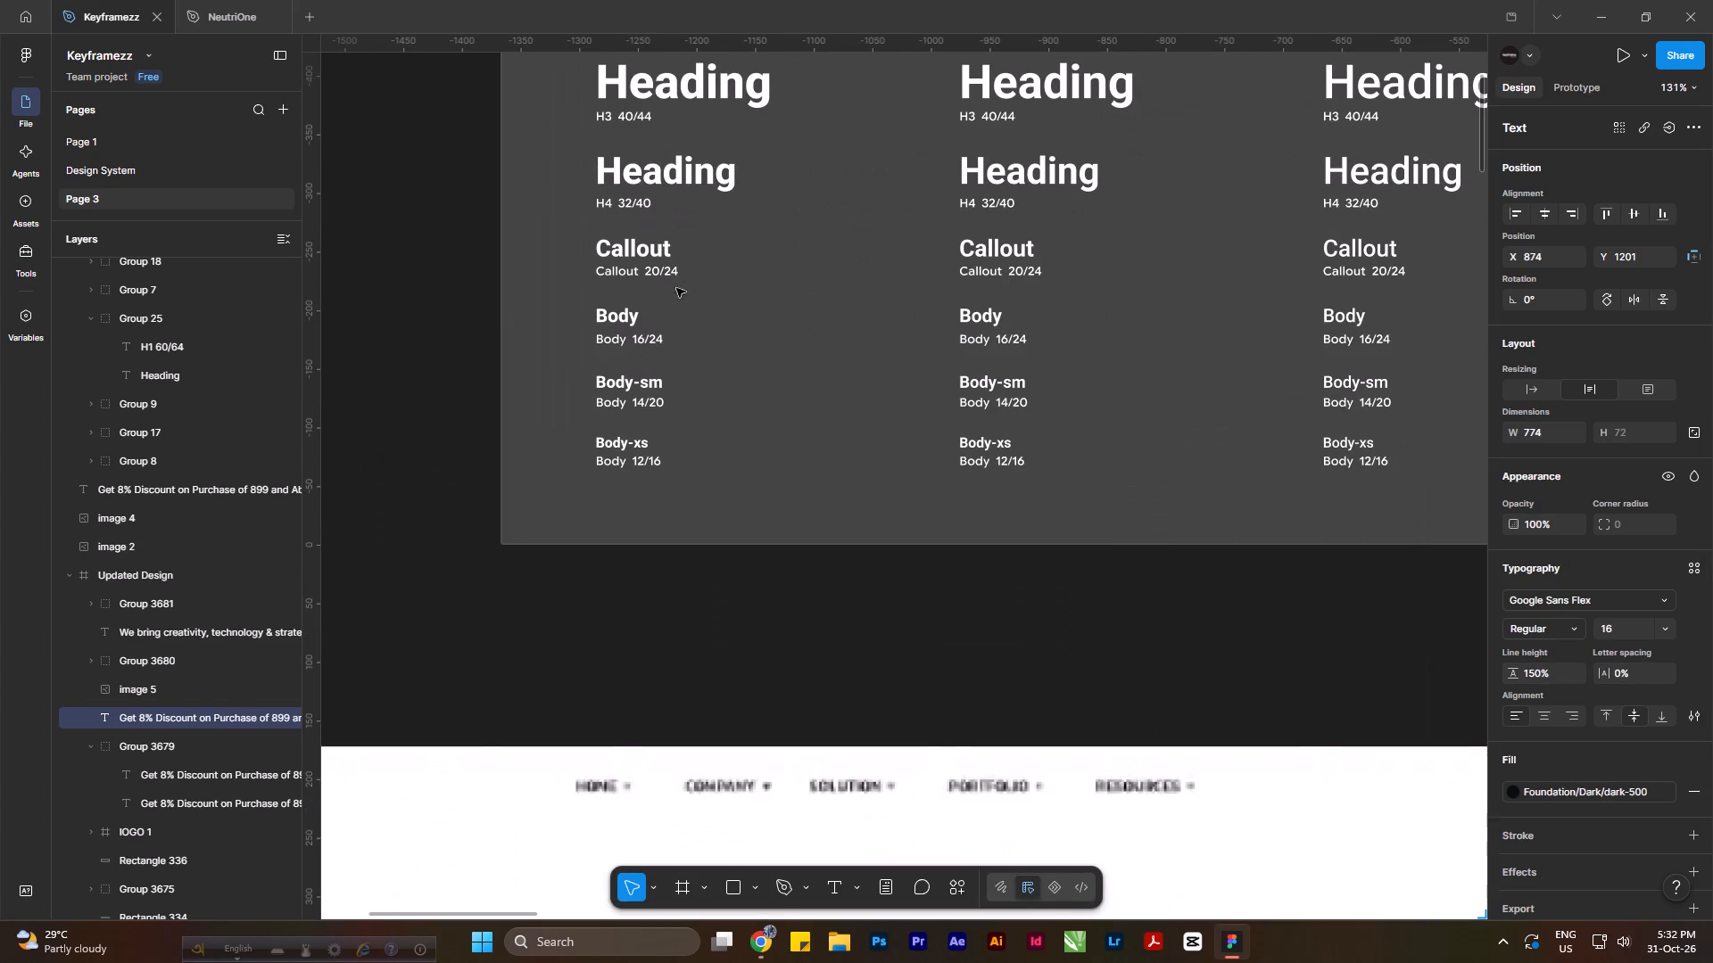
{"action": "scroll", "coordinate": [555, 309], "scroll_direction": "down", "scroll_amount": 20, "text": "ctrl"}
{"action": "scroll", "coordinate": [555, 309], "scroll_direction": "down", "scroll_amount": 2, "text": "ctrl"}
{"action": "scroll", "coordinate": [1563, 678], "scroll_direction": "up", "scroll_amount": 7, "text": "ctrl"}
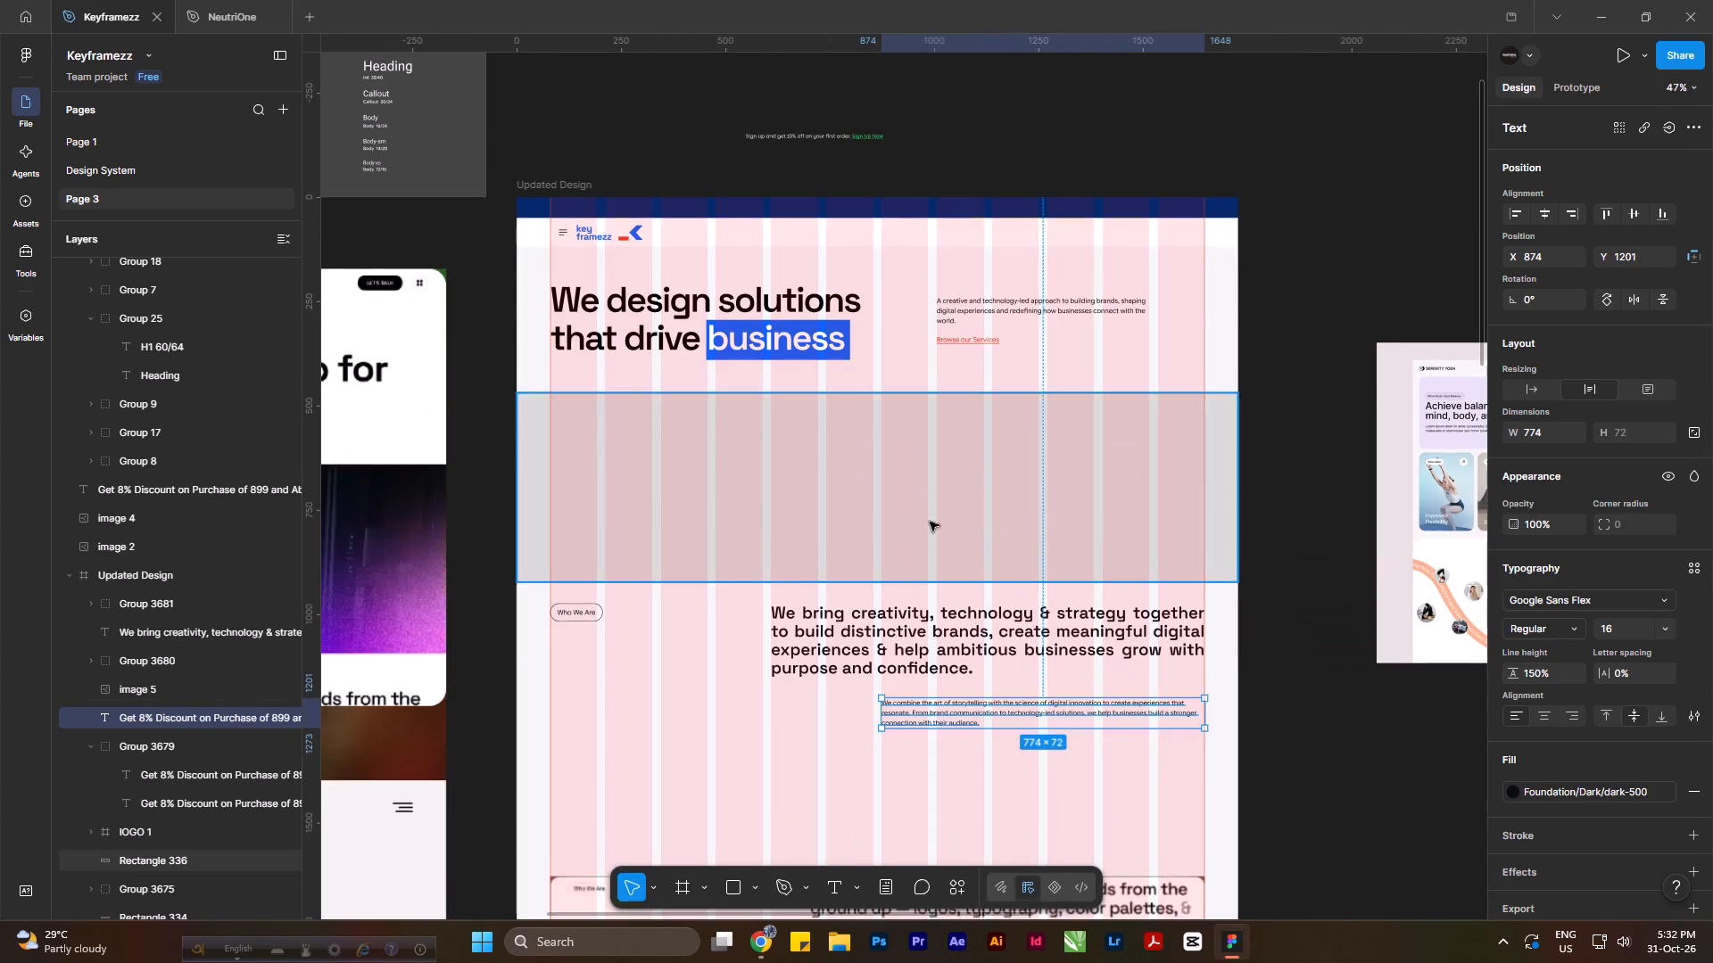
{"action": "scroll", "coordinate": [925, 498], "scroll_direction": "up", "scroll_amount": 1, "text": "ctrl"}
{"action": "left_click", "coordinate": [1538, 673]}
{"action": "key", "text": "ctrl+a"}
{"action": "type", "text": "24"}
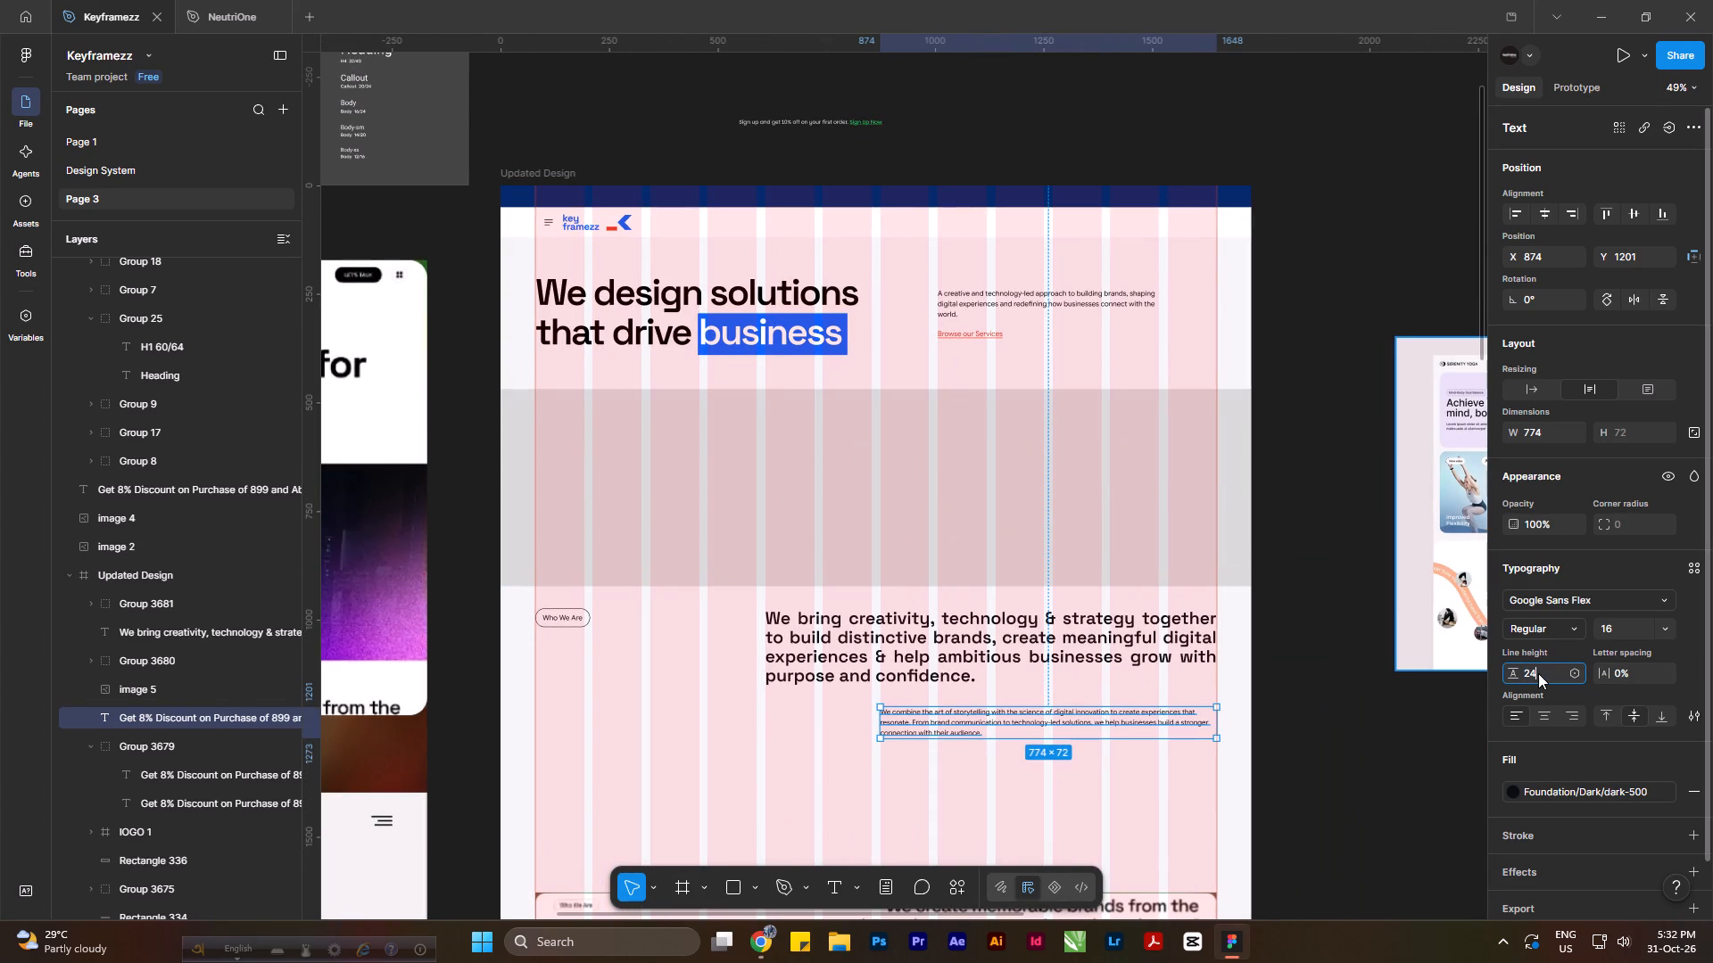
{"action": "key", "text": "Return"}
{"action": "scroll", "coordinate": [1053, 650], "scroll_direction": "up", "scroll_amount": 7, "text": "ctrl"}
{"action": "scroll", "coordinate": [1040, 533], "scroll_direction": "down", "scroll_amount": 7, "text": "ctrl"}
{"action": "left_click", "coordinate": [1121, 552]}
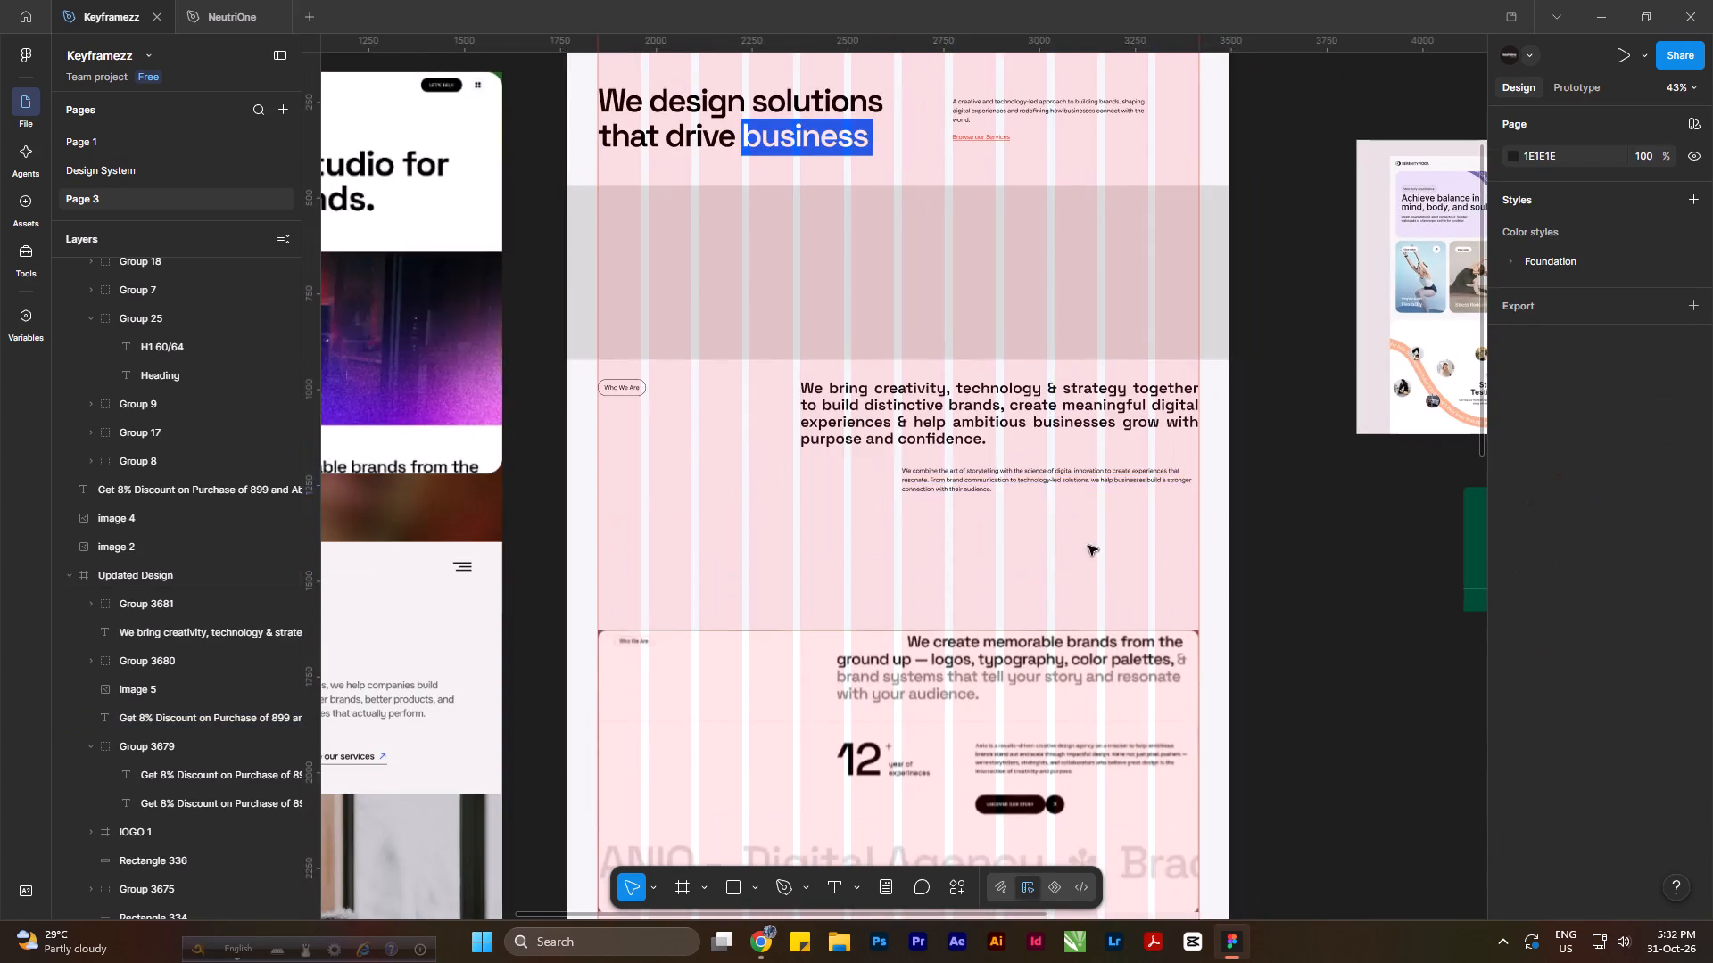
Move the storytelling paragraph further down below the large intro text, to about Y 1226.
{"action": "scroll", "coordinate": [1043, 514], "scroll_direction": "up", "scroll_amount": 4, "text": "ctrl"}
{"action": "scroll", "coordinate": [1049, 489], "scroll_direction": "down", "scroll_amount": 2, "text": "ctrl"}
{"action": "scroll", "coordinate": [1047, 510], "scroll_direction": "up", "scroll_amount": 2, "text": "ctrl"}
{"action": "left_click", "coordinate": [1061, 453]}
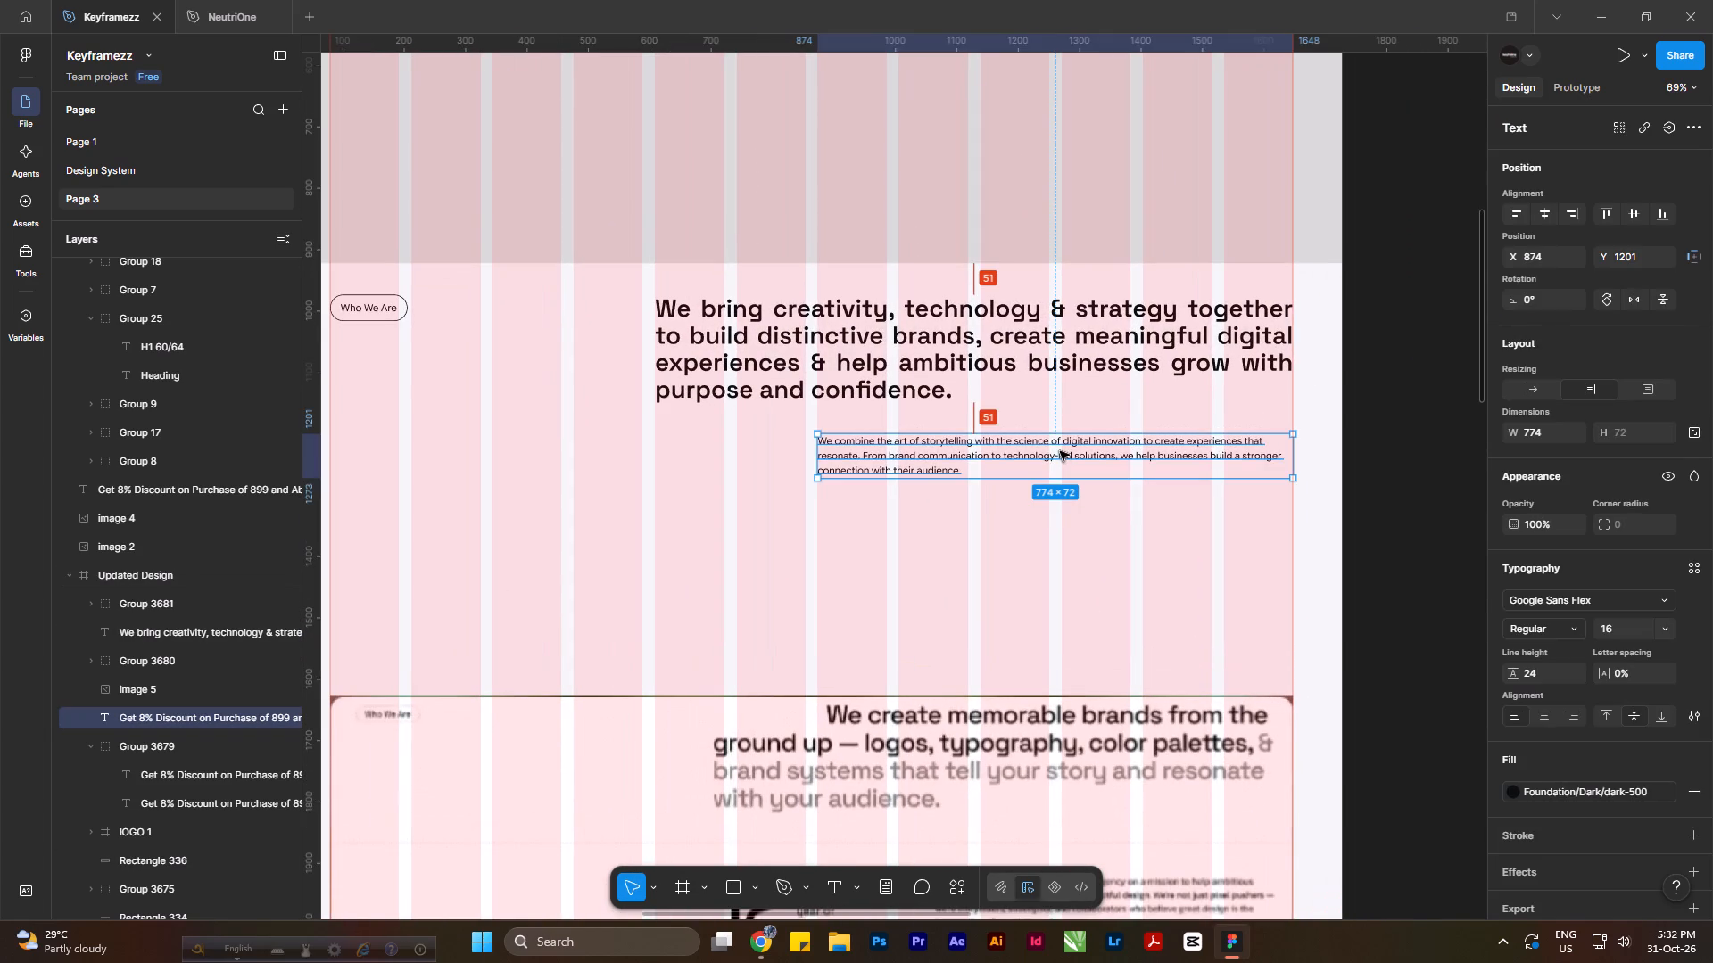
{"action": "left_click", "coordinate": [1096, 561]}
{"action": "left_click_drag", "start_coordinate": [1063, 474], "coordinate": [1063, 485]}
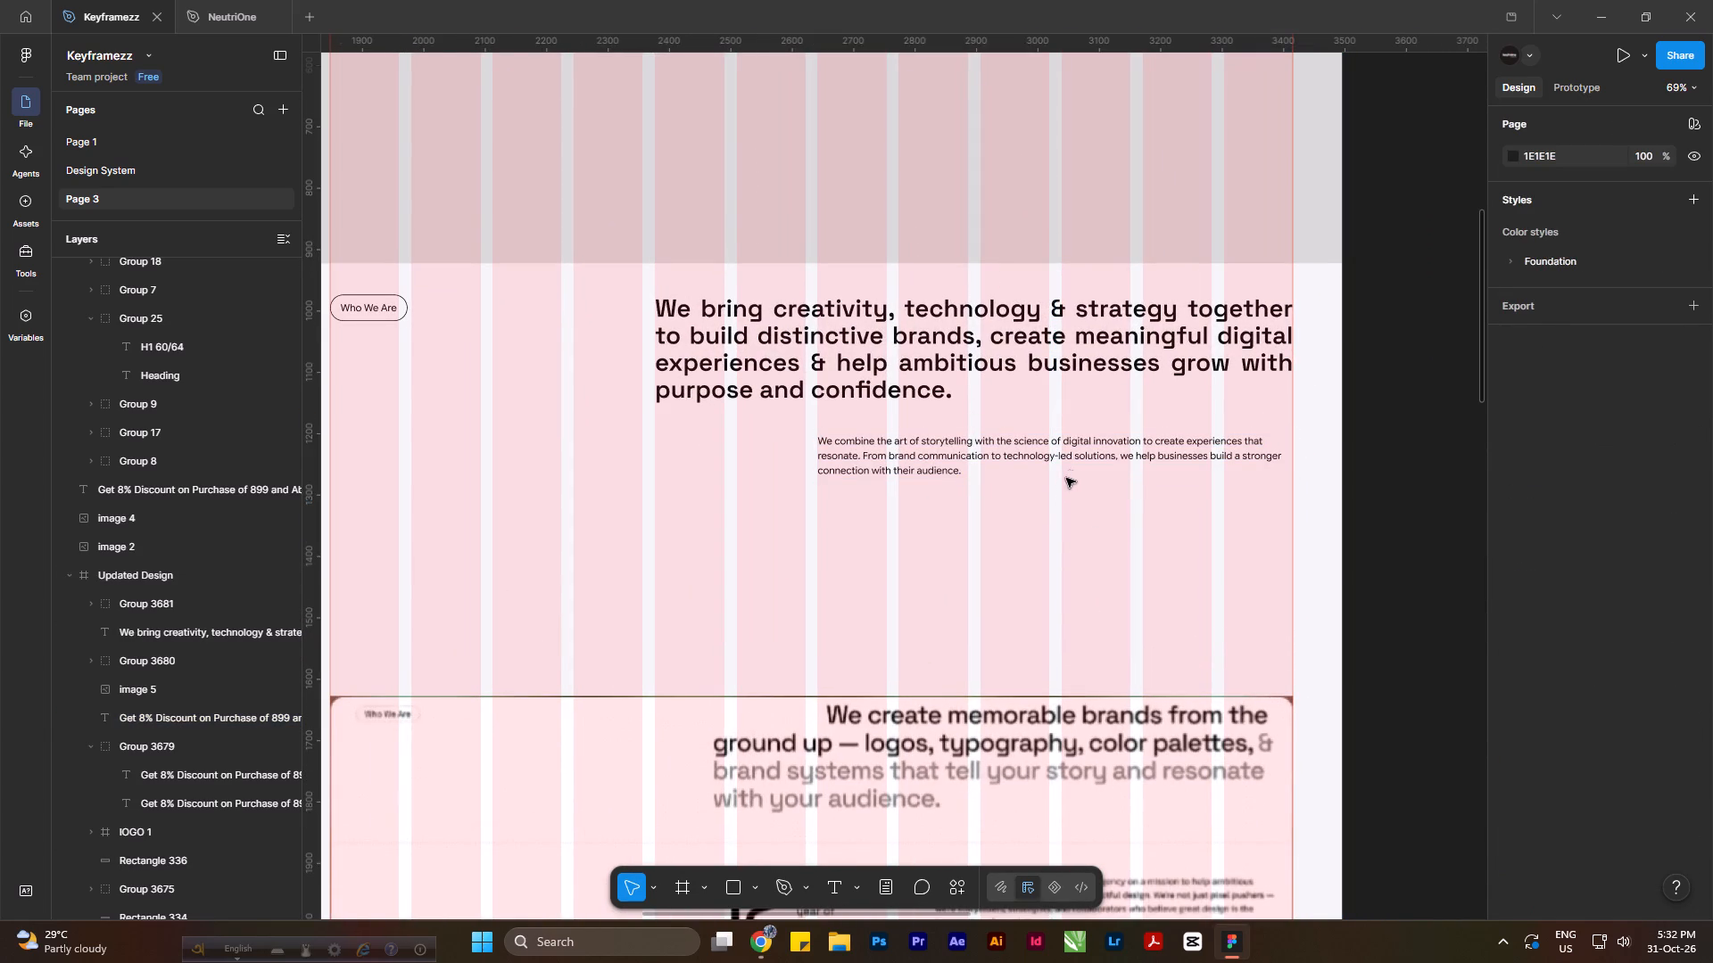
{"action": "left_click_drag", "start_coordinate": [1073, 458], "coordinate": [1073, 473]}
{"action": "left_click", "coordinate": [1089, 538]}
Indent the first line of the "We bring creativity" paragraph with 23 leading spaces, like the reference image's headline.
{"action": "double_click", "coordinate": [713, 330]}
{"action": "left_click", "coordinate": [664, 308]}
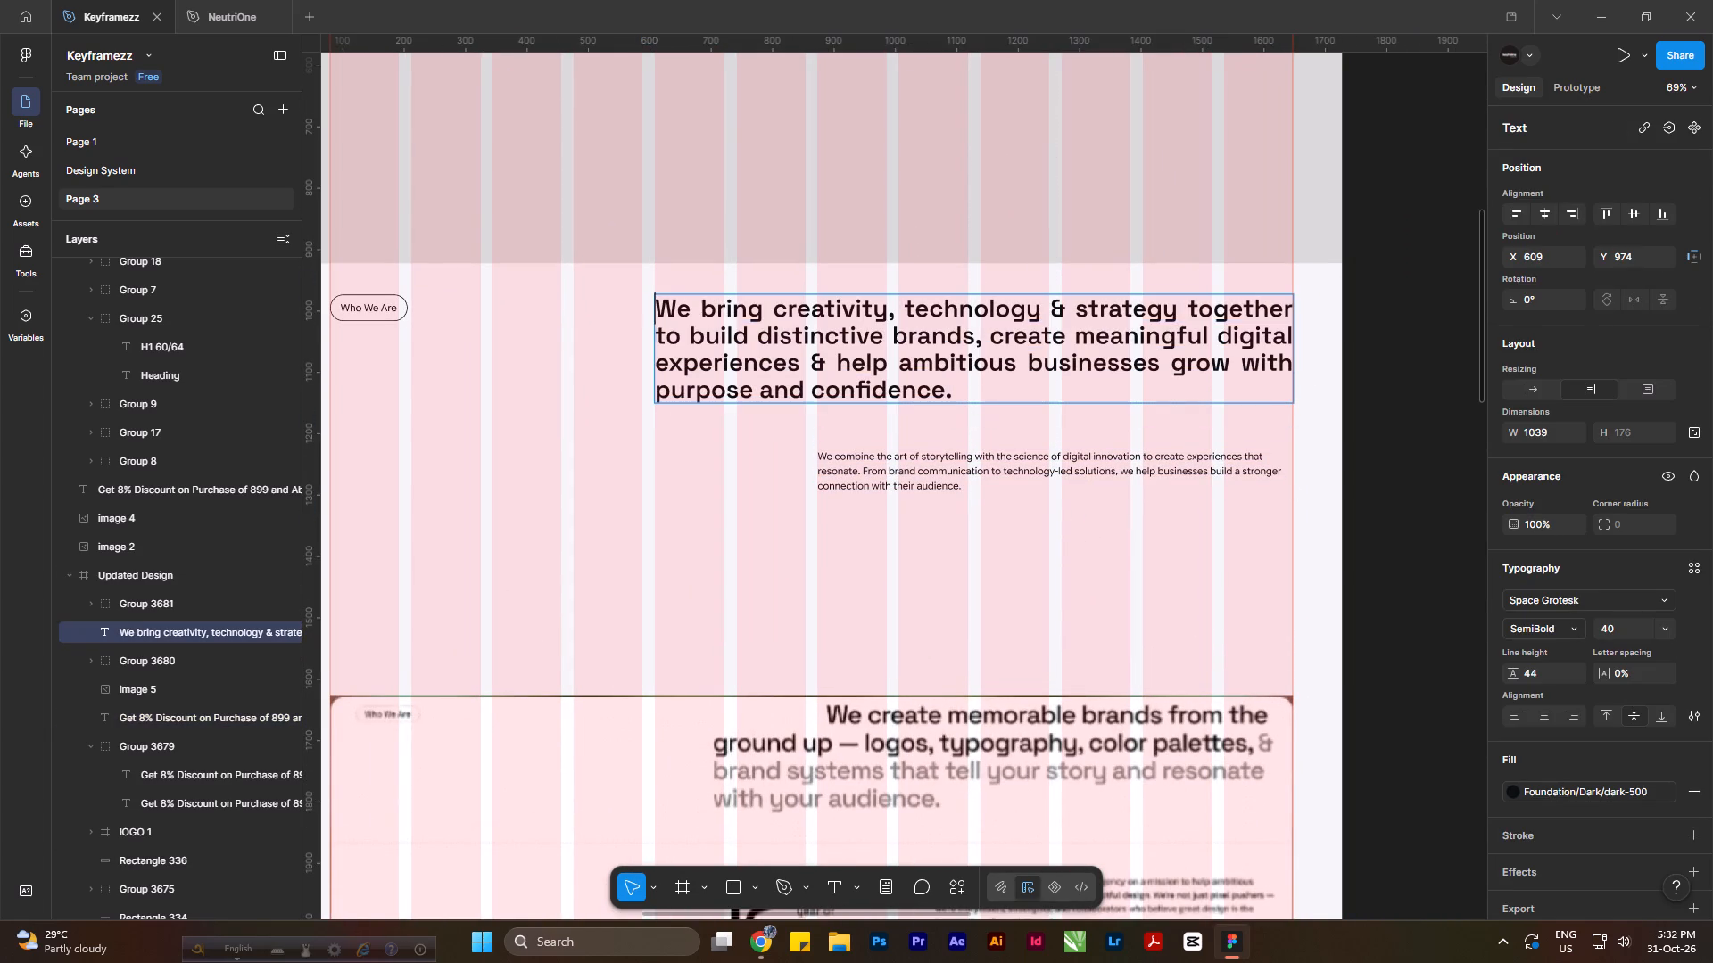
{"action": "key", "text": "space"}
{"action": "key", "text": "space"}
{"action": "key", "text": "space"}
{"action": "key", "text": "space"}
{"action": "key", "text": "space"}
{"action": "key", "text": "space"}
{"action": "key", "text": "space"}
{"action": "key", "text": "space"}
{"action": "key", "text": "space"}
{"action": "key", "text": "space"}
{"action": "key", "text": "space"}
{"action": "key", "text": "space"}
{"action": "key", "text": "space"}
{"action": "key", "text": "space"}
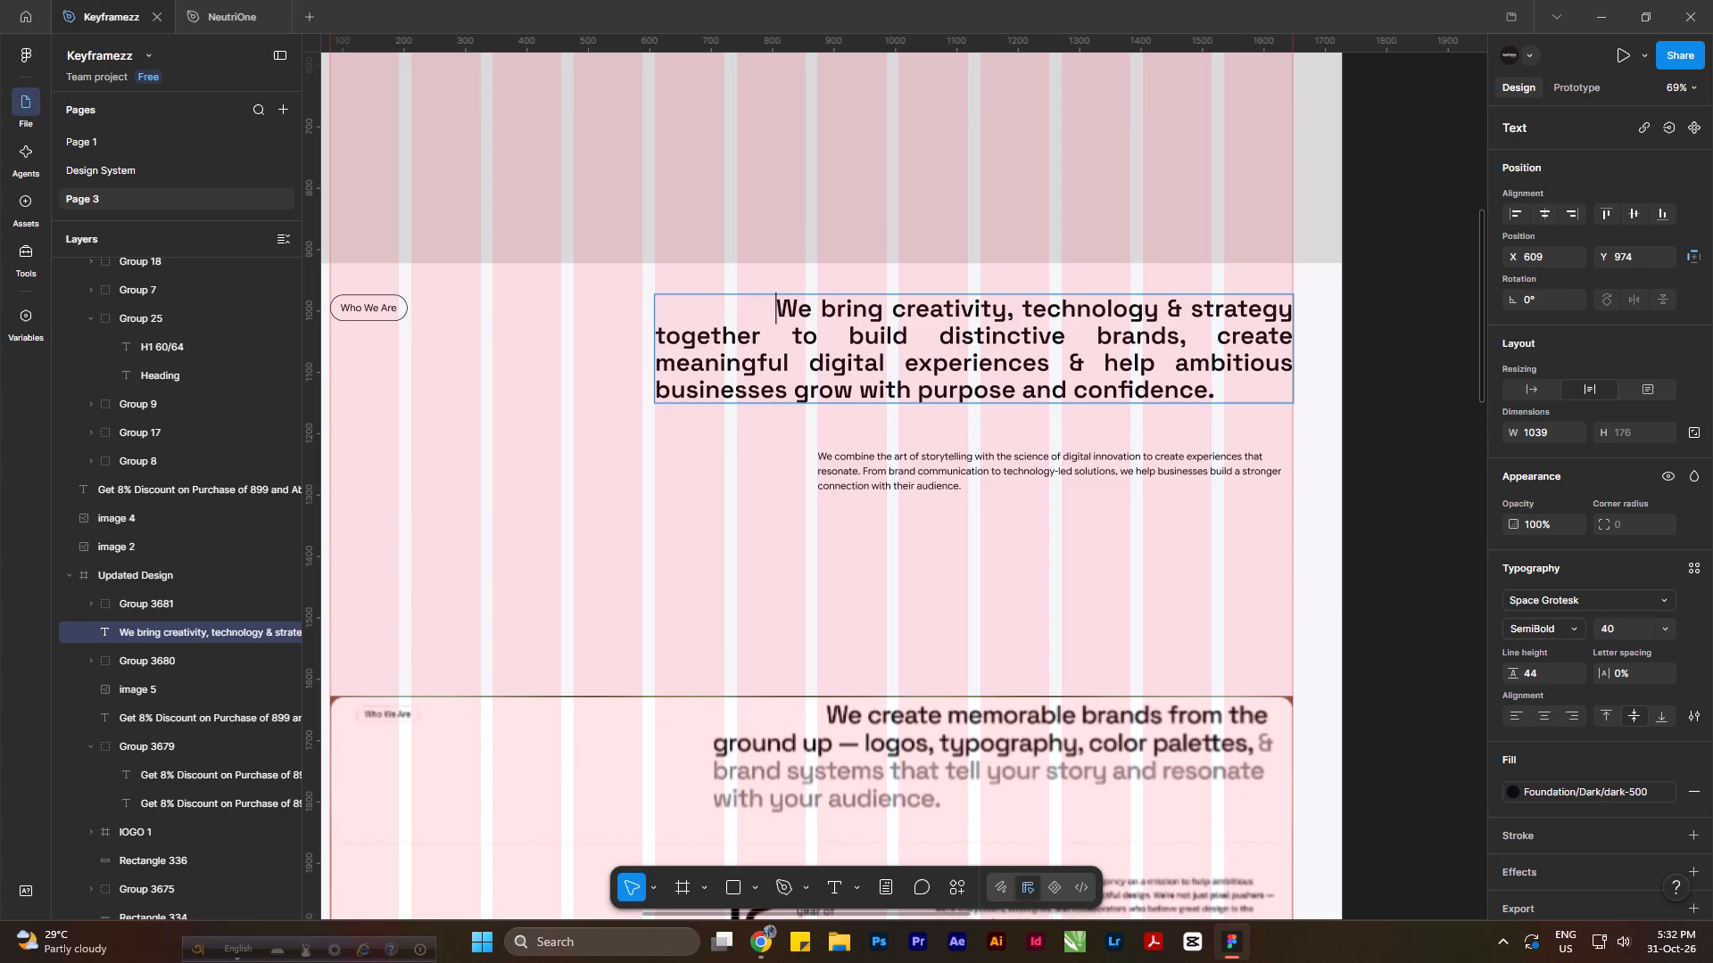
{"action": "key", "text": "space"}
{"action": "key", "text": "space"}
{"action": "key", "text": "space"}
{"action": "key", "text": "space"}
{"action": "key", "text": "space"}
{"action": "key", "text": "space"}
{"action": "key", "text": "space"}
{"action": "key", "text": "space"}
{"action": "key", "text": "space"}
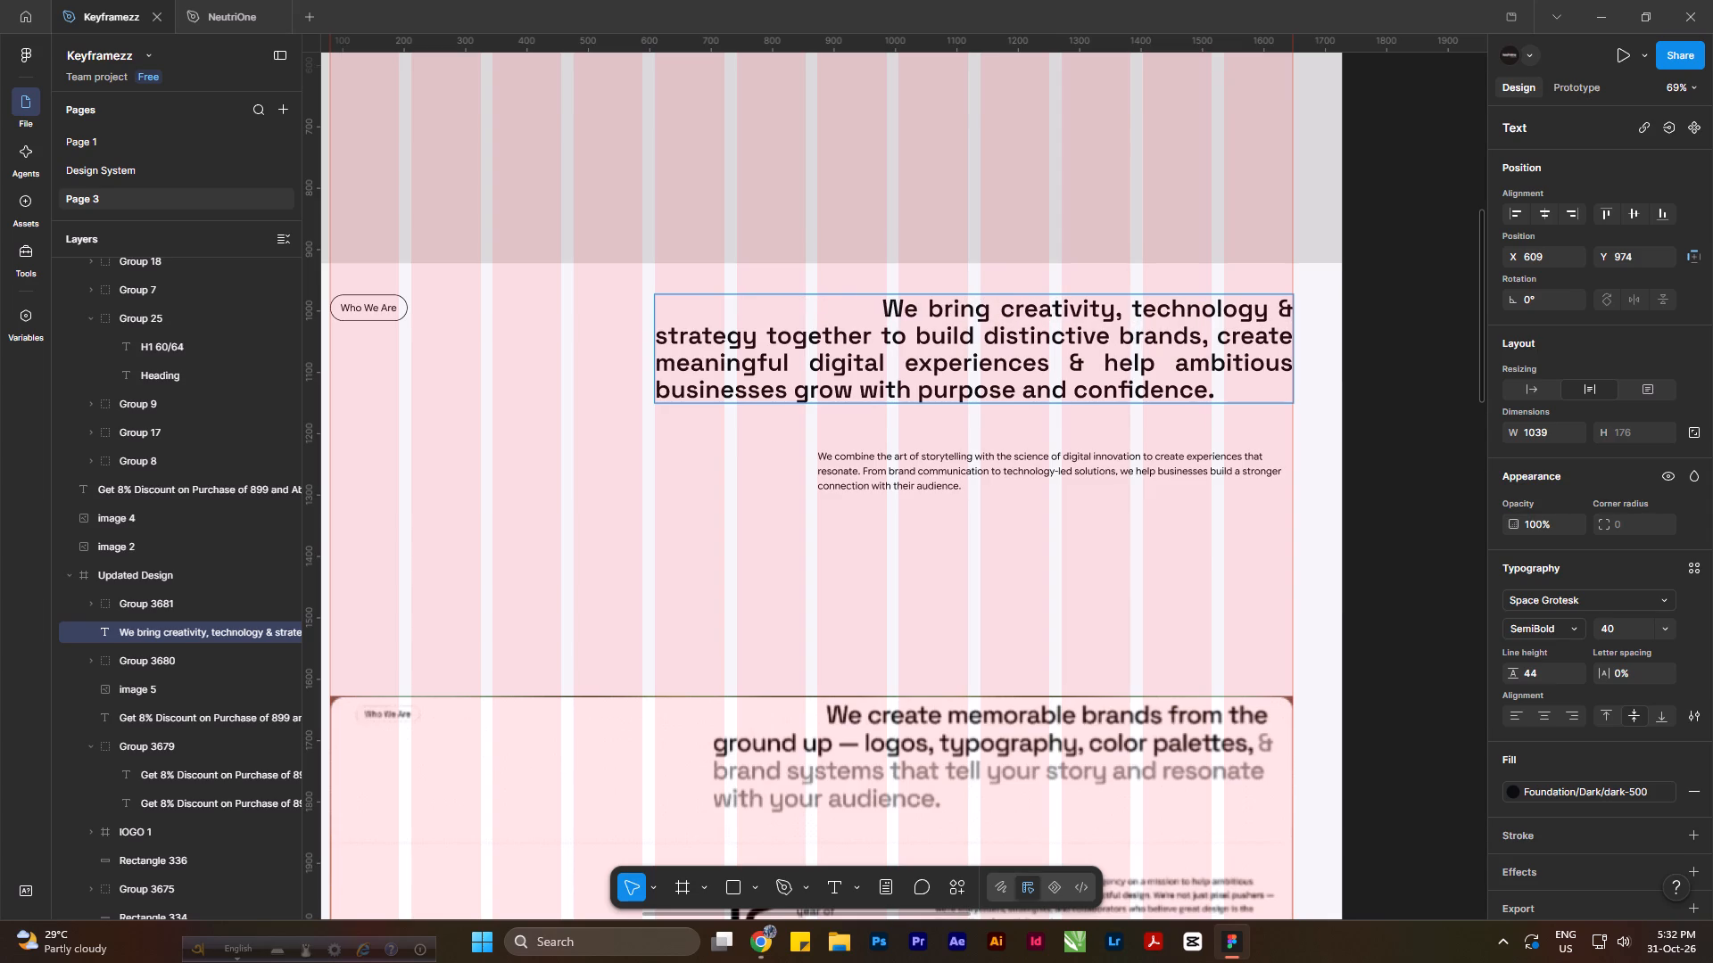
{"action": "left_click", "coordinate": [1191, 549]}
{"action": "left_click", "coordinate": [1121, 637]}
Compare the indented "Who We Are" section's layout with the reference image below it.
{"action": "scroll", "coordinate": [944, 385], "scroll_direction": "down", "scroll_amount": 6, "text": "ctrl"}
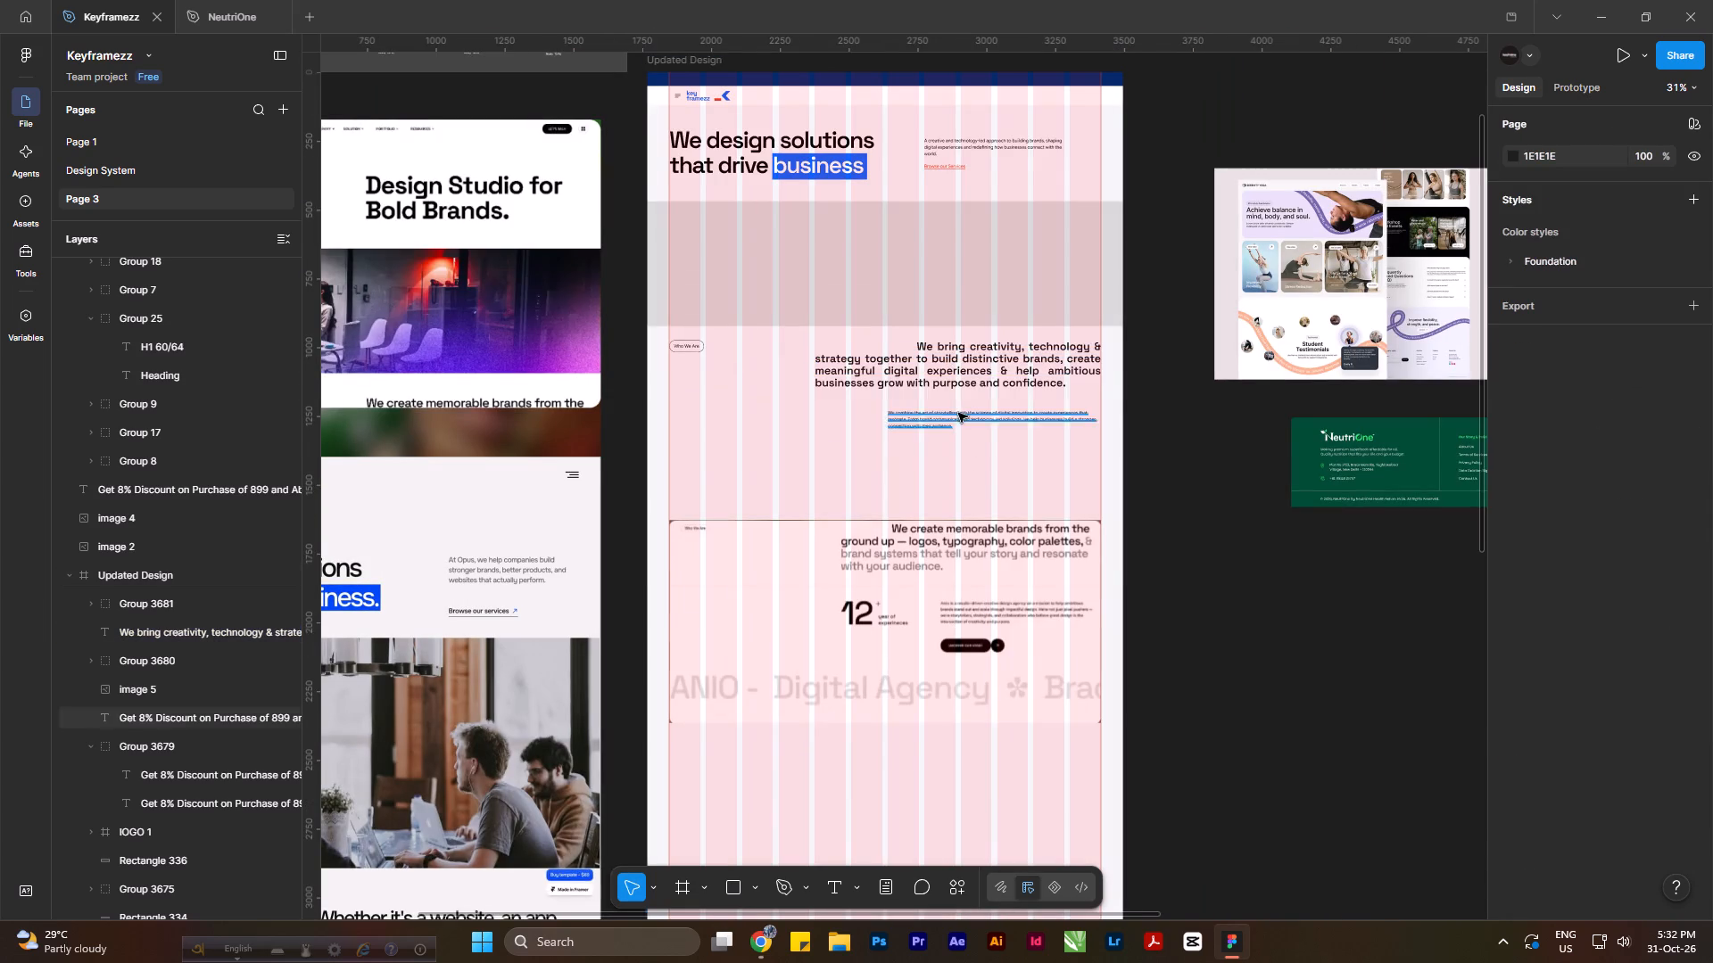
{"action": "scroll", "coordinate": [964, 488], "scroll_direction": "up", "scroll_amount": 3}
{"action": "left_click", "coordinate": [993, 552]}
{"action": "scroll", "coordinate": [989, 553], "scroll_direction": "up", "scroll_amount": 5, "text": "ctrl"}
{"action": "scroll", "coordinate": [887, 358], "scroll_direction": "down", "scroll_amount": 5}
{"action": "scroll", "coordinate": [902, 284], "scroll_direction": "up", "scroll_amount": 5, "text": "ctrl"}
{"action": "scroll", "coordinate": [873, 548], "scroll_direction": "down", "scroll_amount": 5, "text": "ctrl"}
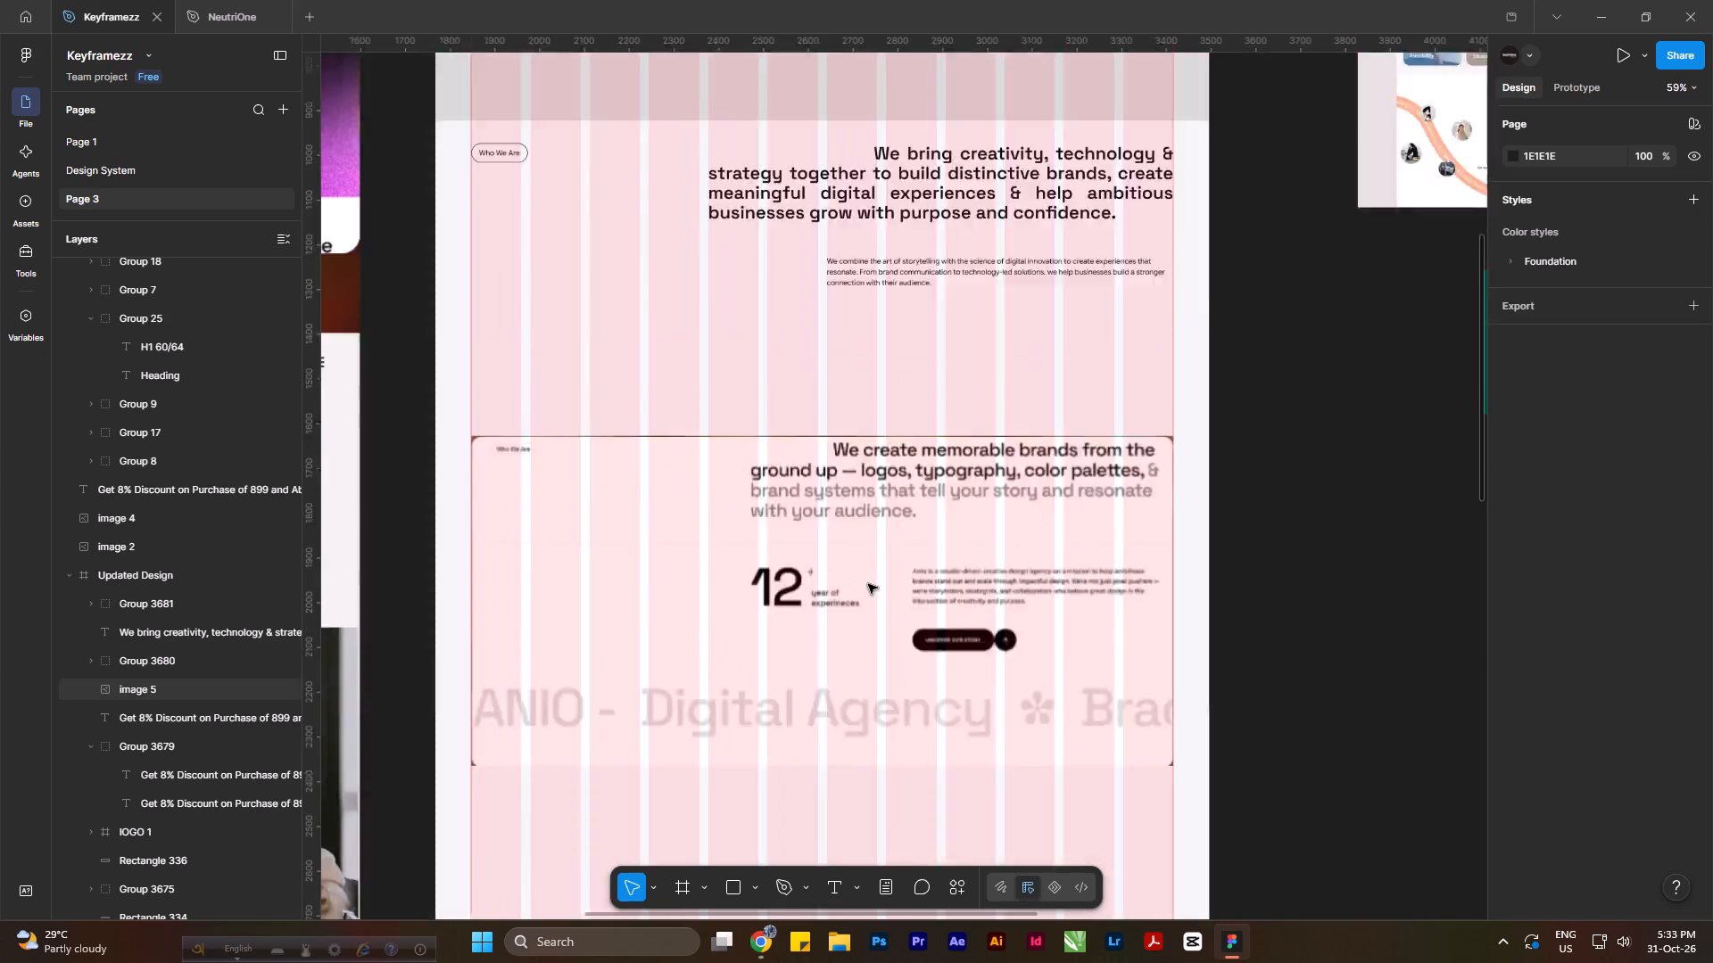
{"action": "scroll", "coordinate": [868, 584], "scroll_direction": "down", "scroll_amount": 2, "text": "ctrl"}
{"action": "scroll", "coordinate": [883, 350], "scroll_direction": "up", "scroll_amount": 4, "text": "ctrl"}
Move the storytelling paragraph up to Y 1201, leaving a 51 gap below the large intro paragraph.
{"action": "double_click", "coordinate": [889, 327]}
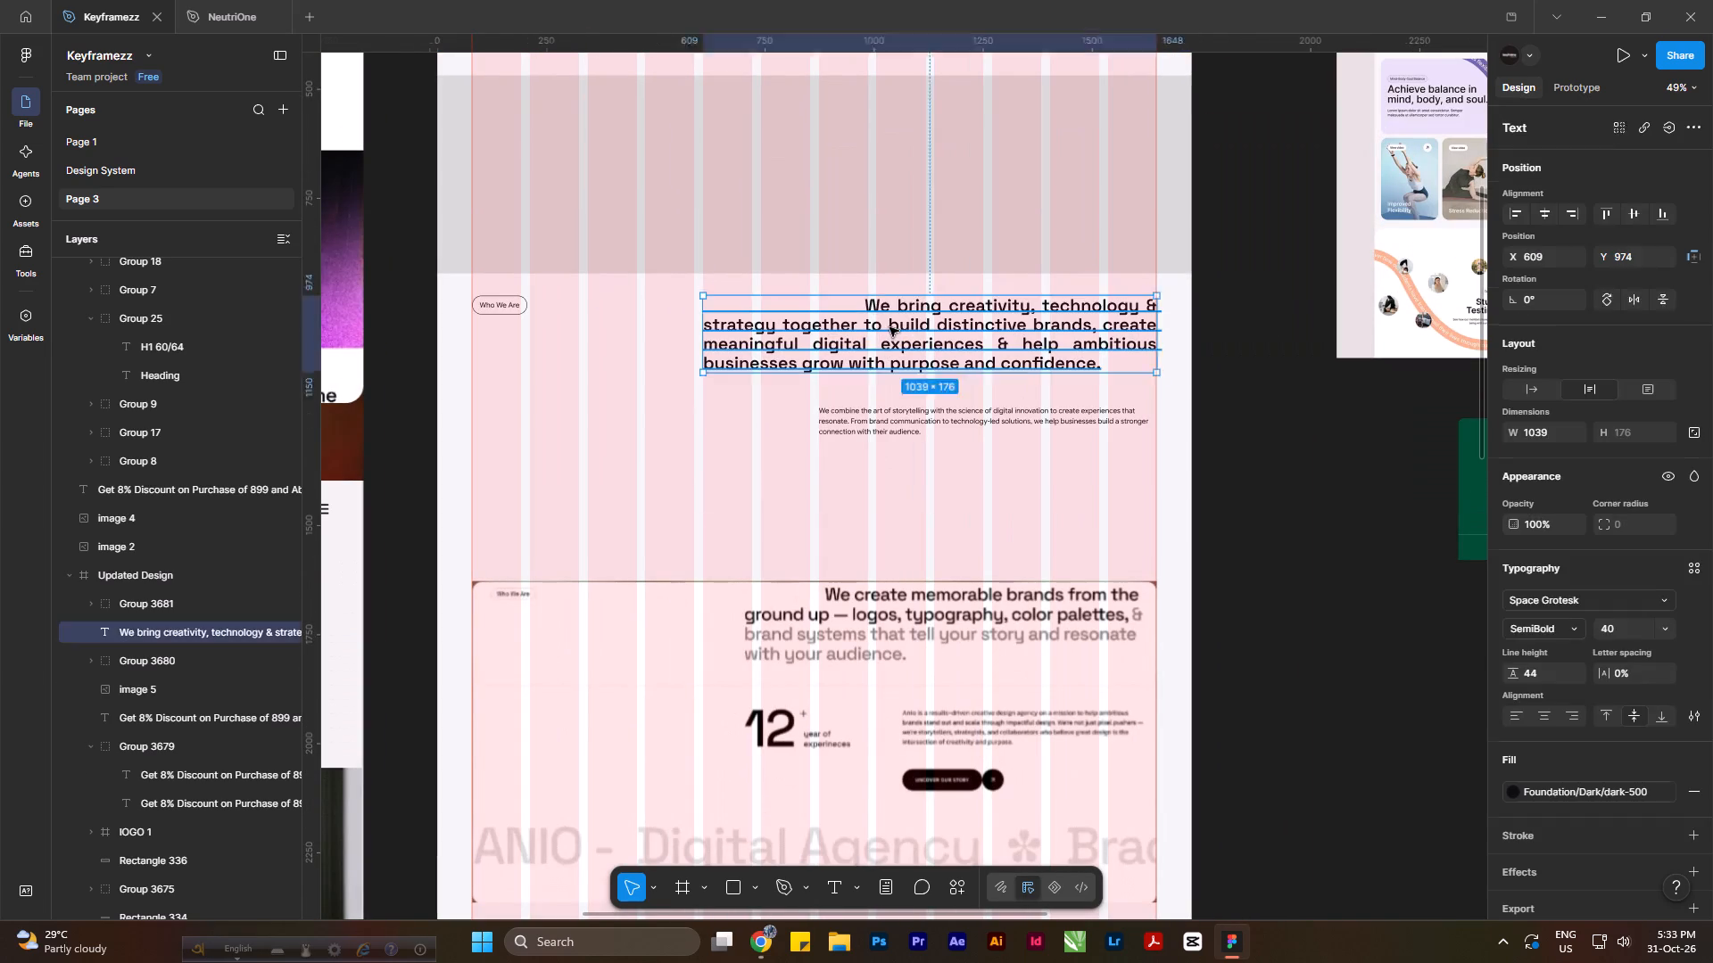
{"action": "left_click", "coordinate": [970, 427]}
{"action": "left_click", "coordinate": [936, 479]}
{"action": "scroll", "coordinate": [947, 420], "scroll_direction": "up", "scroll_amount": 3, "text": "ctrl"}
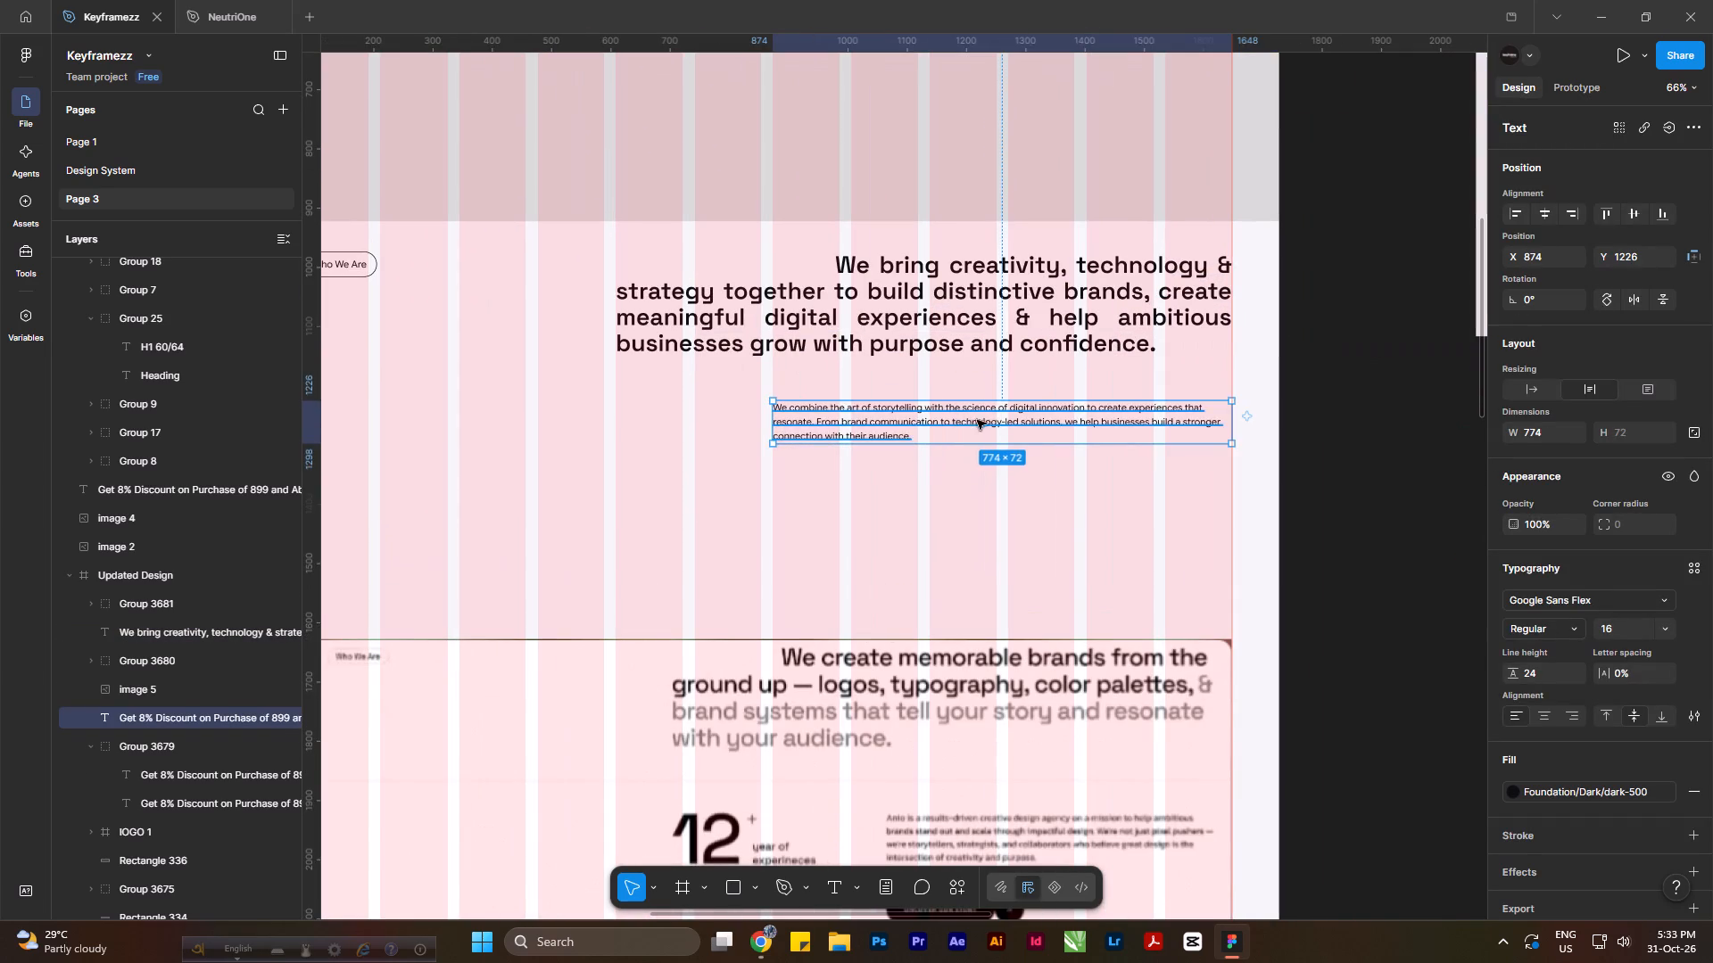
{"action": "left_click_drag", "start_coordinate": [978, 420], "coordinate": [981, 409]}
{"action": "left_click", "coordinate": [1047, 478]}
{"action": "left_click", "coordinate": [920, 414]}
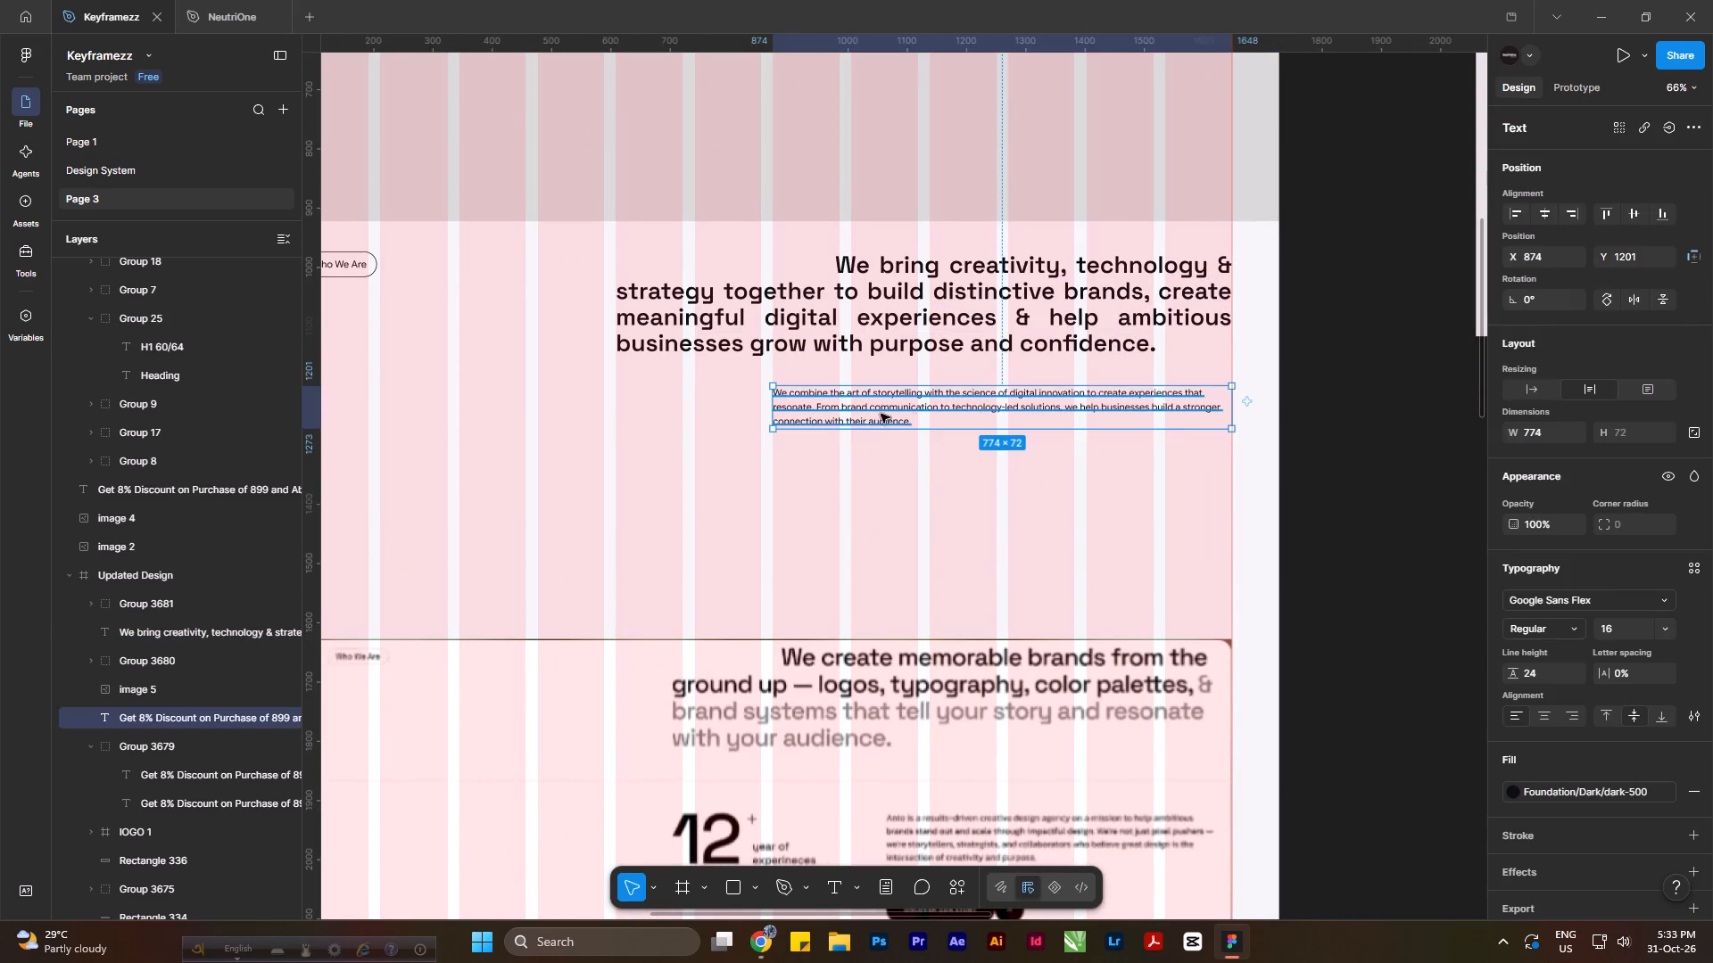
{"action": "scroll", "coordinate": [878, 443], "scroll_direction": "down", "scroll_amount": 1, "text": "ctrl"}
{"action": "left_click", "coordinate": [932, 414]}
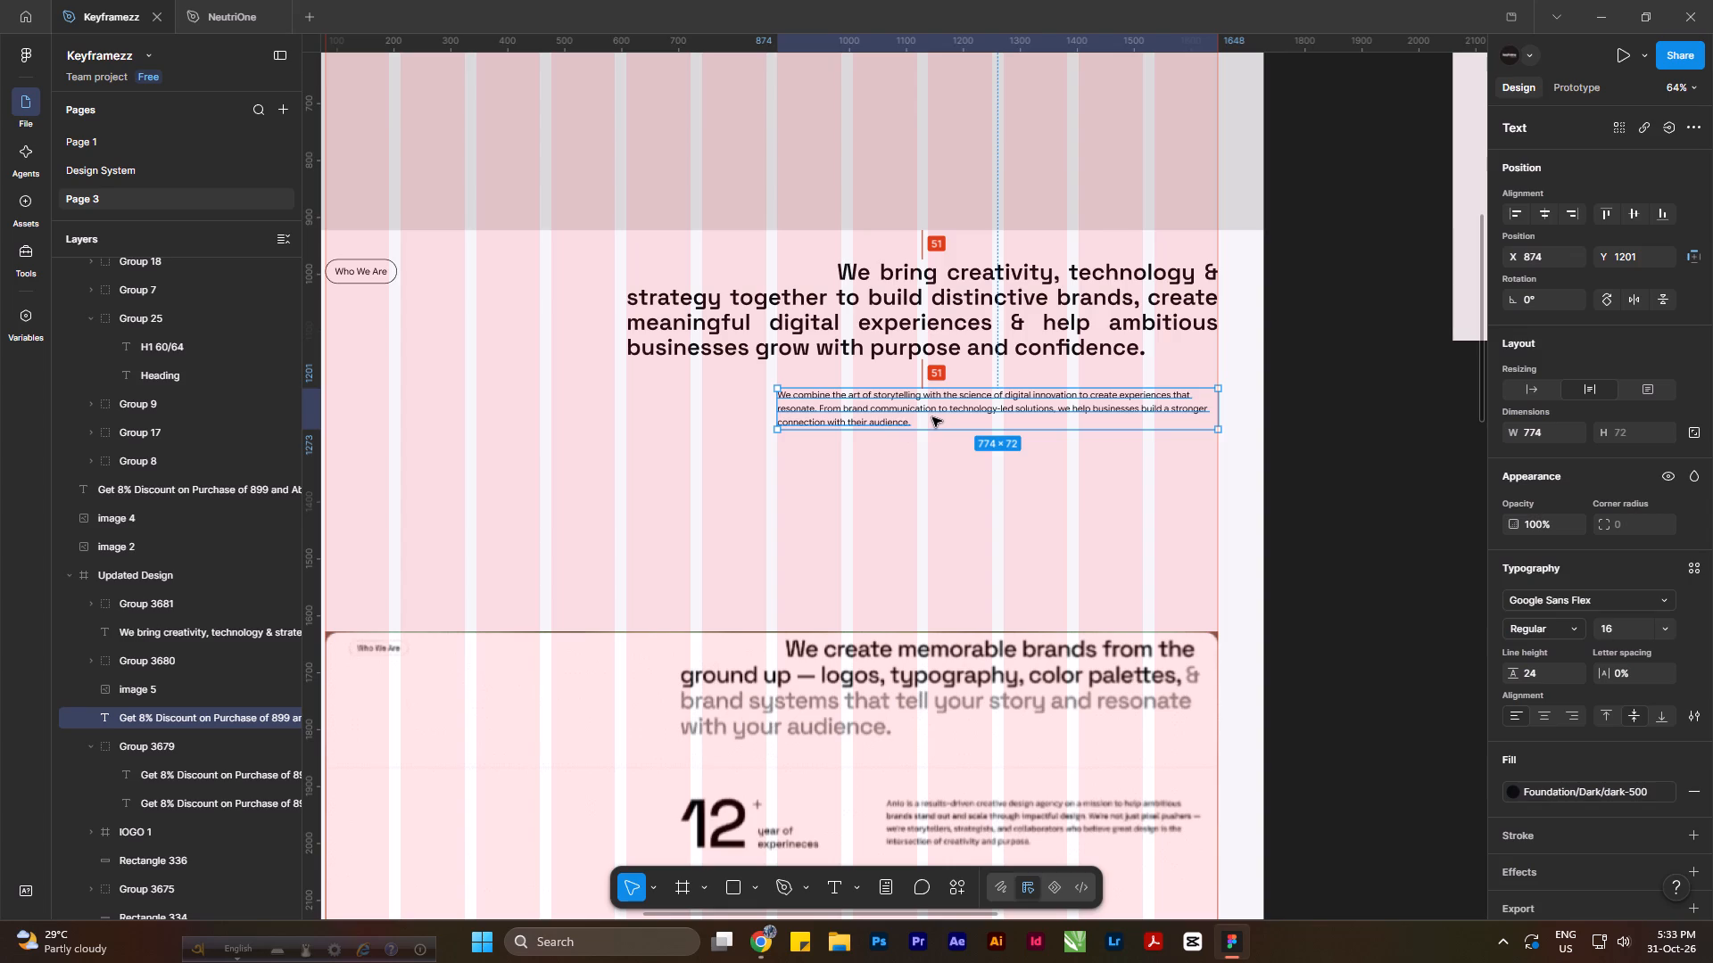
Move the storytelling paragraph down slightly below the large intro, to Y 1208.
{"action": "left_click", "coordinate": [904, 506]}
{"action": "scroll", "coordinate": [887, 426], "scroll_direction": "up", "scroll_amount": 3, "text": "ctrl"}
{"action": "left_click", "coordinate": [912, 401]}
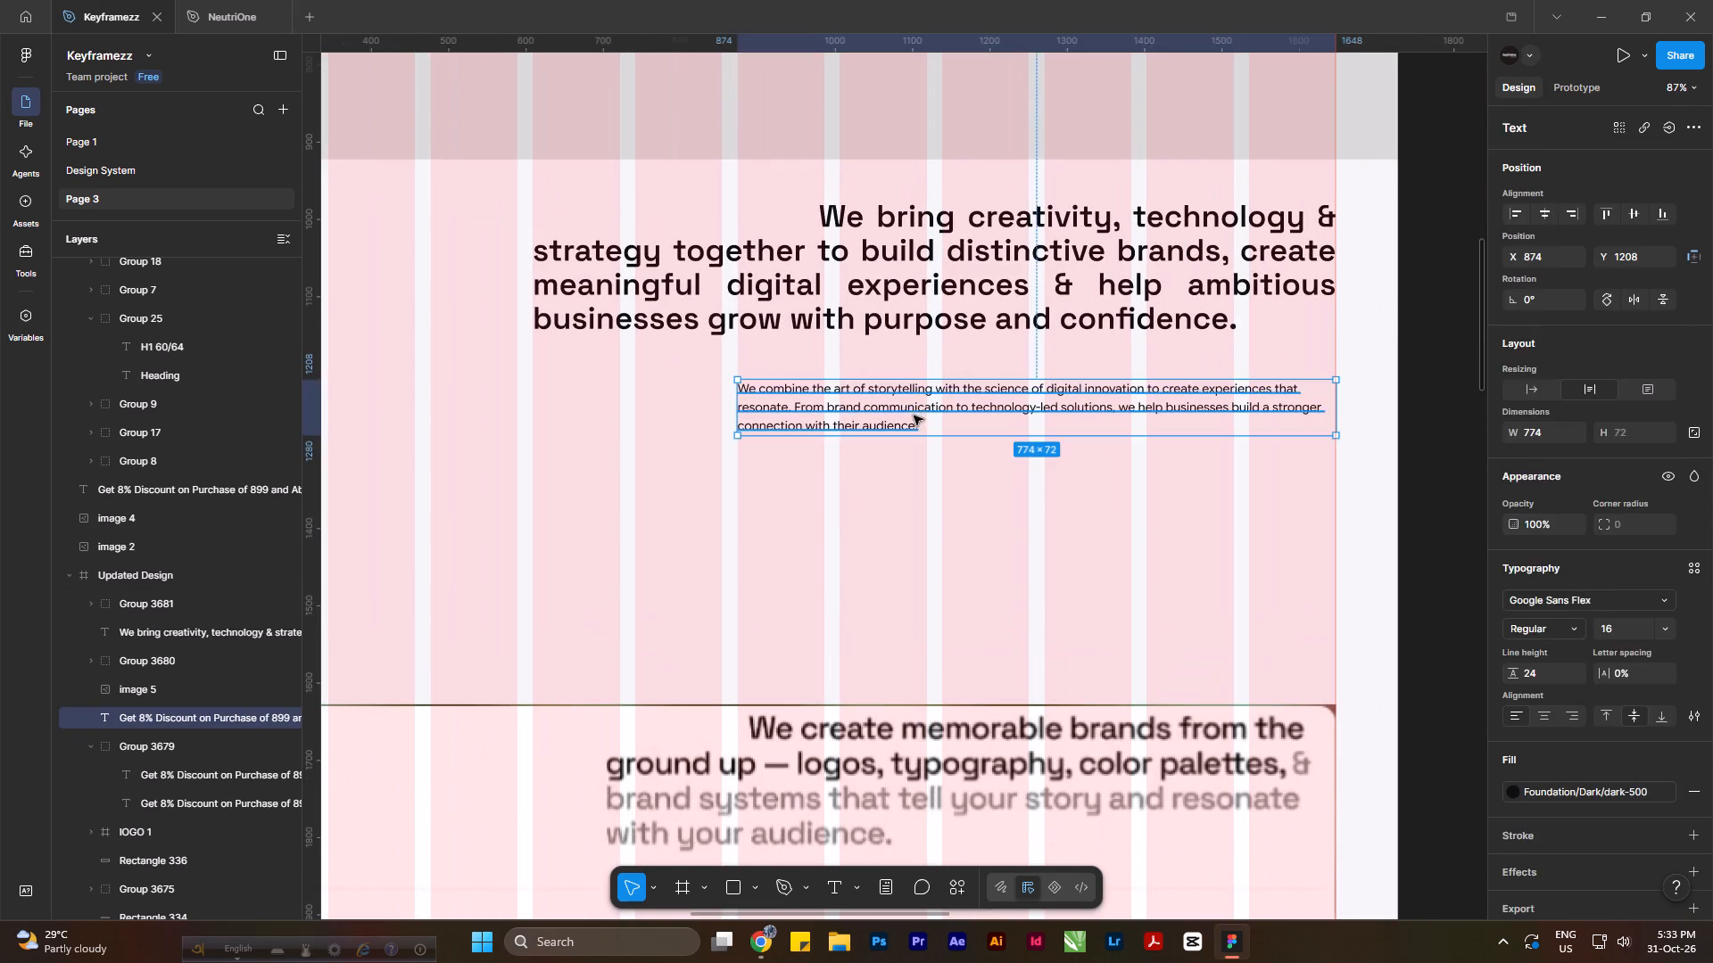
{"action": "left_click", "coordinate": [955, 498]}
Add a new text element reading "7" beside the storytelling paragraph, below the large intro, like the reference image's "12".
{"action": "scroll", "coordinate": [629, 407], "scroll_direction": "up", "scroll_amount": 5, "text": "ctrl"}
{"action": "scroll", "coordinate": [675, 437], "scroll_direction": "down", "scroll_amount": 5, "text": "ctrl"}
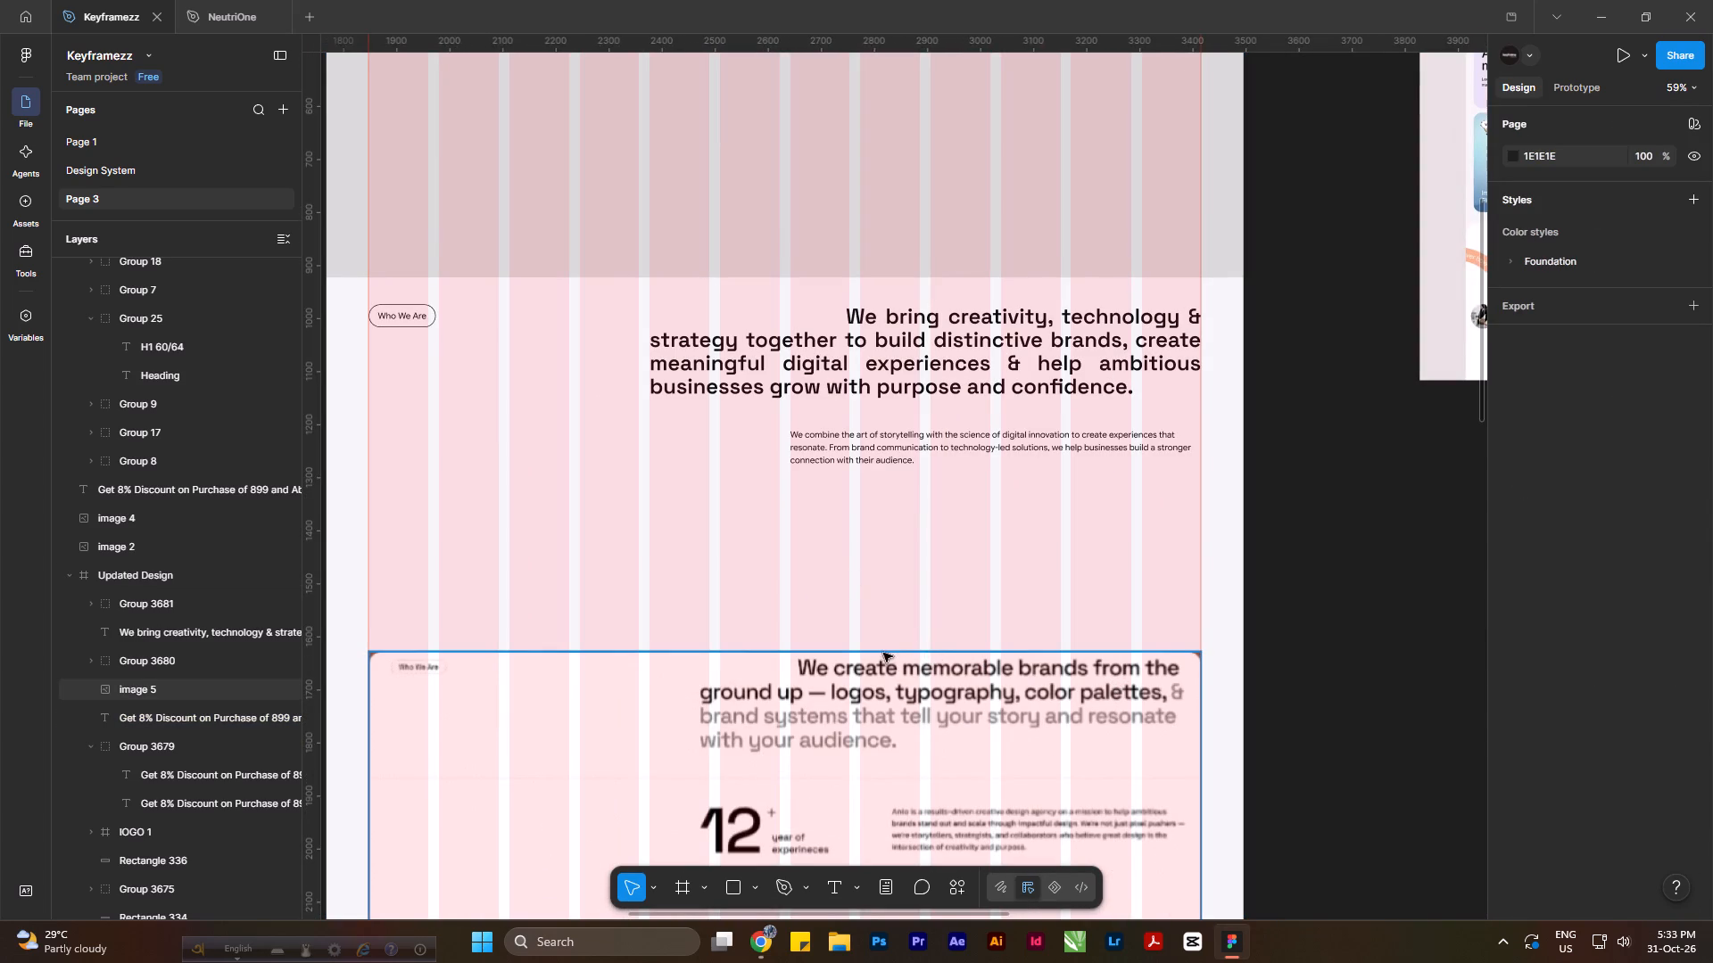
{"action": "left_click", "coordinate": [830, 876]}
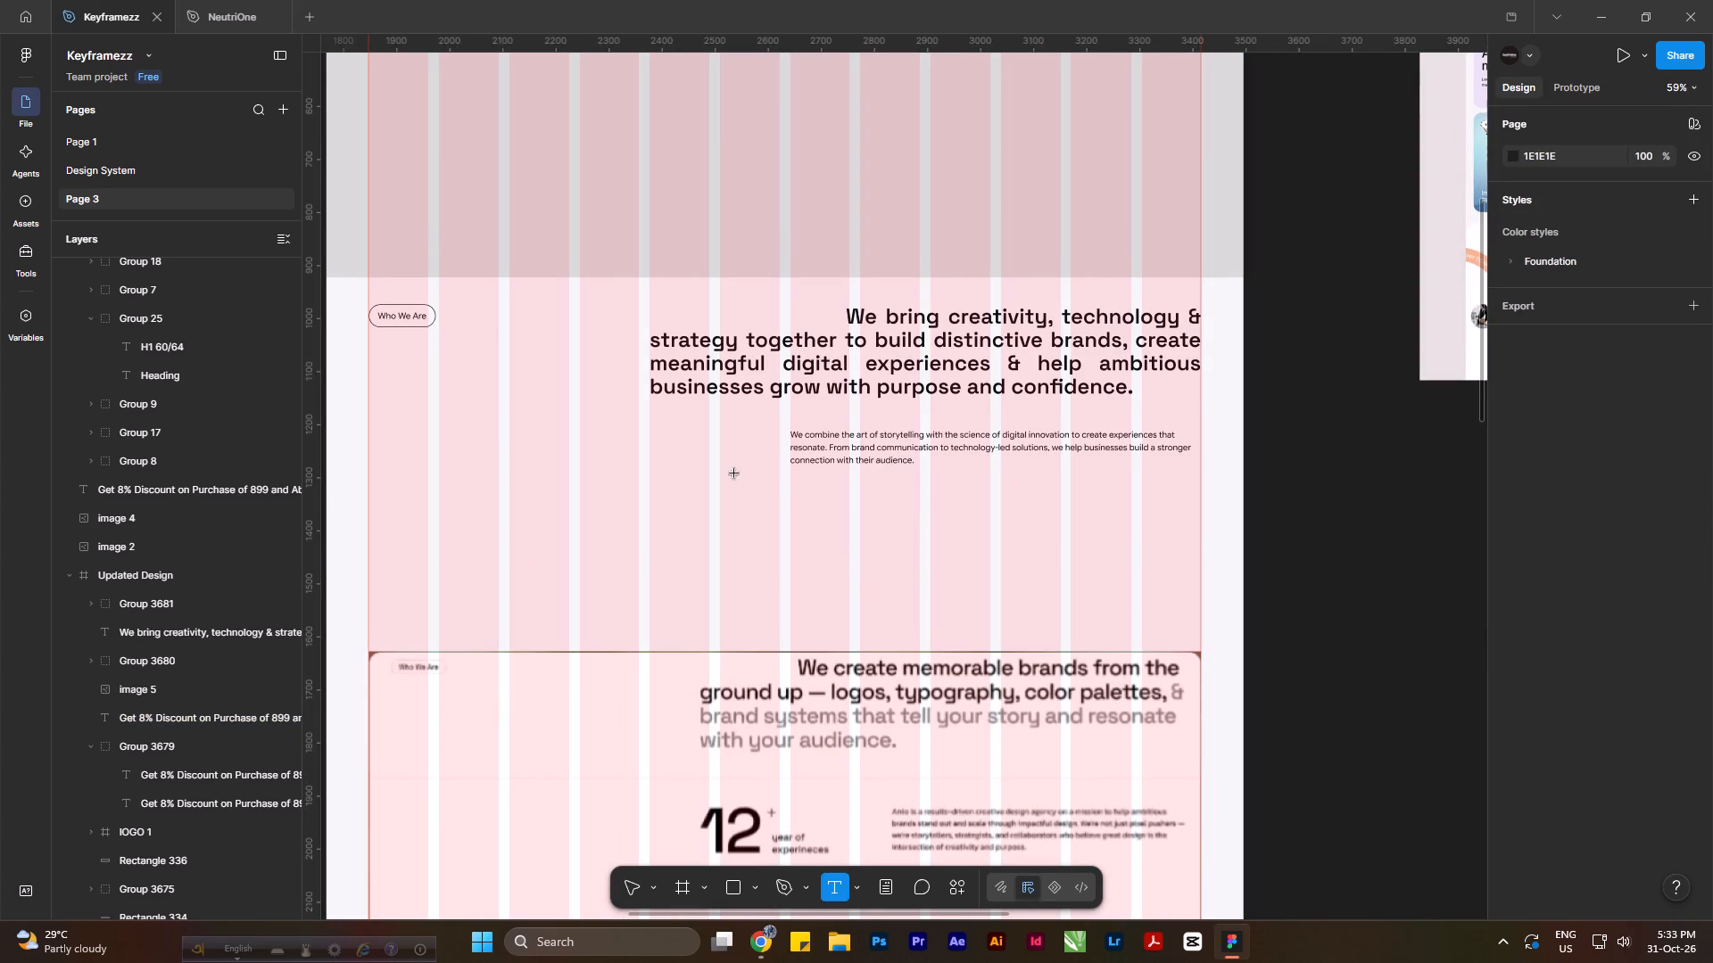
{"action": "scroll", "coordinate": [693, 445], "scroll_direction": "up", "scroll_amount": 2, "text": "alt"}
{"action": "left_click", "coordinate": [681, 467]}
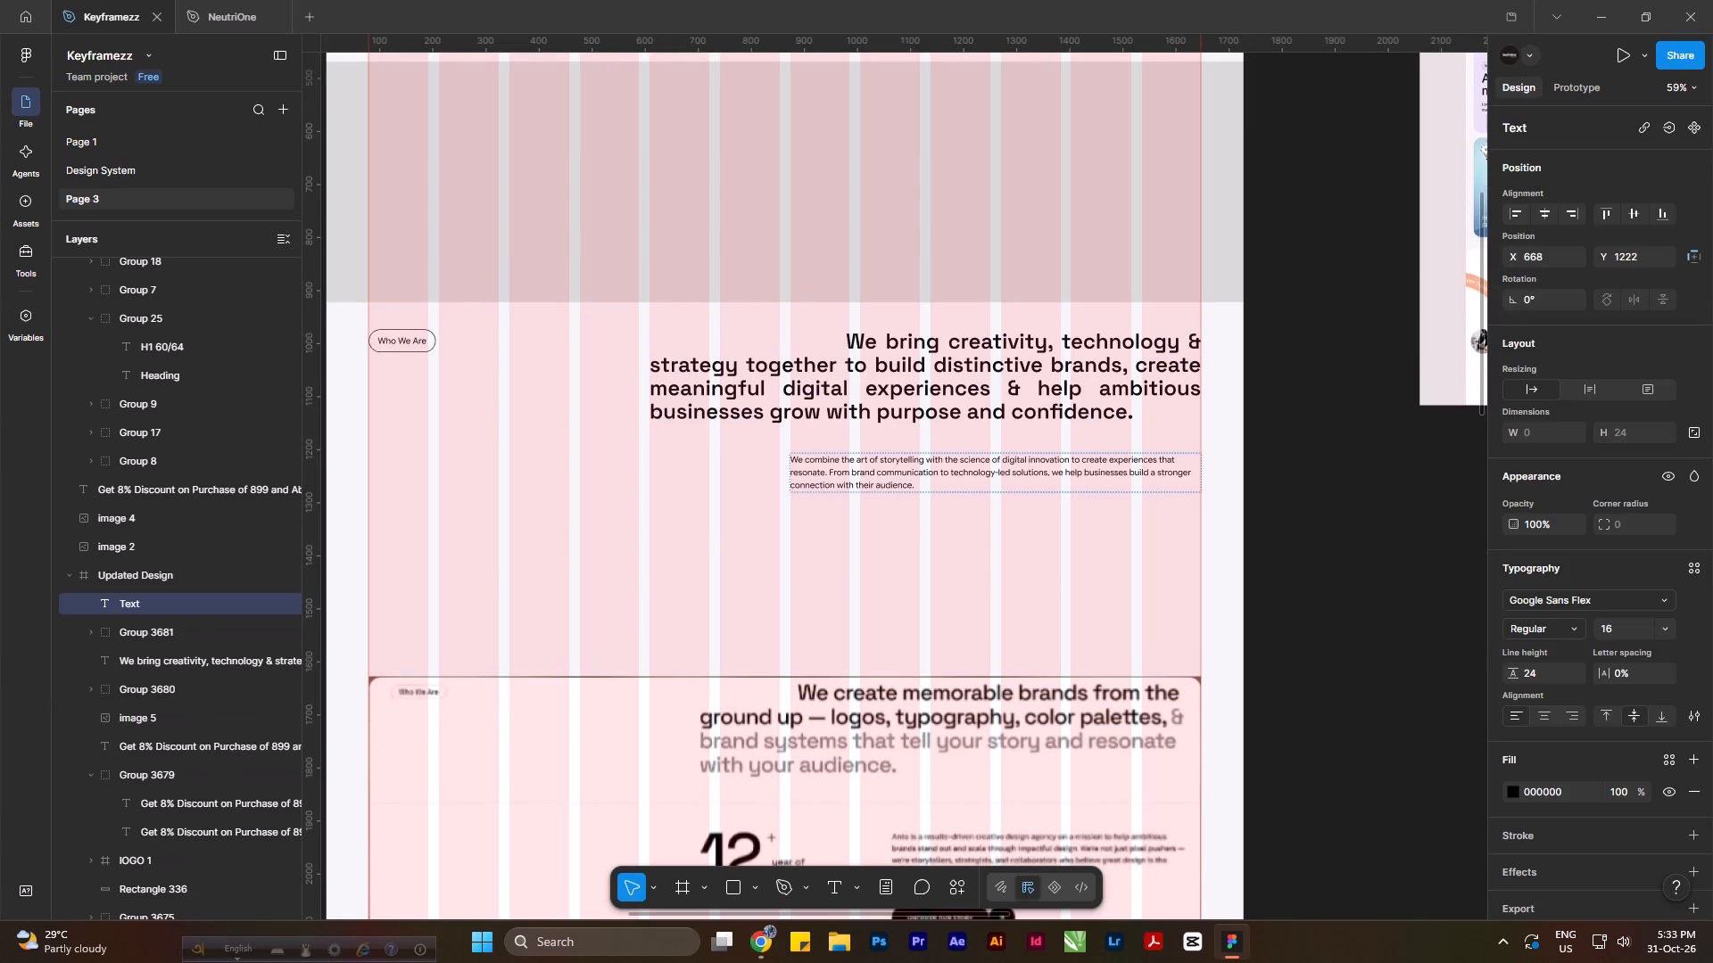
{"action": "key", "text": "7"}
{"action": "scroll", "coordinate": [897, 916], "scroll_direction": "up", "scroll_amount": 7, "text": "ctrl"}
{"action": "scroll", "coordinate": [795, 703], "scroll_direction": "down", "scroll_amount": 6, "text": "ctrl"}
{"action": "scroll", "coordinate": [781, 706], "scroll_direction": "up", "scroll_amount": 5, "text": "ctrl"}
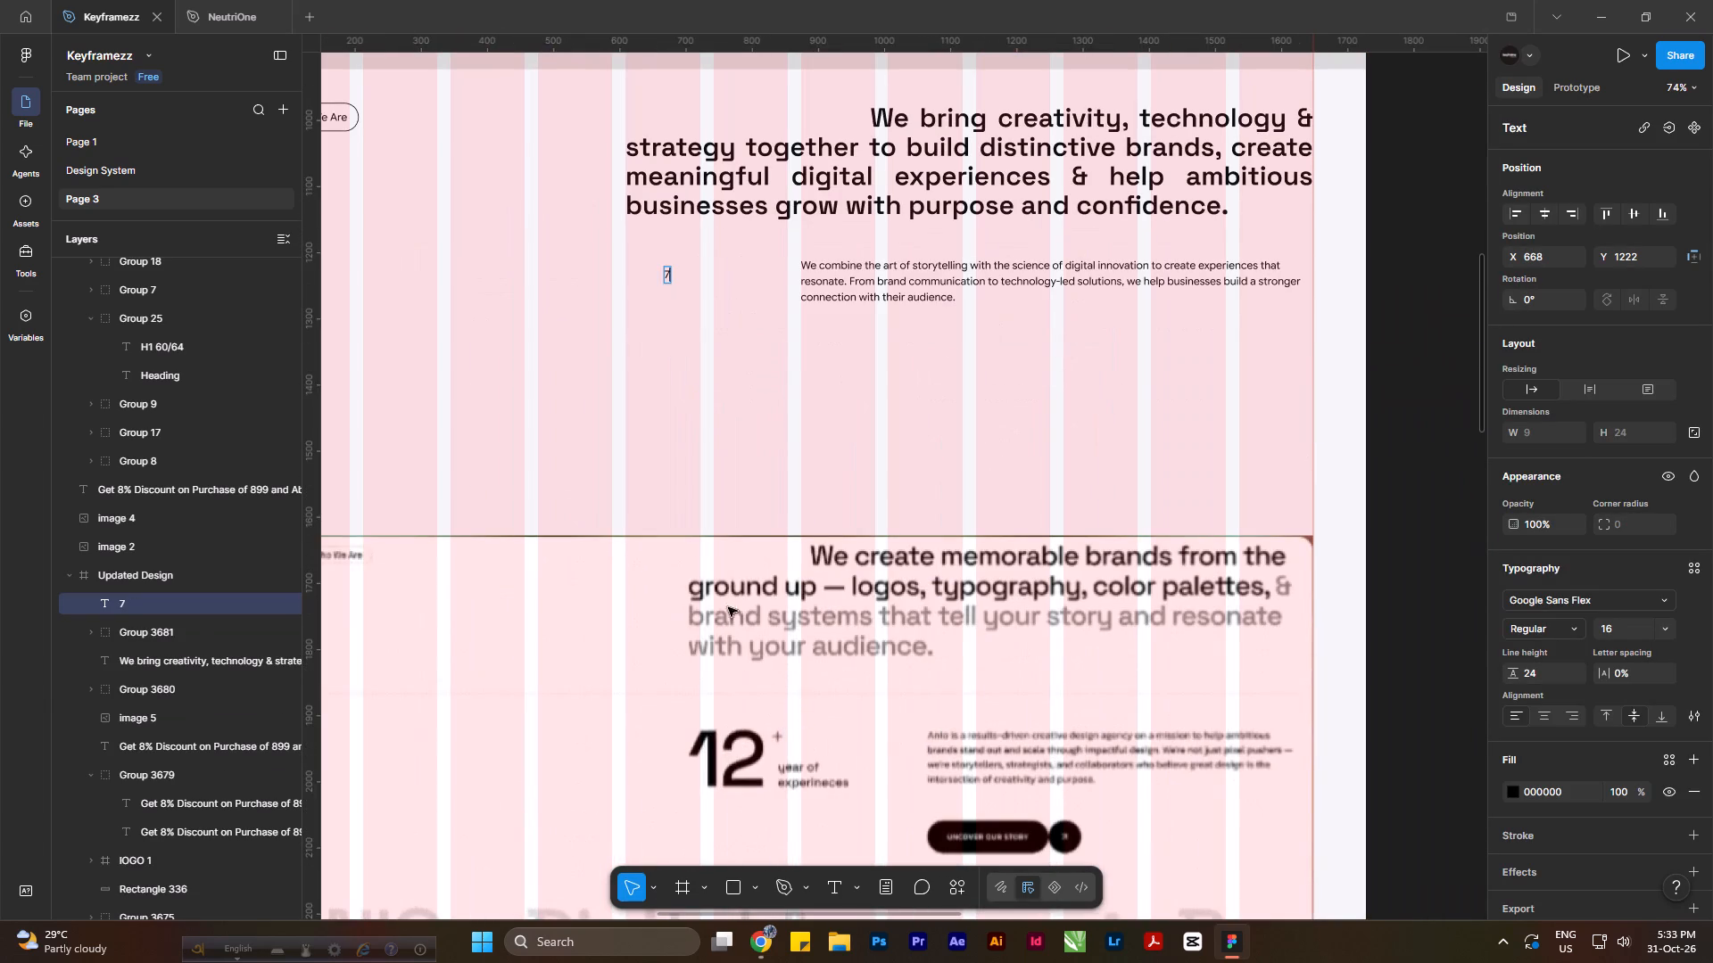
Set the font size of the "7" to 64.
{"action": "left_click", "coordinate": [712, 373]}
{"action": "left_click_drag", "start_coordinate": [700, 320], "coordinate": [620, 255]}
{"action": "left_click", "coordinate": [1629, 631]}
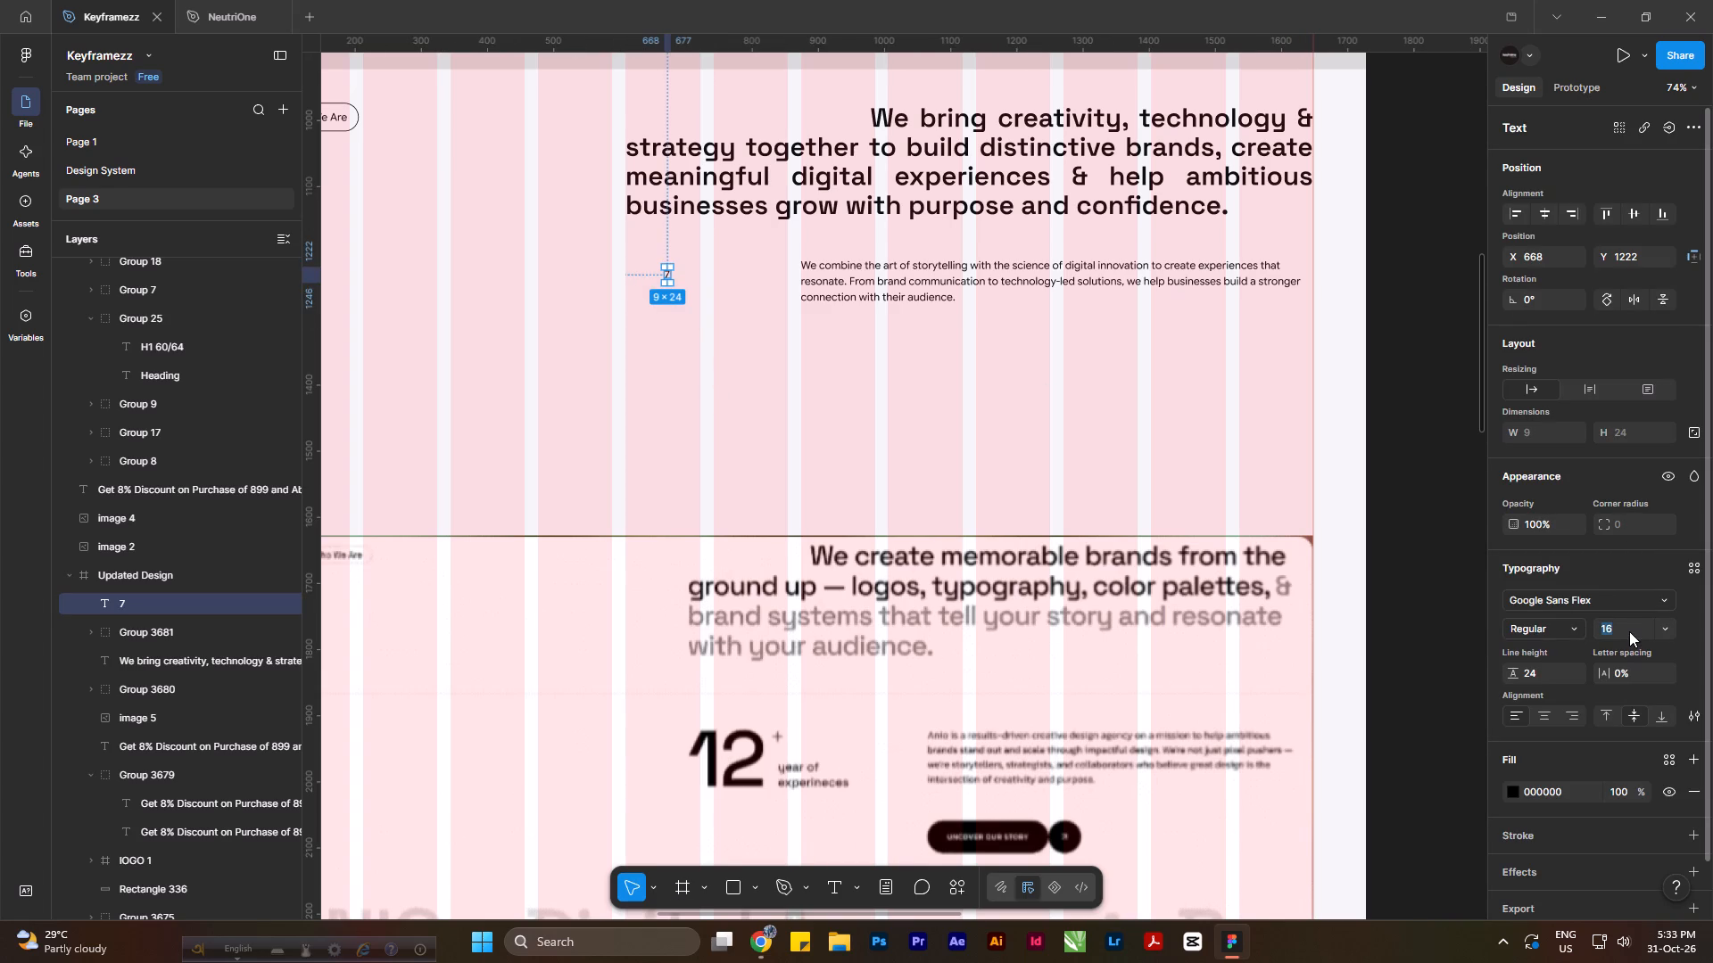
{"action": "type", "text": "64"}
{"action": "key", "text": "Return"}
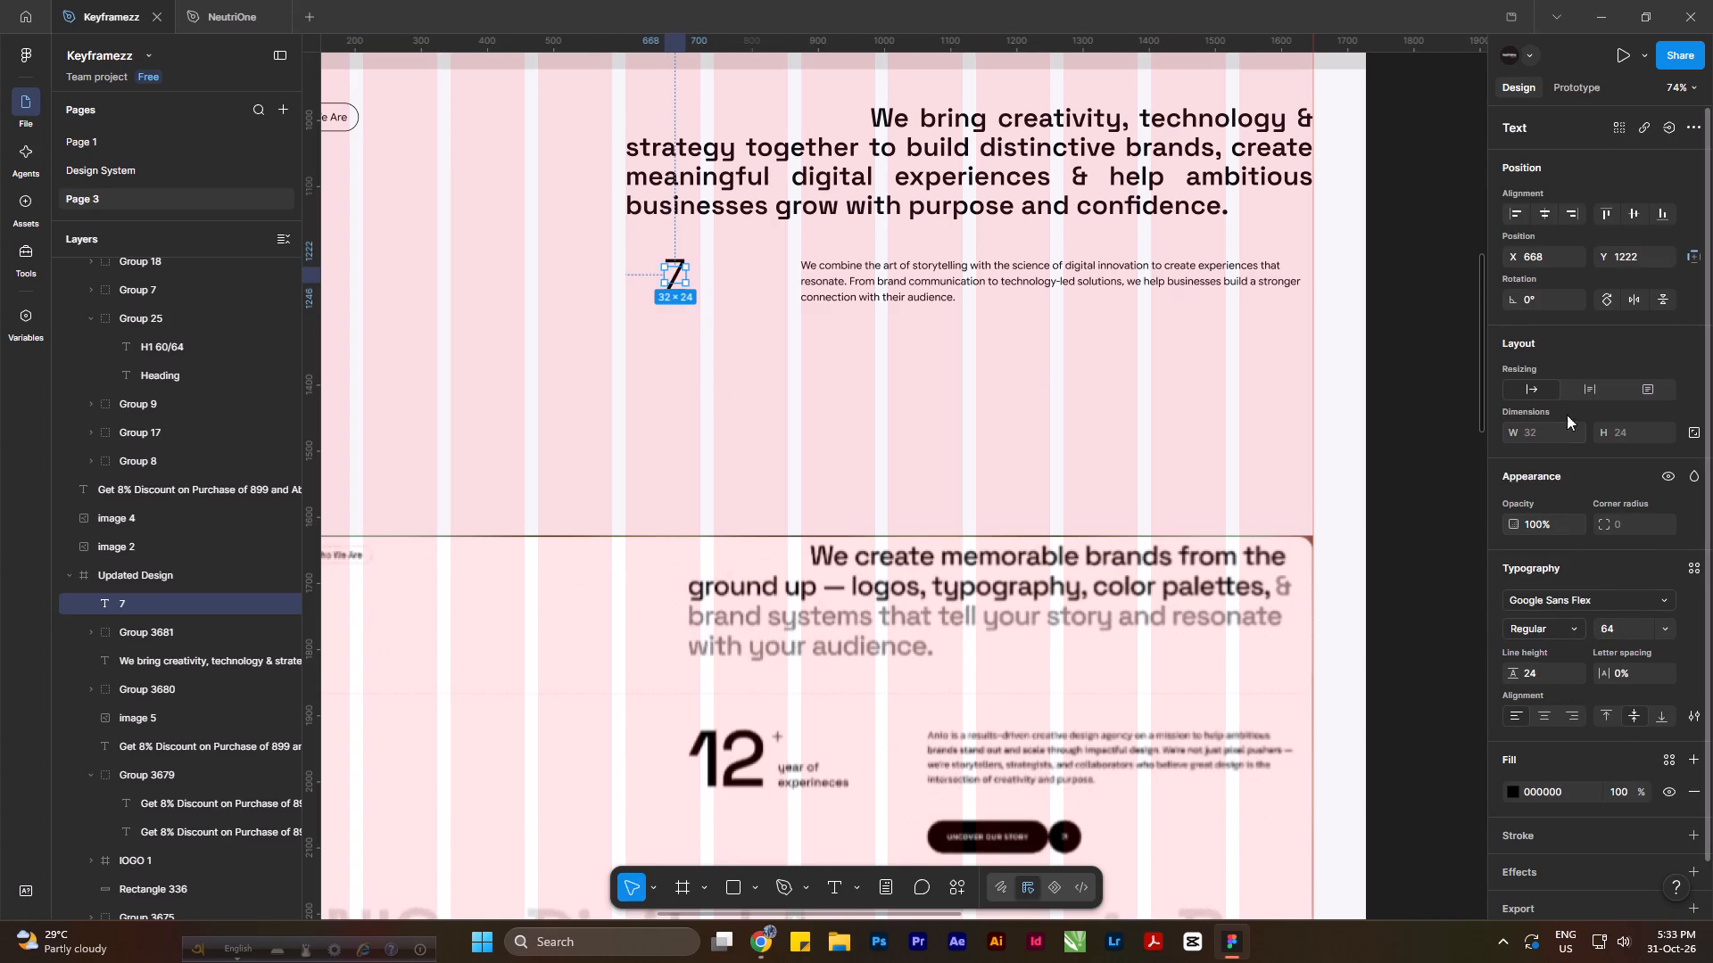
{"action": "left_click", "coordinate": [1585, 384]}
{"action": "left_click", "coordinate": [1559, 385]}
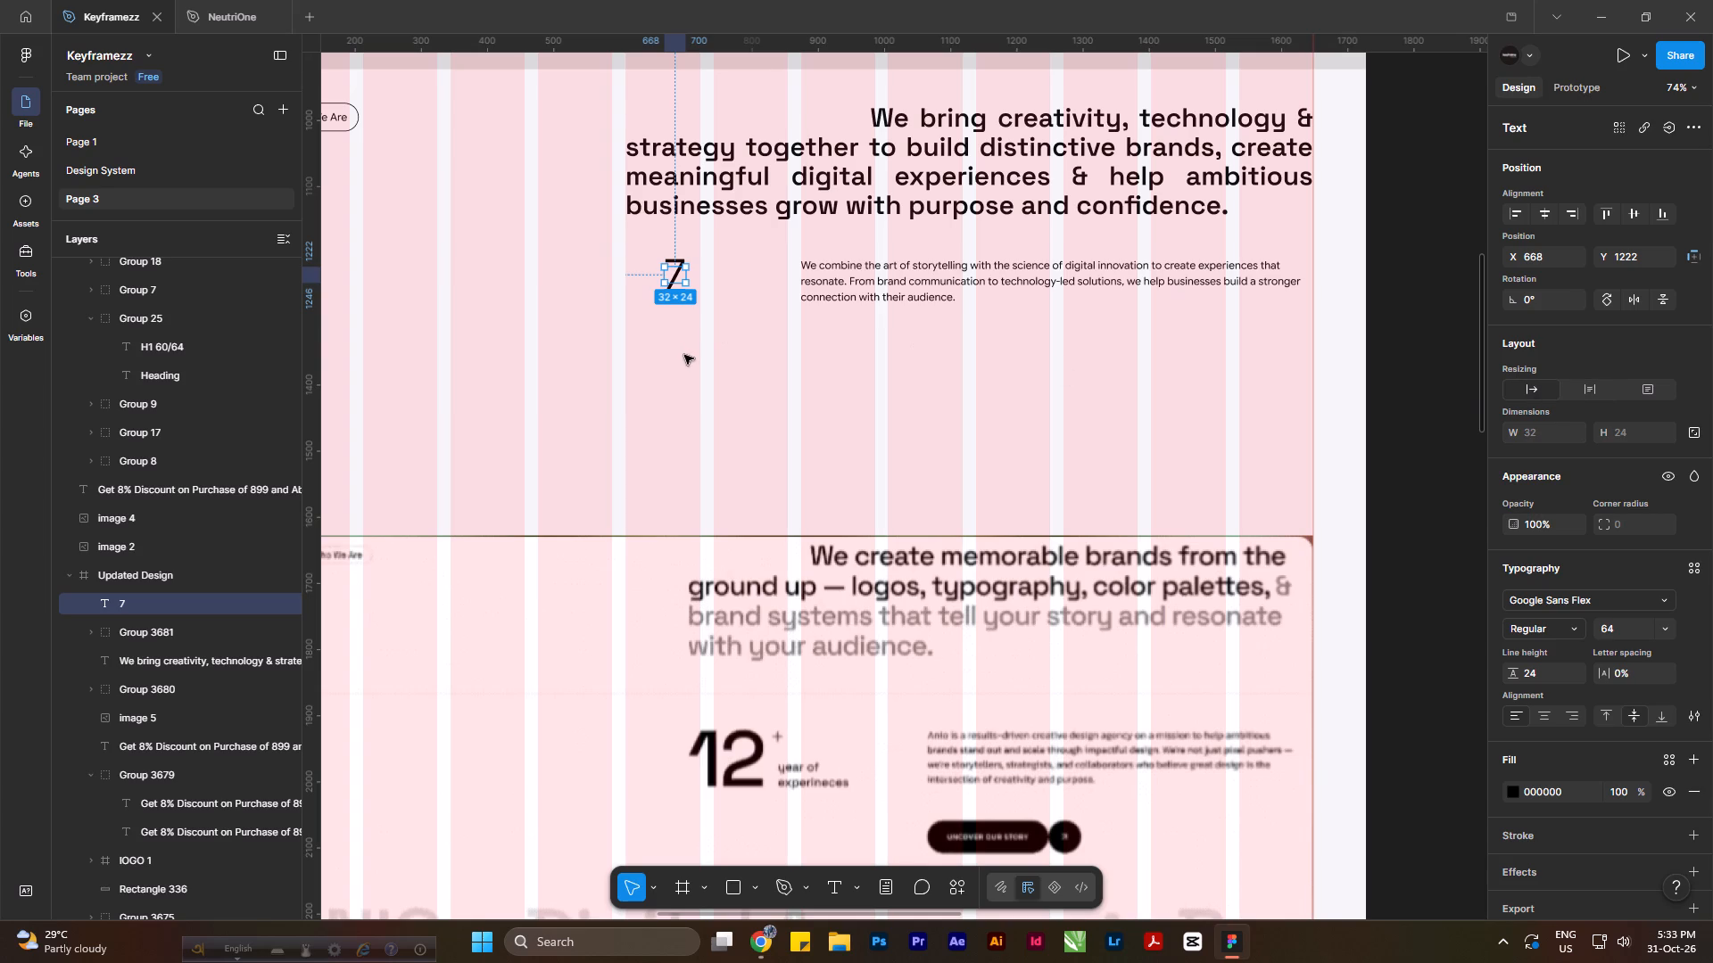
Change the font of the "7" to Space Grotesk in Bold weight.
{"action": "left_click", "coordinate": [1629, 600]}
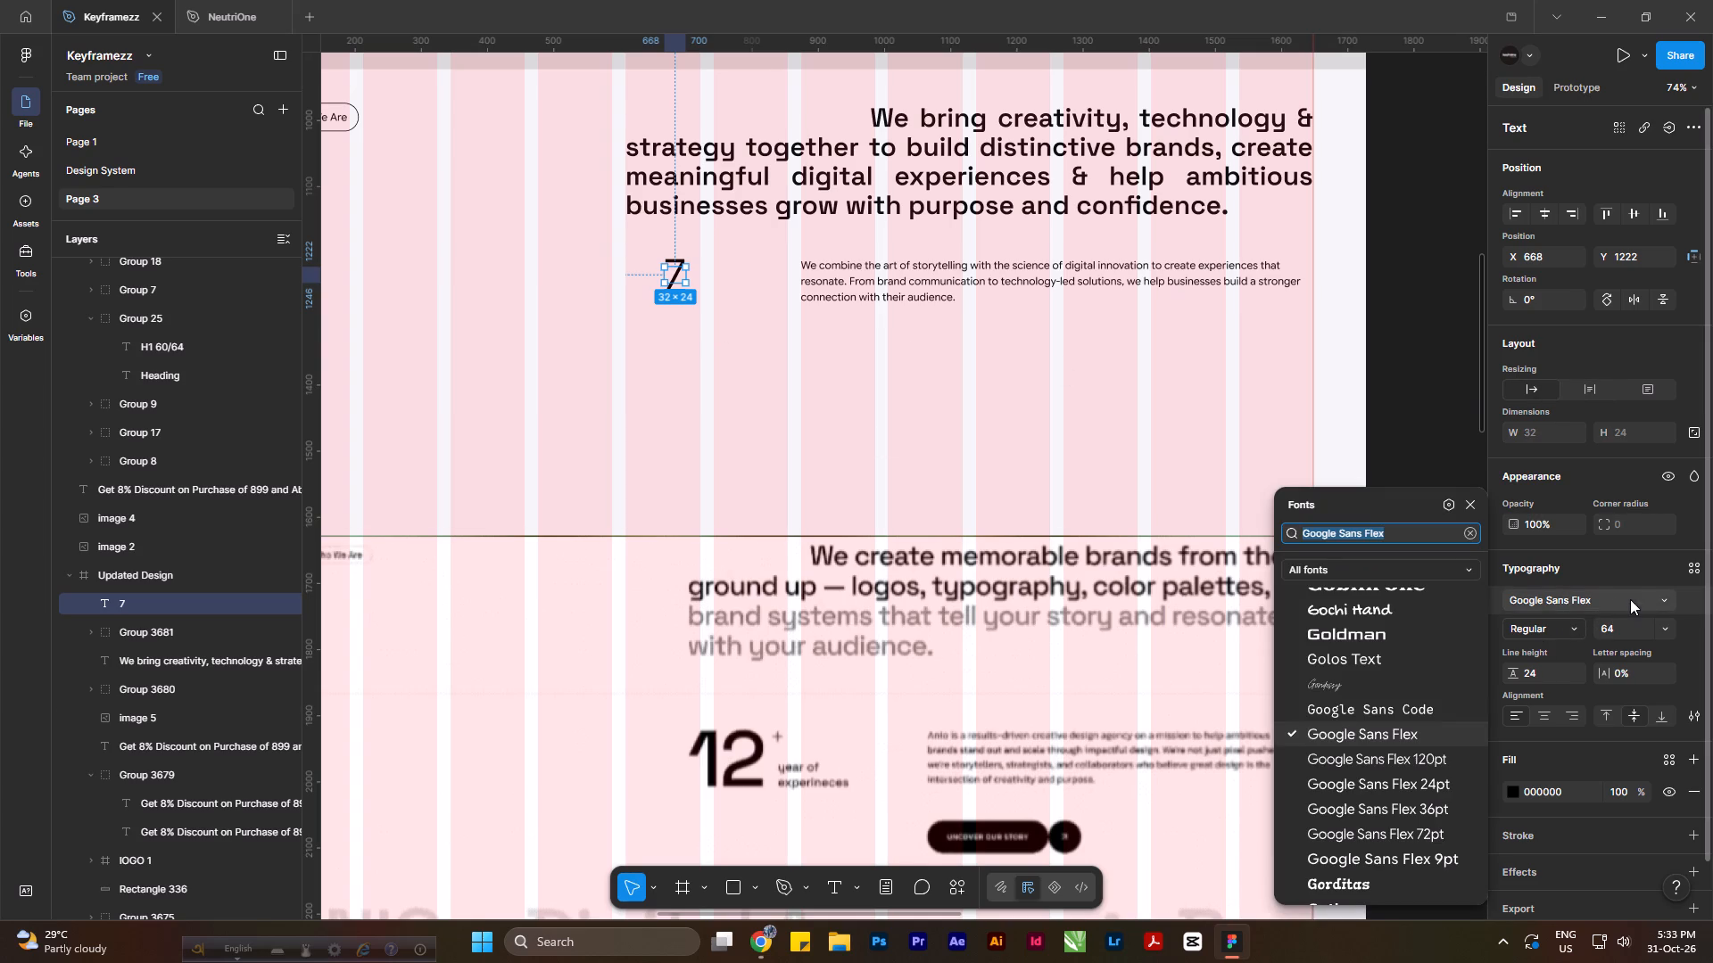
{"action": "scroll", "coordinate": [1411, 835], "scroll_direction": "down", "scroll_amount": 1}
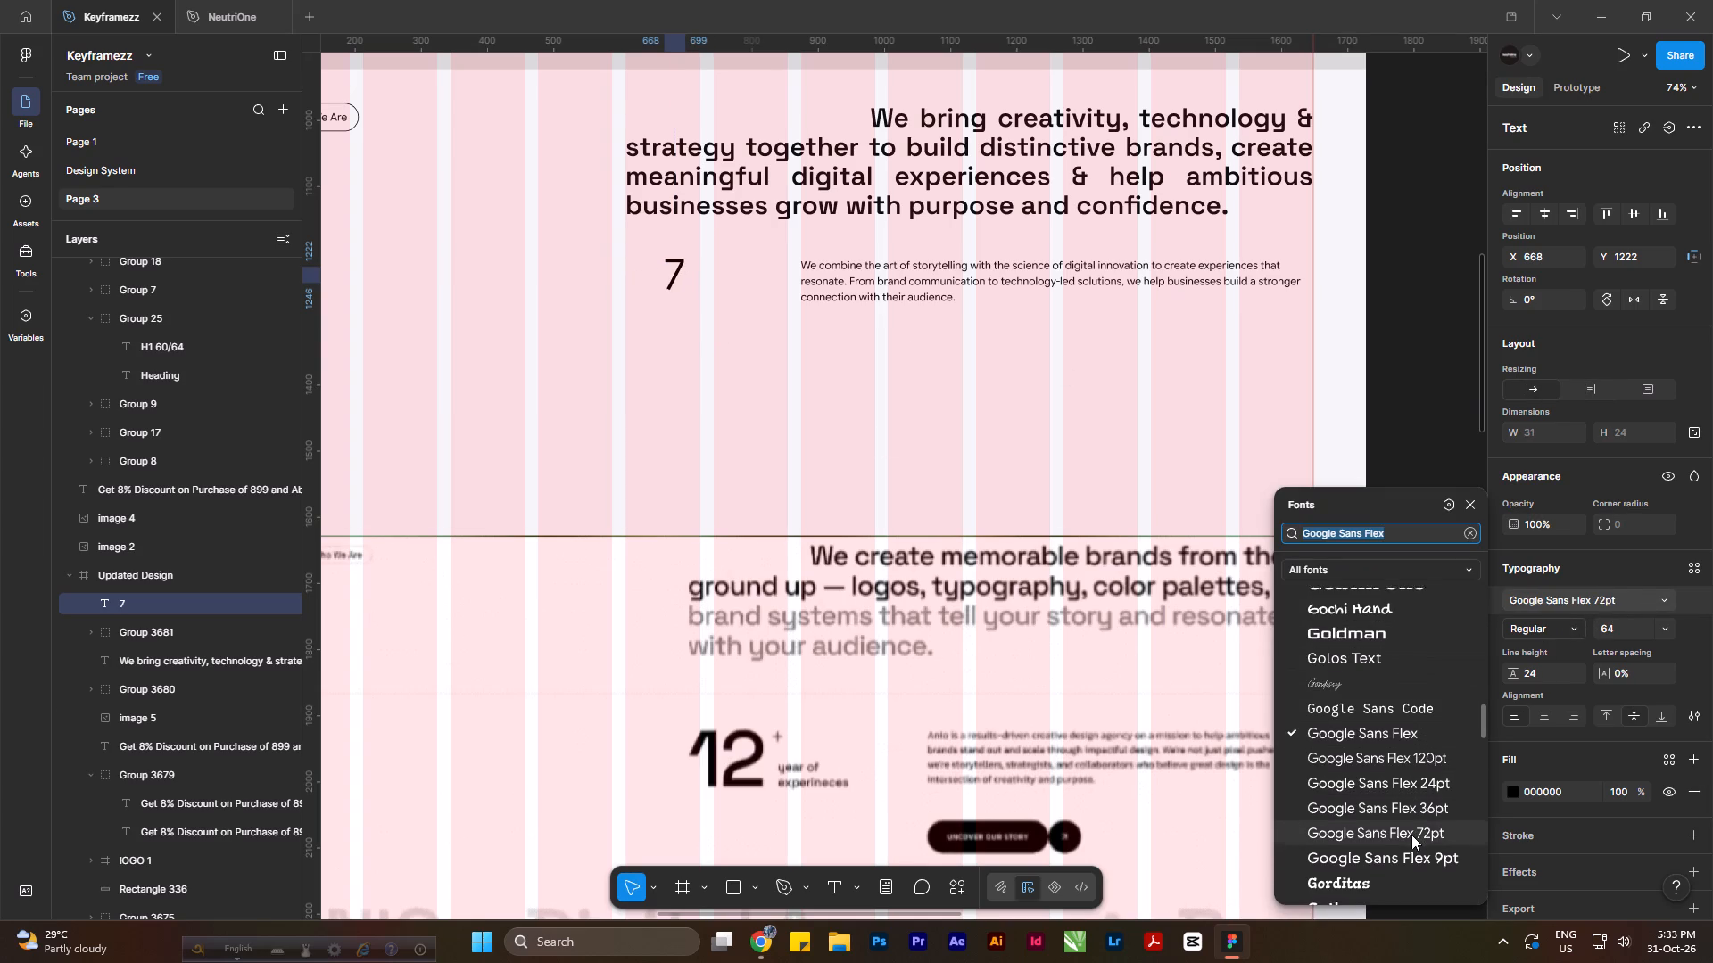
{"action": "scroll", "coordinate": [1411, 835], "scroll_direction": "up", "scroll_amount": 4}
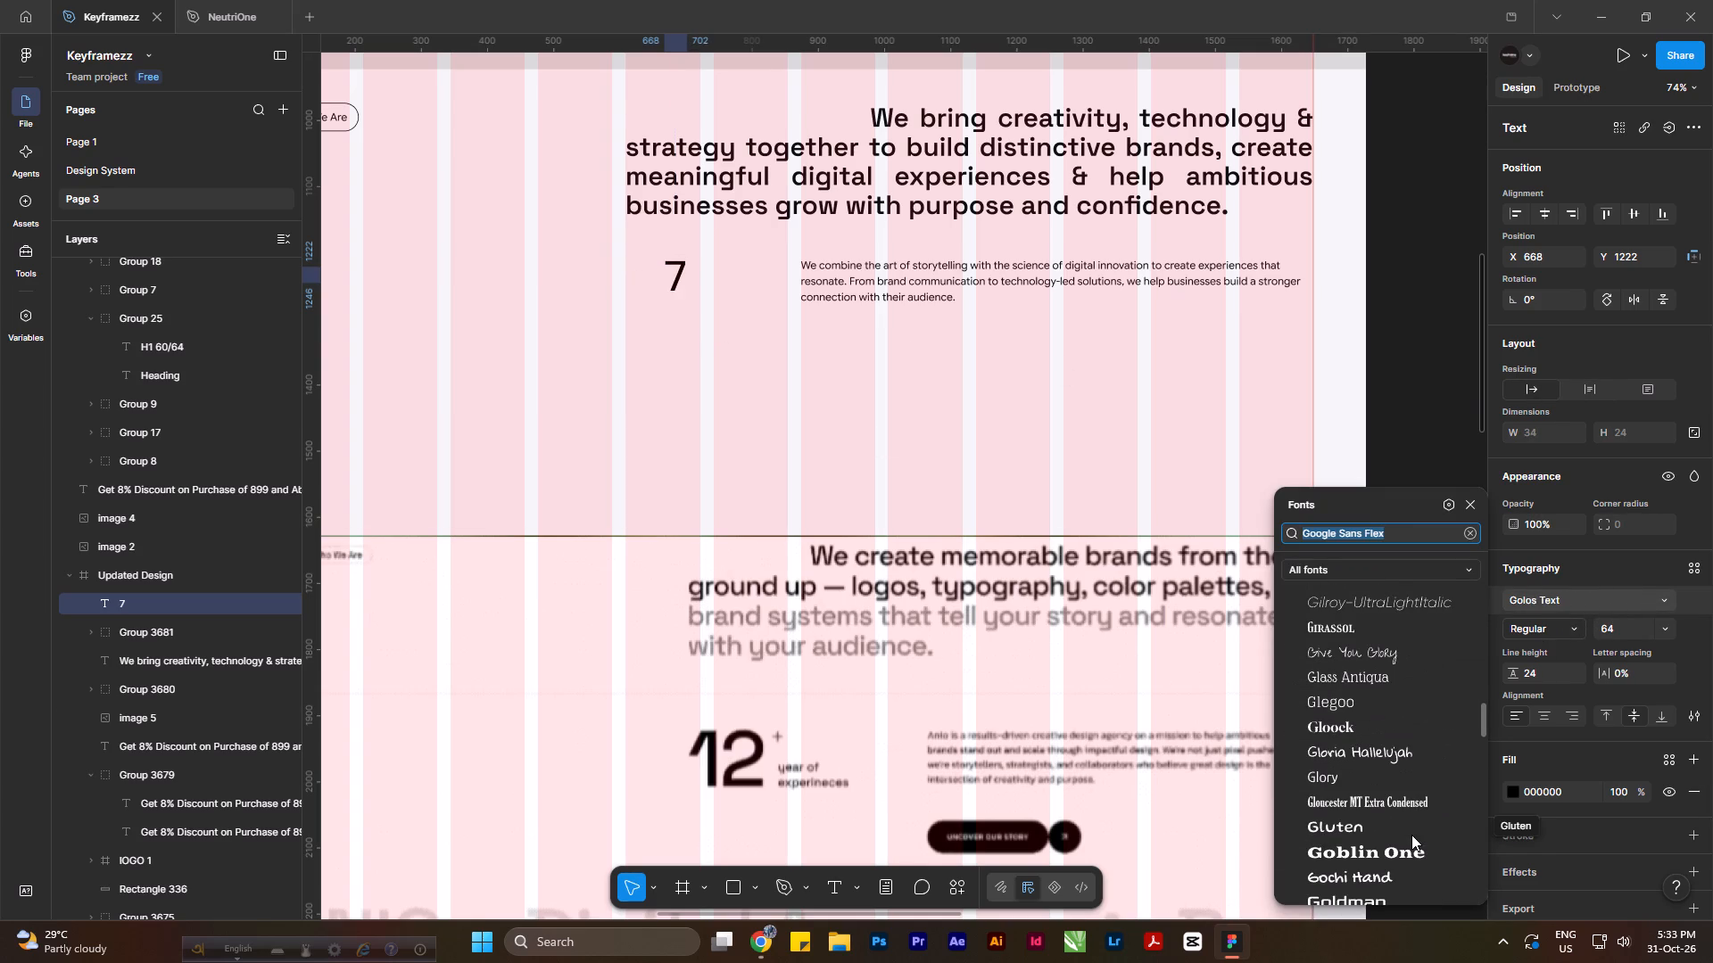
{"action": "type", "text": "Spa"}
{"action": "key", "text": "Return"}
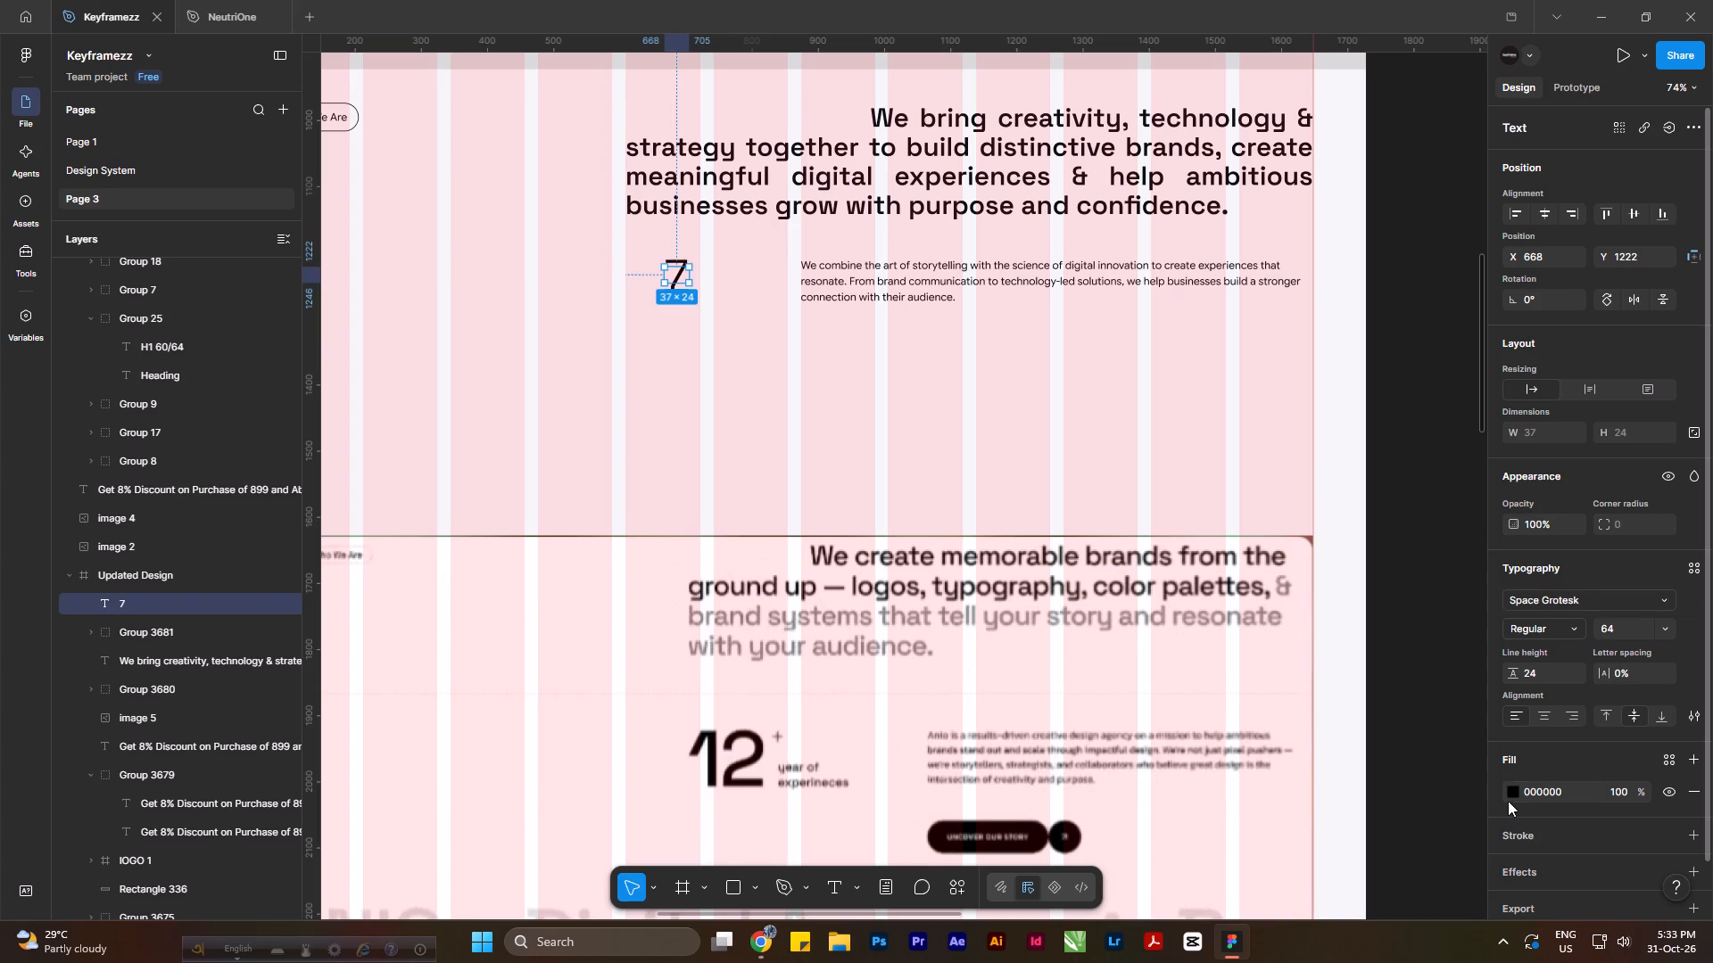
{"action": "left_click", "coordinate": [1570, 628]}
{"action": "left_click", "coordinate": [1567, 684]}
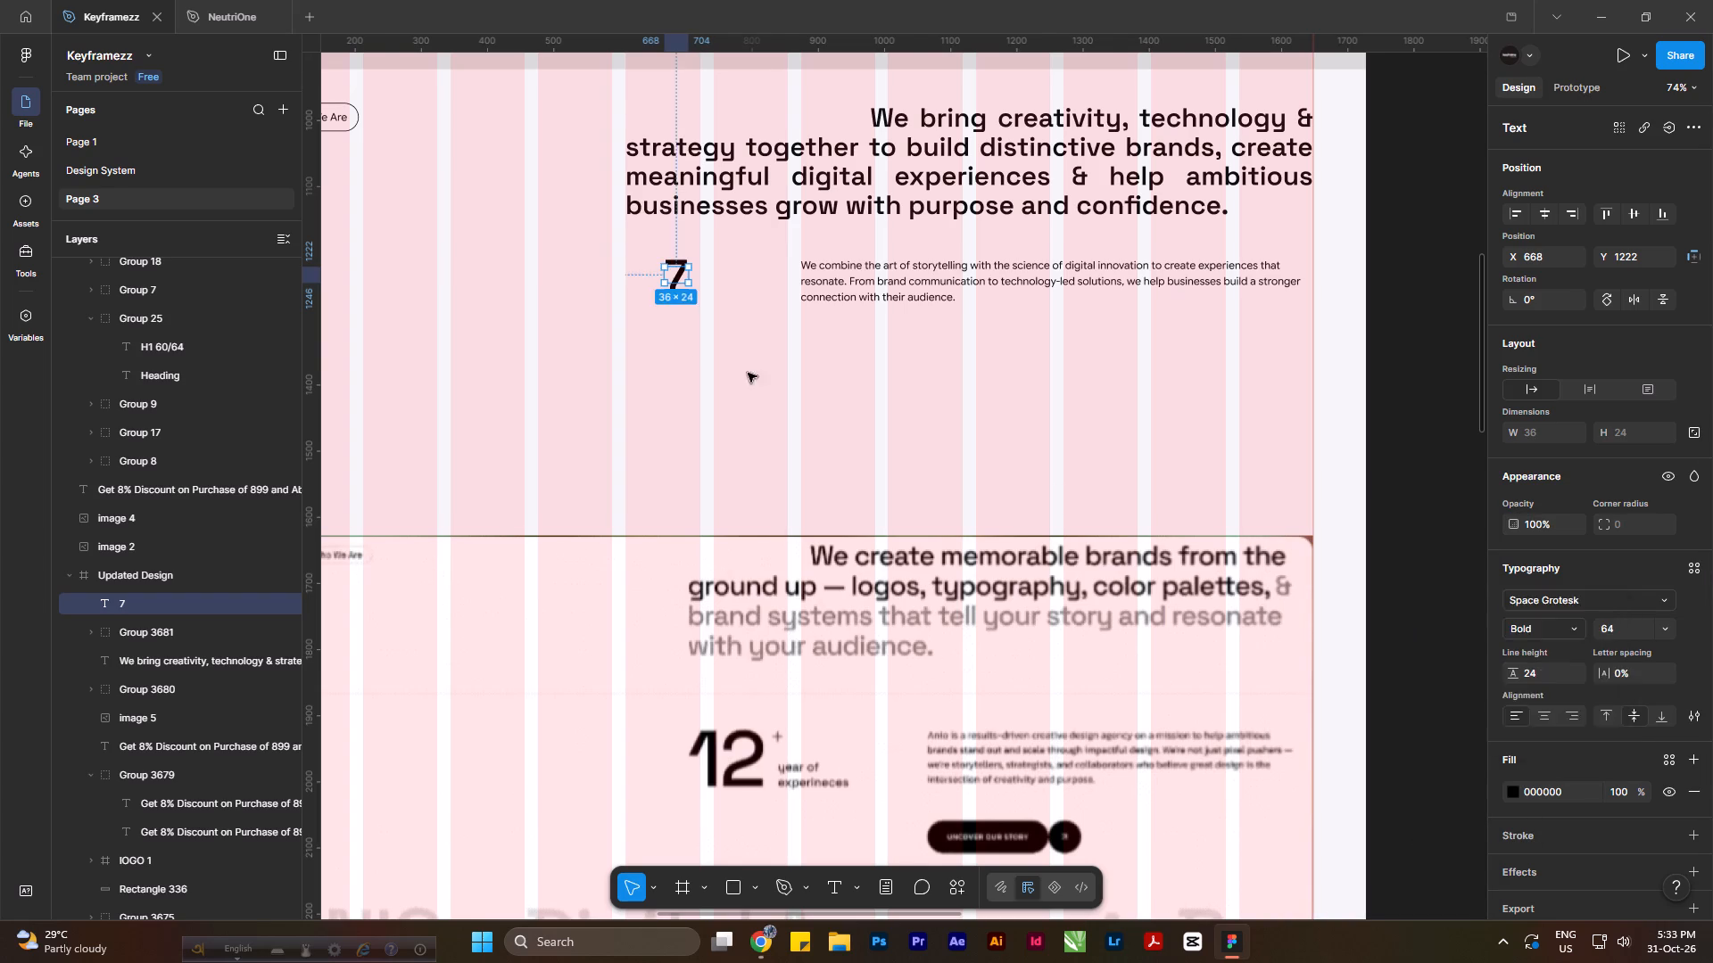
Resize the text box of the "7" to 36 × 53 and place it at X 609, aligned with the intro's left edge.
{"action": "left_click", "coordinate": [687, 360]}
{"action": "left_click", "coordinate": [662, 275], "text": "ctrl"}
{"action": "scroll", "coordinate": [666, 270], "scroll_direction": "up", "scroll_amount": 5, "text": "ctrl"}
{"action": "left_click_drag", "start_coordinate": [697, 294], "coordinate": [697, 350]}
{"action": "left_click_drag", "start_coordinate": [694, 354], "coordinate": [691, 327]}
{"action": "left_click_drag", "start_coordinate": [686, 303], "coordinate": [610, 276]}
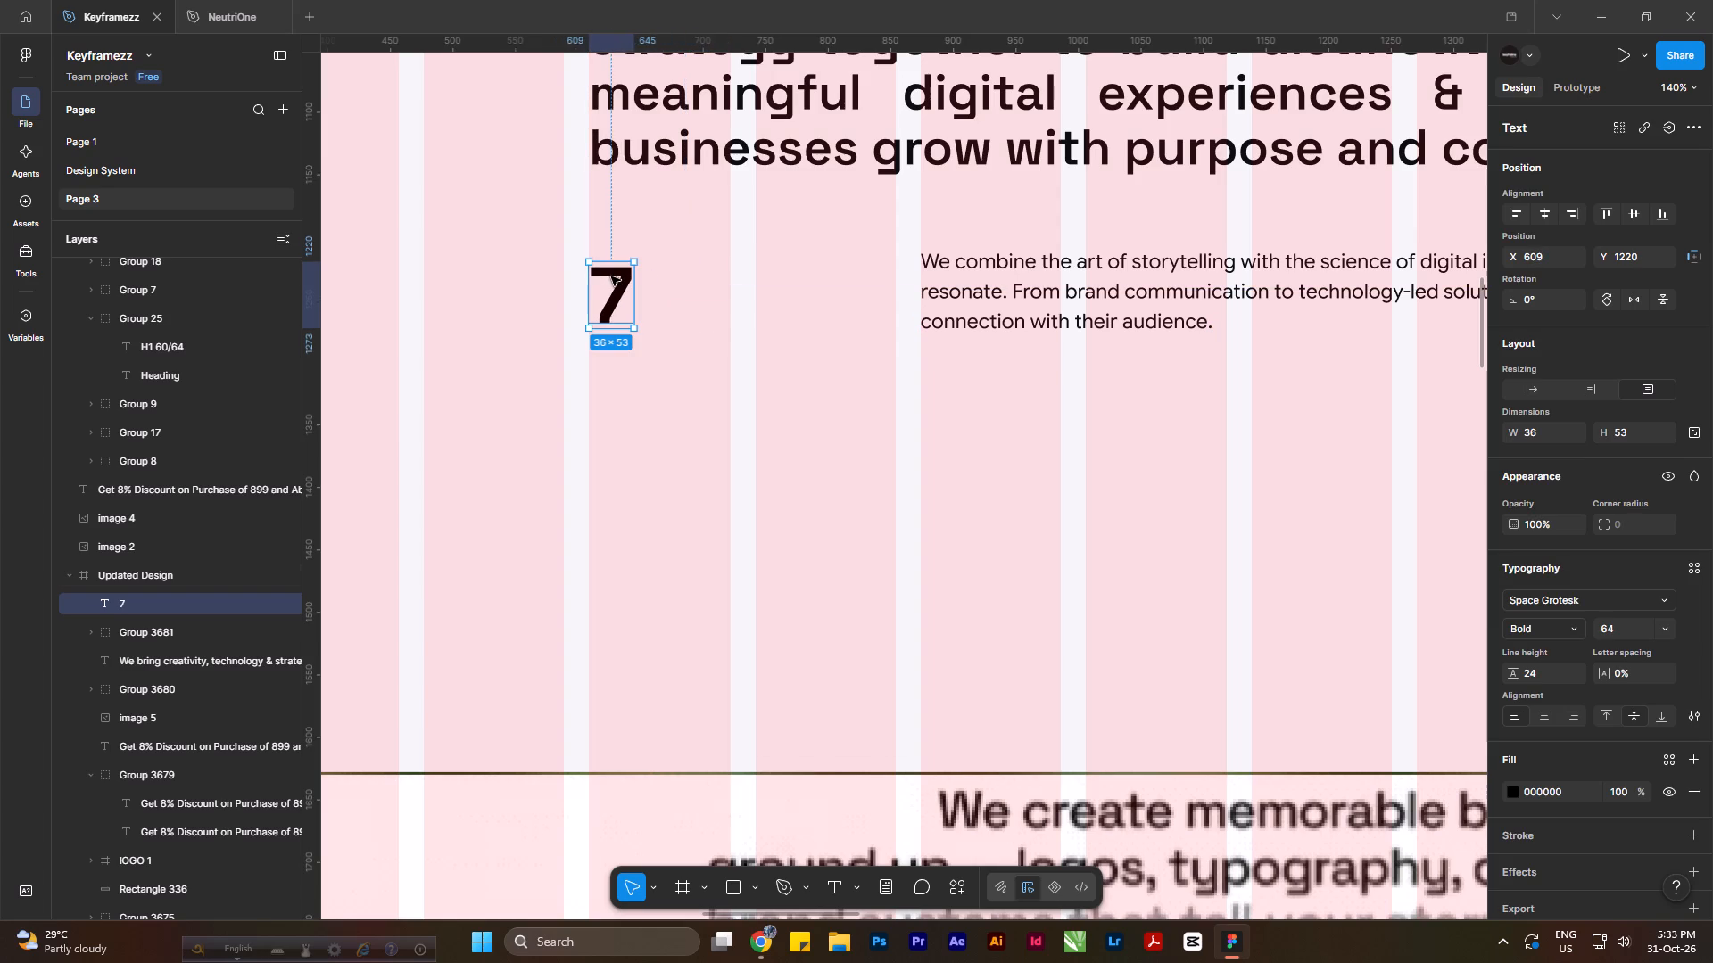
Scale the "7" proportionally to about 86 × 127 and move it down to about Y 1210, below the intro.
{"action": "key", "text": "k"}
{"action": "left_click_drag", "start_coordinate": [632, 284], "coordinate": [691, 291]}
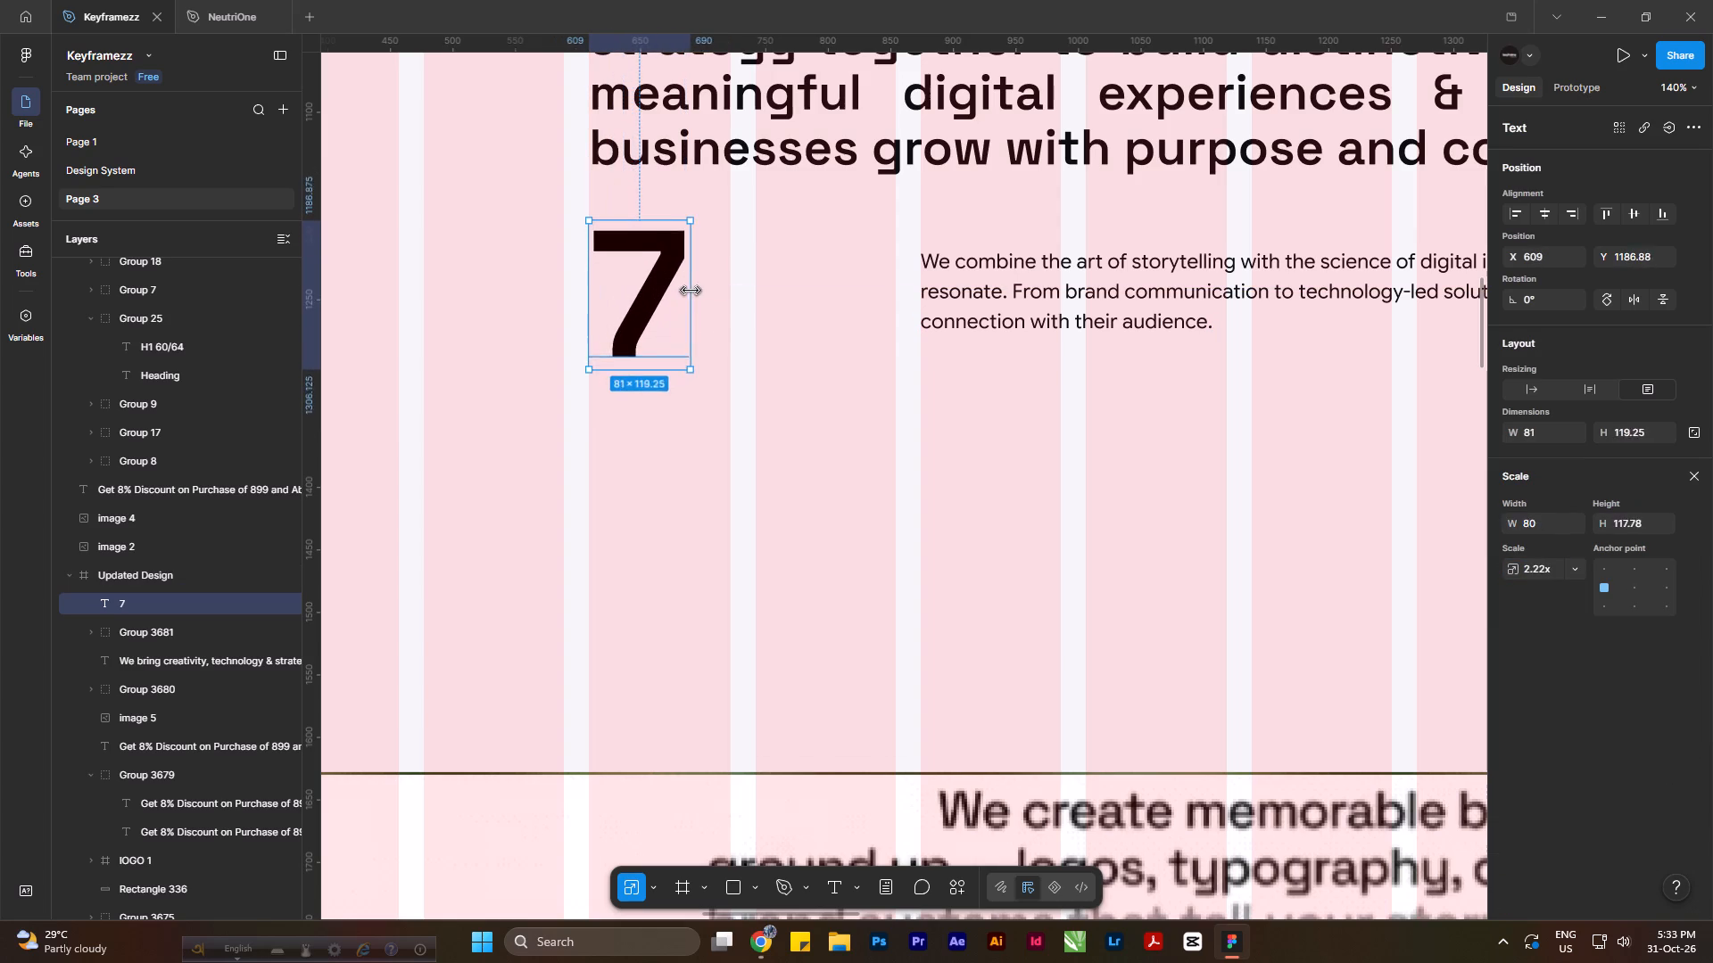
{"action": "left_click_drag", "start_coordinate": [691, 291], "coordinate": [696, 291]}
{"action": "left_click_drag", "start_coordinate": [662, 273], "coordinate": [661, 306]}
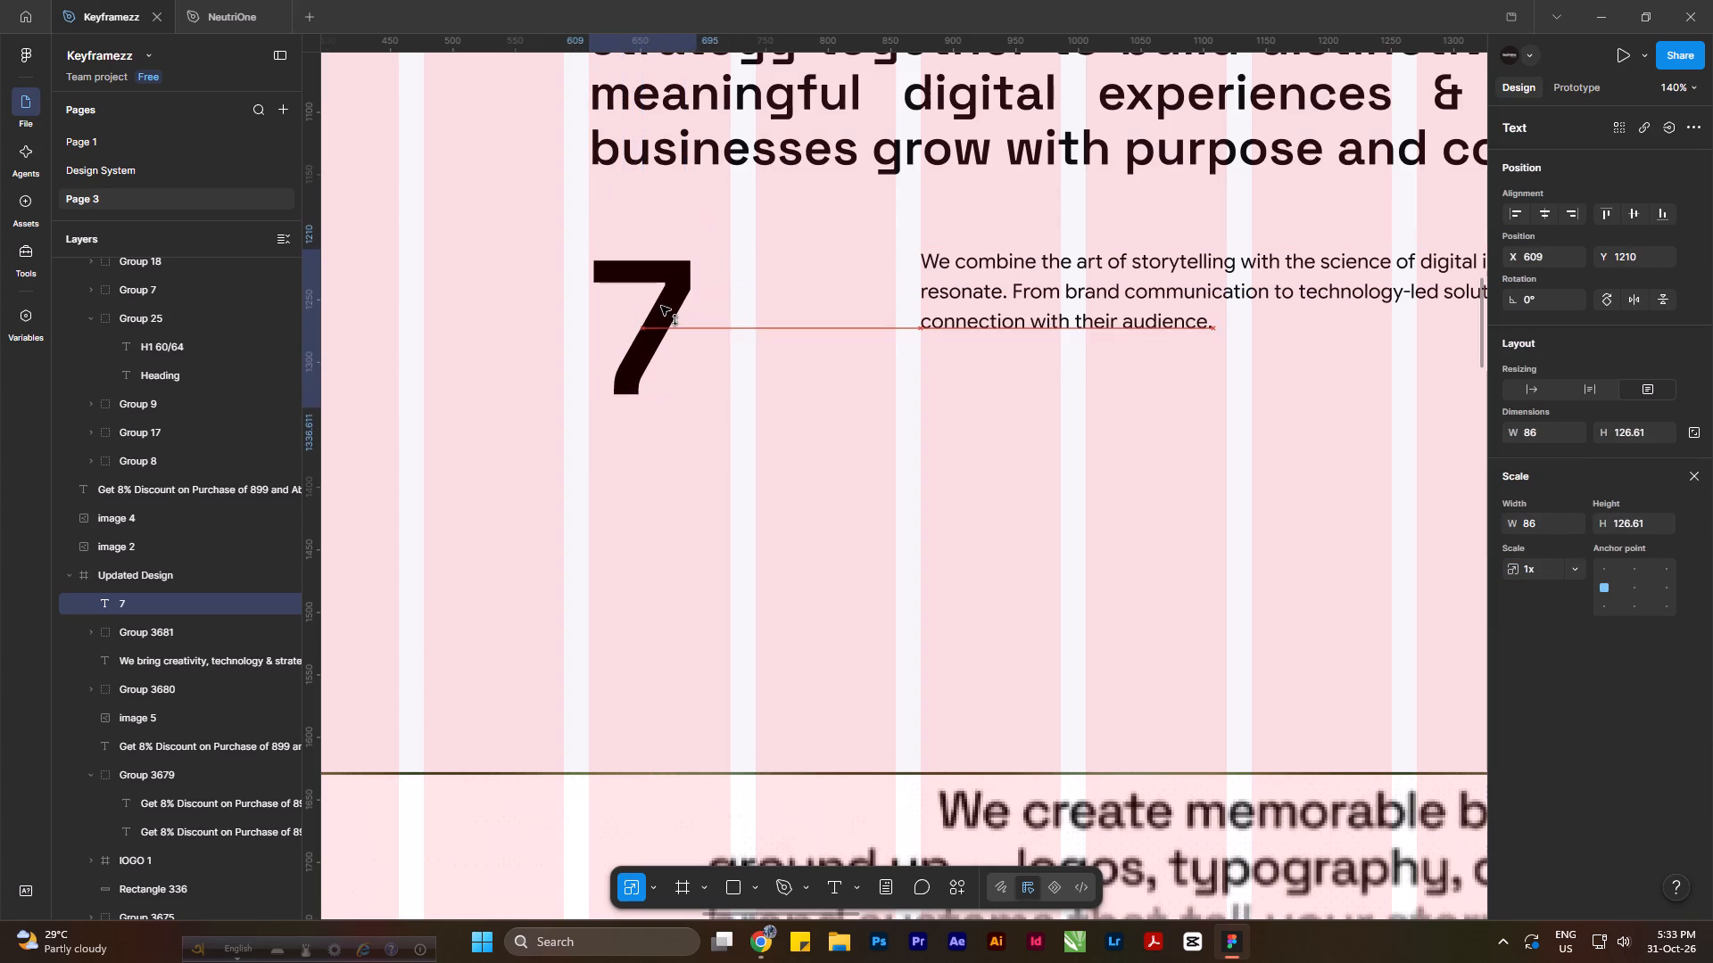
{"action": "left_click_drag", "start_coordinate": [661, 306], "coordinate": [661, 301]}
Move the storytelling paragraph down to Y 1235 so it is vertically centred on the "7".
{"action": "left_click_drag", "start_coordinate": [989, 294], "coordinate": [990, 330]}
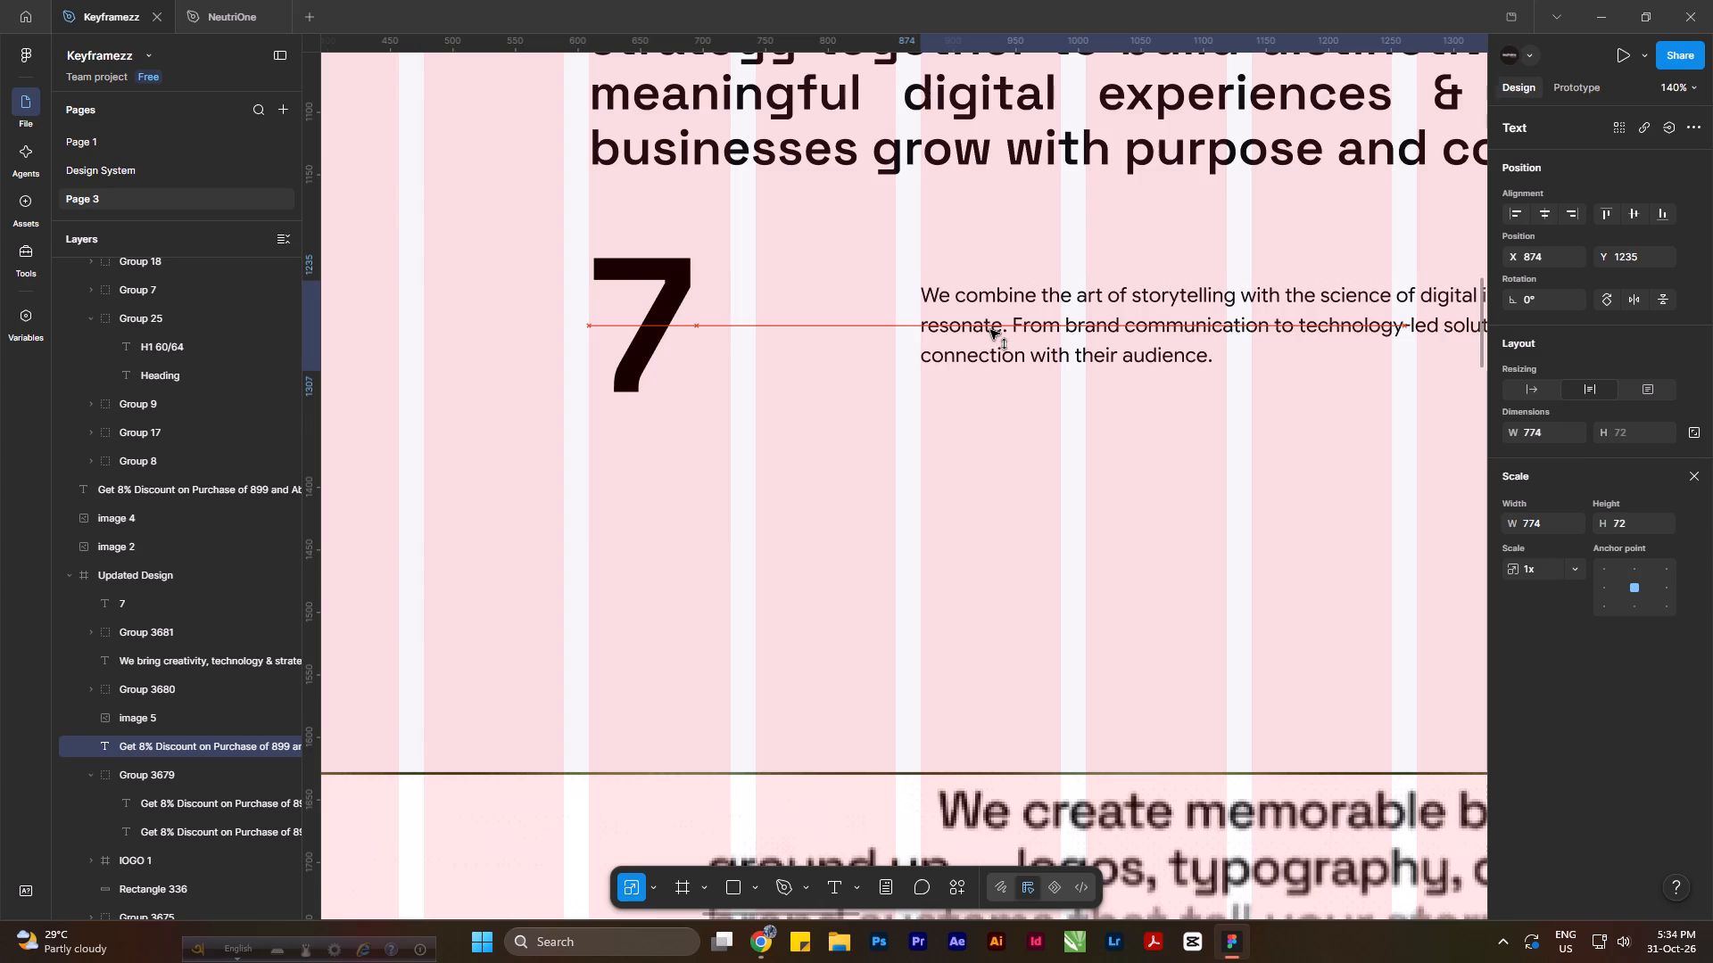
{"action": "left_click_drag", "start_coordinate": [990, 330], "coordinate": [990, 331]}
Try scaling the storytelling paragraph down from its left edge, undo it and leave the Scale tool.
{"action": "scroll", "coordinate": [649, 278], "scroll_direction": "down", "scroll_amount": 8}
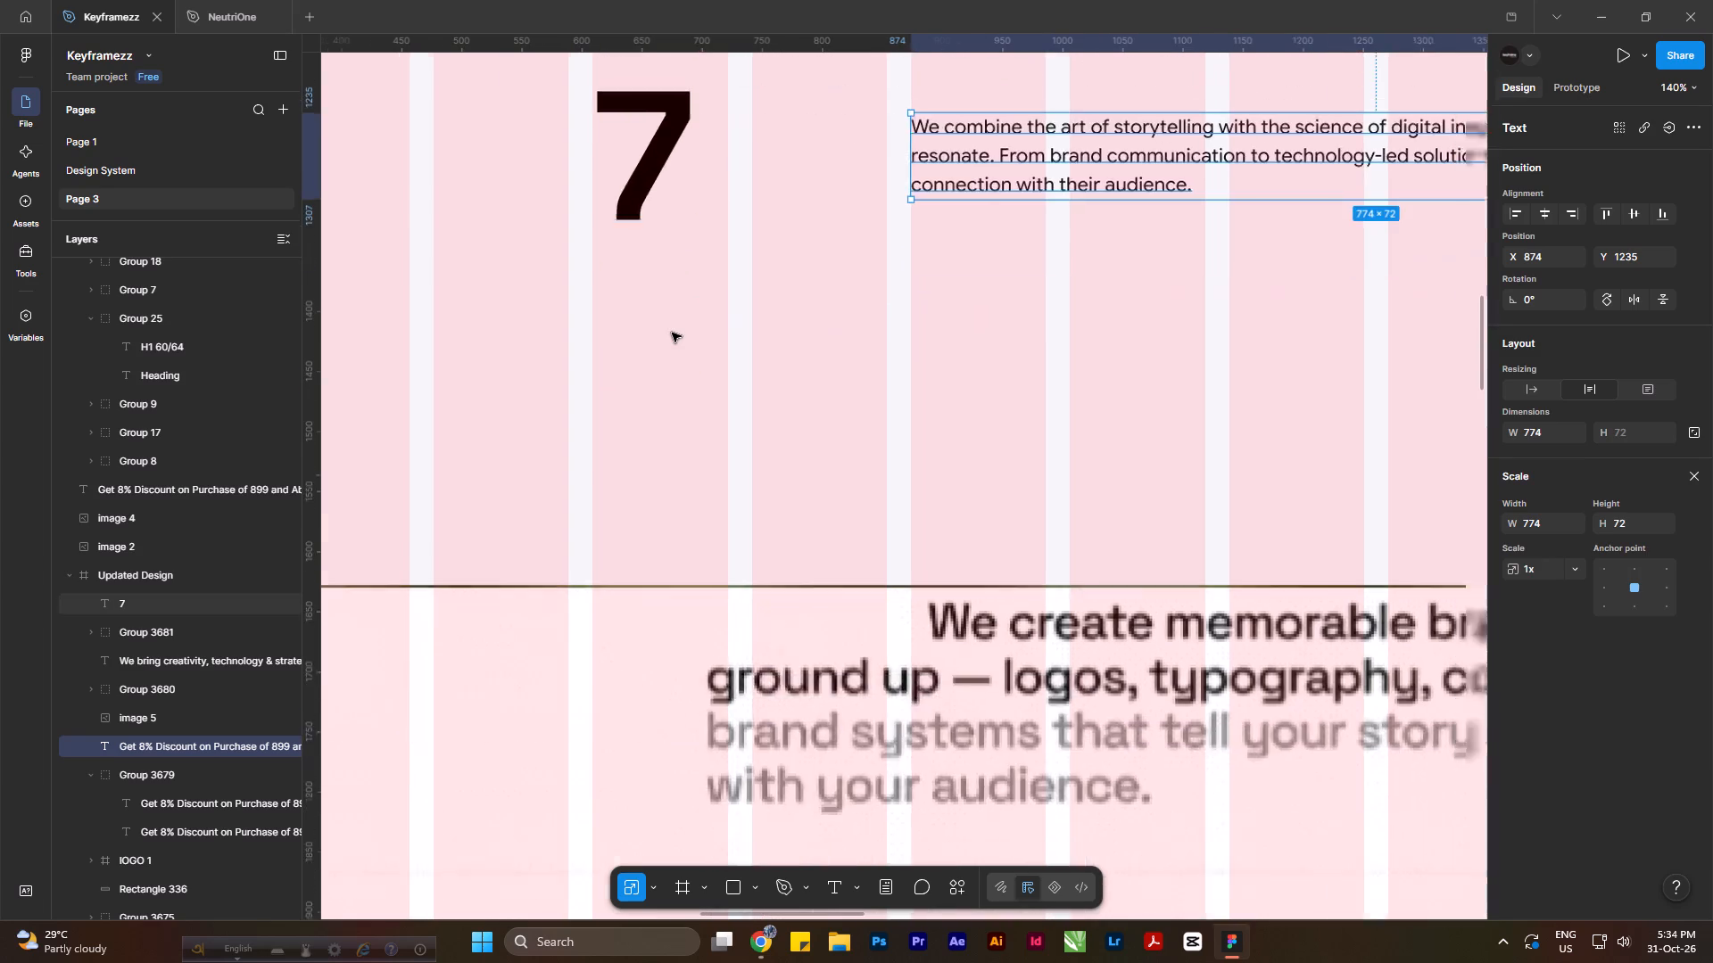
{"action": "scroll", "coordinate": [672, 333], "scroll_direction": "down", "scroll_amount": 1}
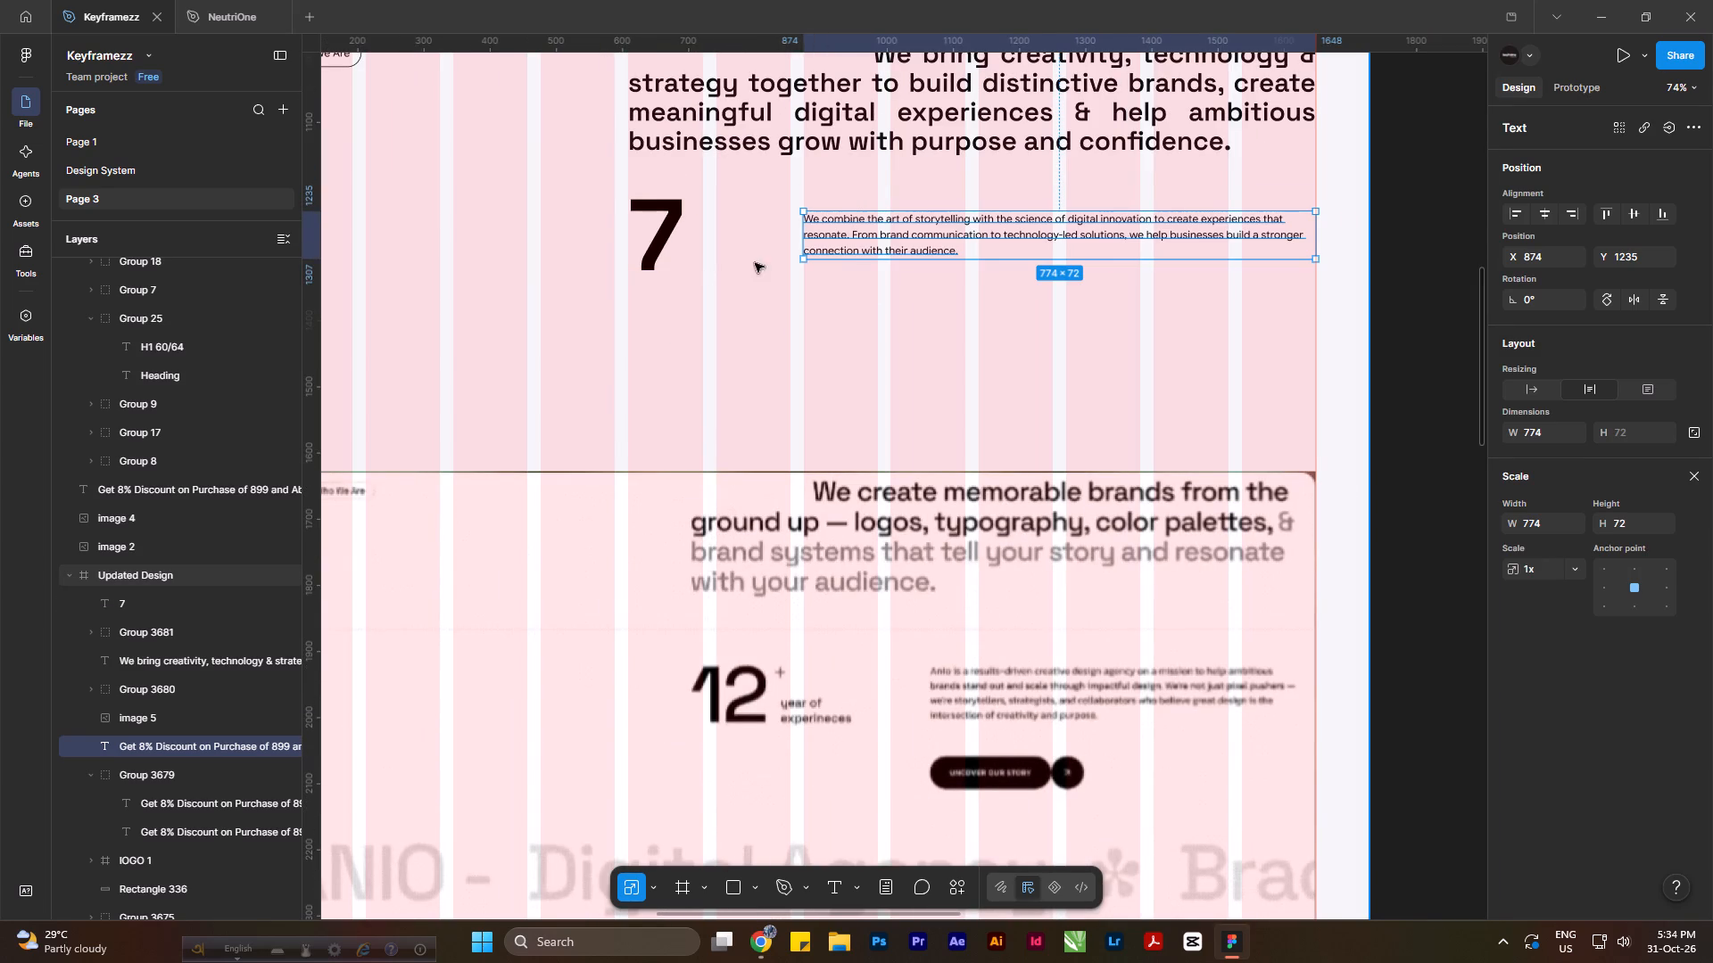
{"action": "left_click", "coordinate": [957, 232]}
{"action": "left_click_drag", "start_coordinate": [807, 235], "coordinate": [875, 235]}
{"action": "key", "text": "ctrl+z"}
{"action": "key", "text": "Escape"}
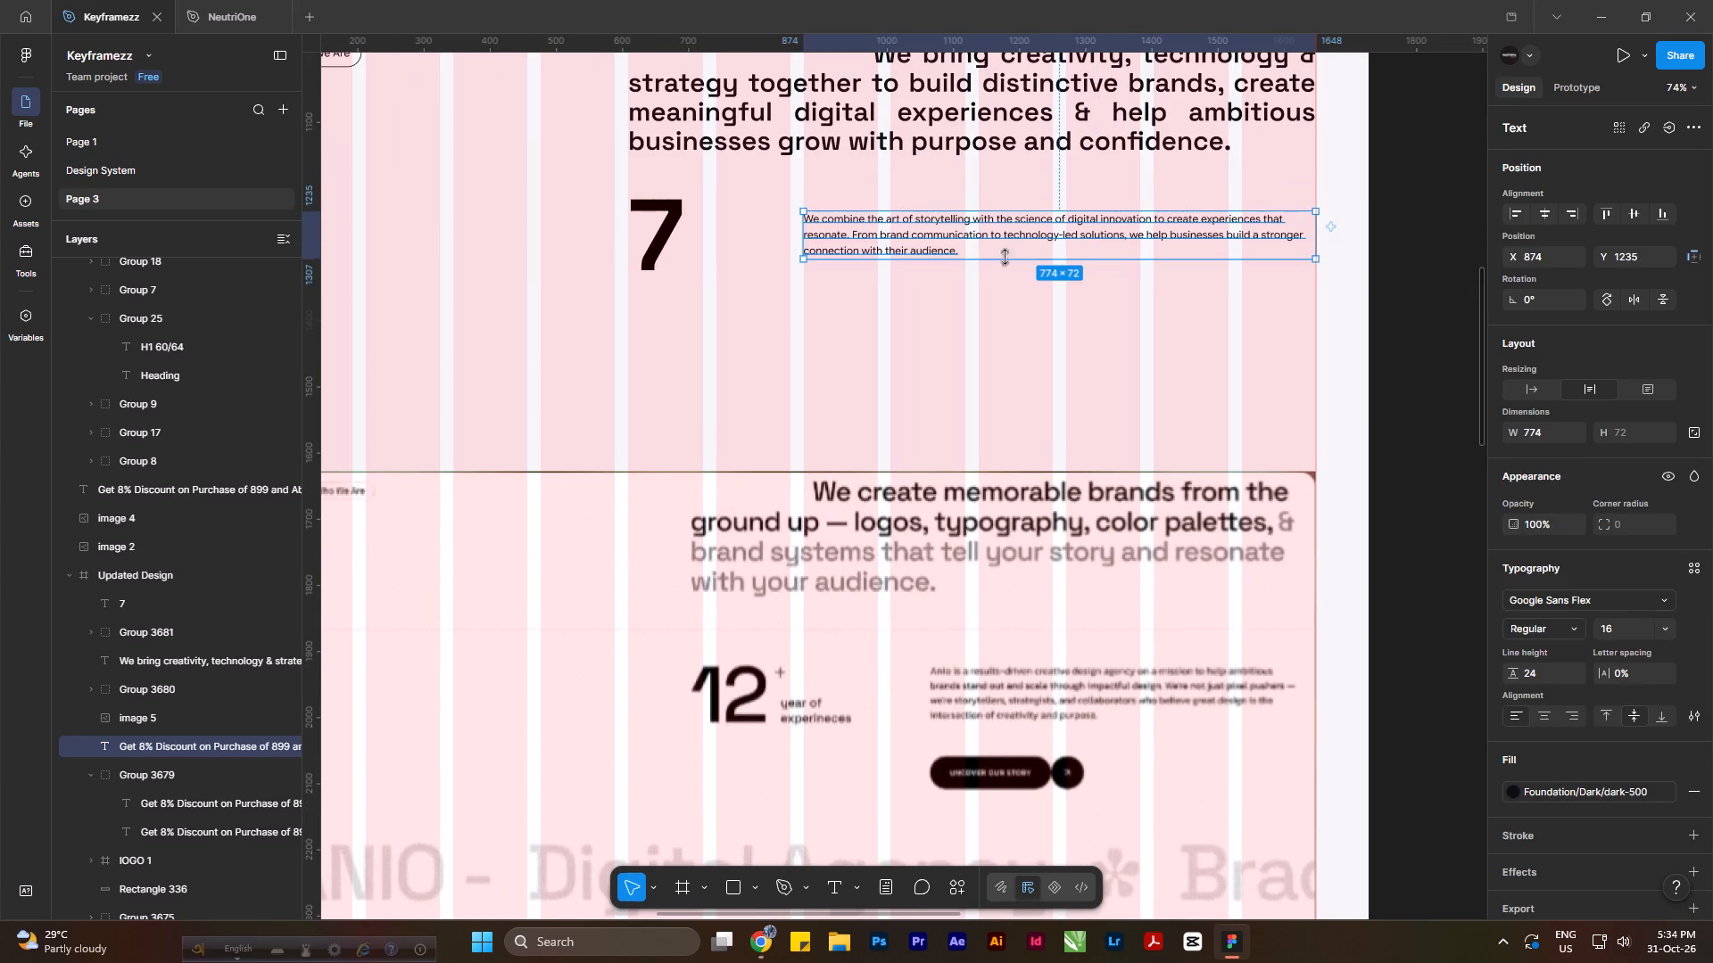
Narrow the storytelling paragraph's text box from its left side to 509 wide, keeping its right edge on the grid margin.
{"action": "left_click", "coordinate": [978, 327]}
{"action": "left_click", "coordinate": [819, 239]}
{"action": "left_click_drag", "start_coordinate": [807, 232], "coordinate": [905, 226]}
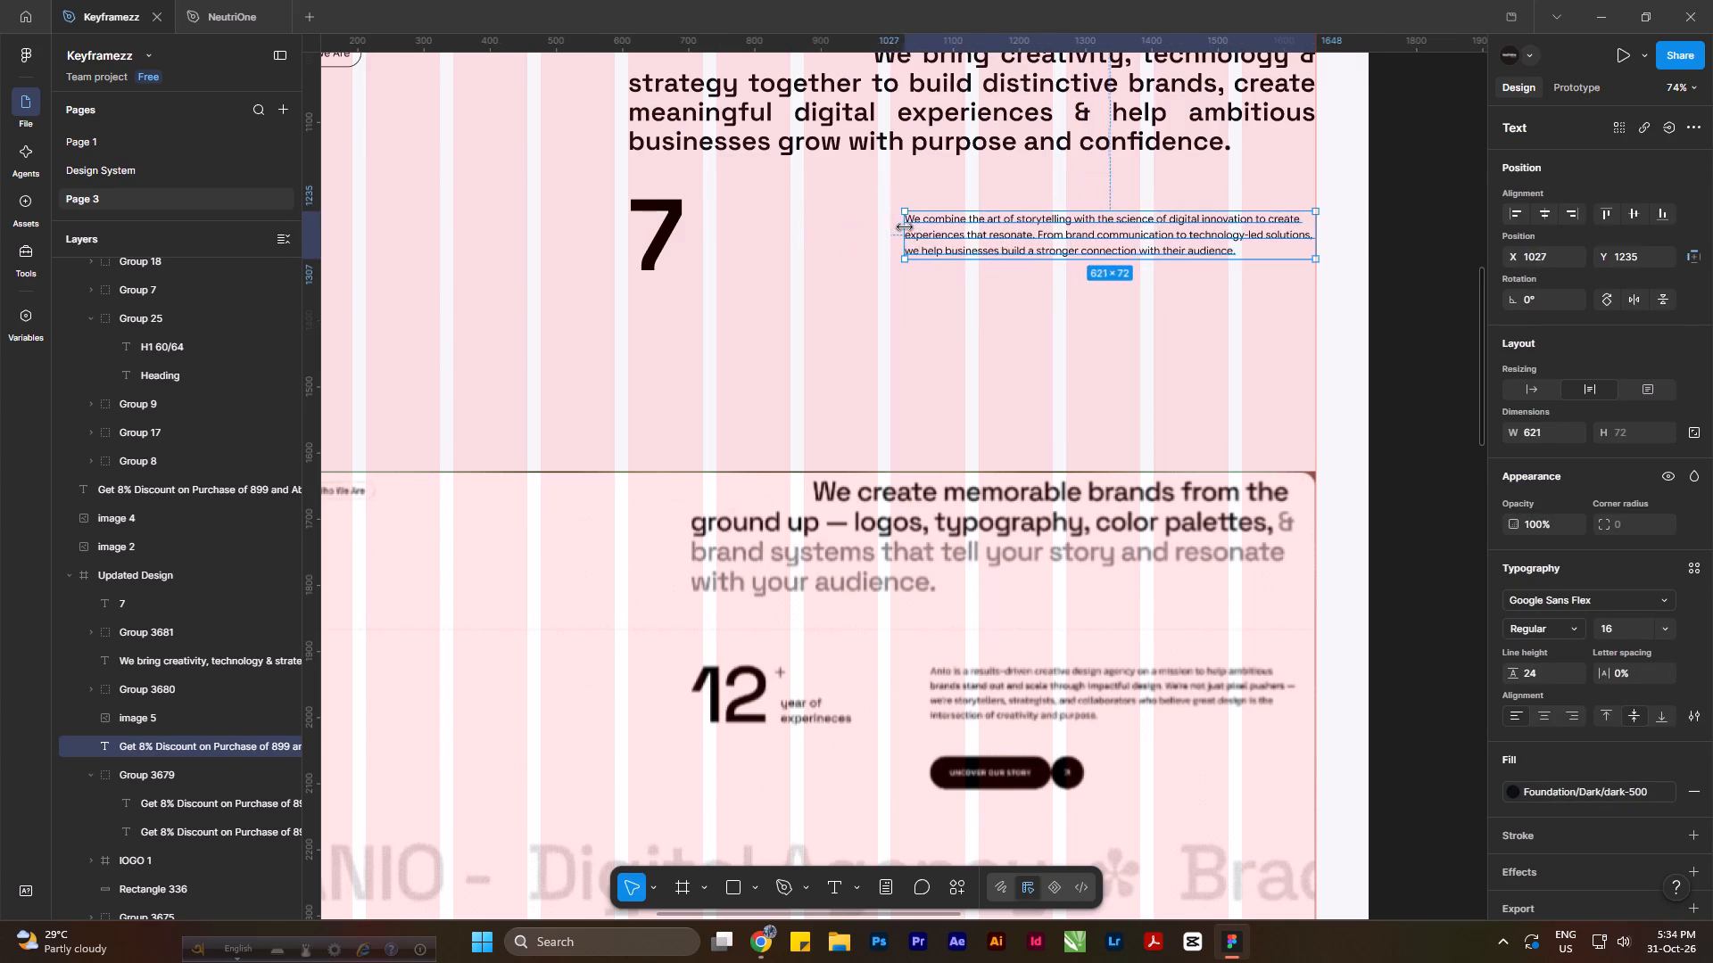
{"action": "left_click_drag", "start_coordinate": [905, 226], "coordinate": [979, 227]}
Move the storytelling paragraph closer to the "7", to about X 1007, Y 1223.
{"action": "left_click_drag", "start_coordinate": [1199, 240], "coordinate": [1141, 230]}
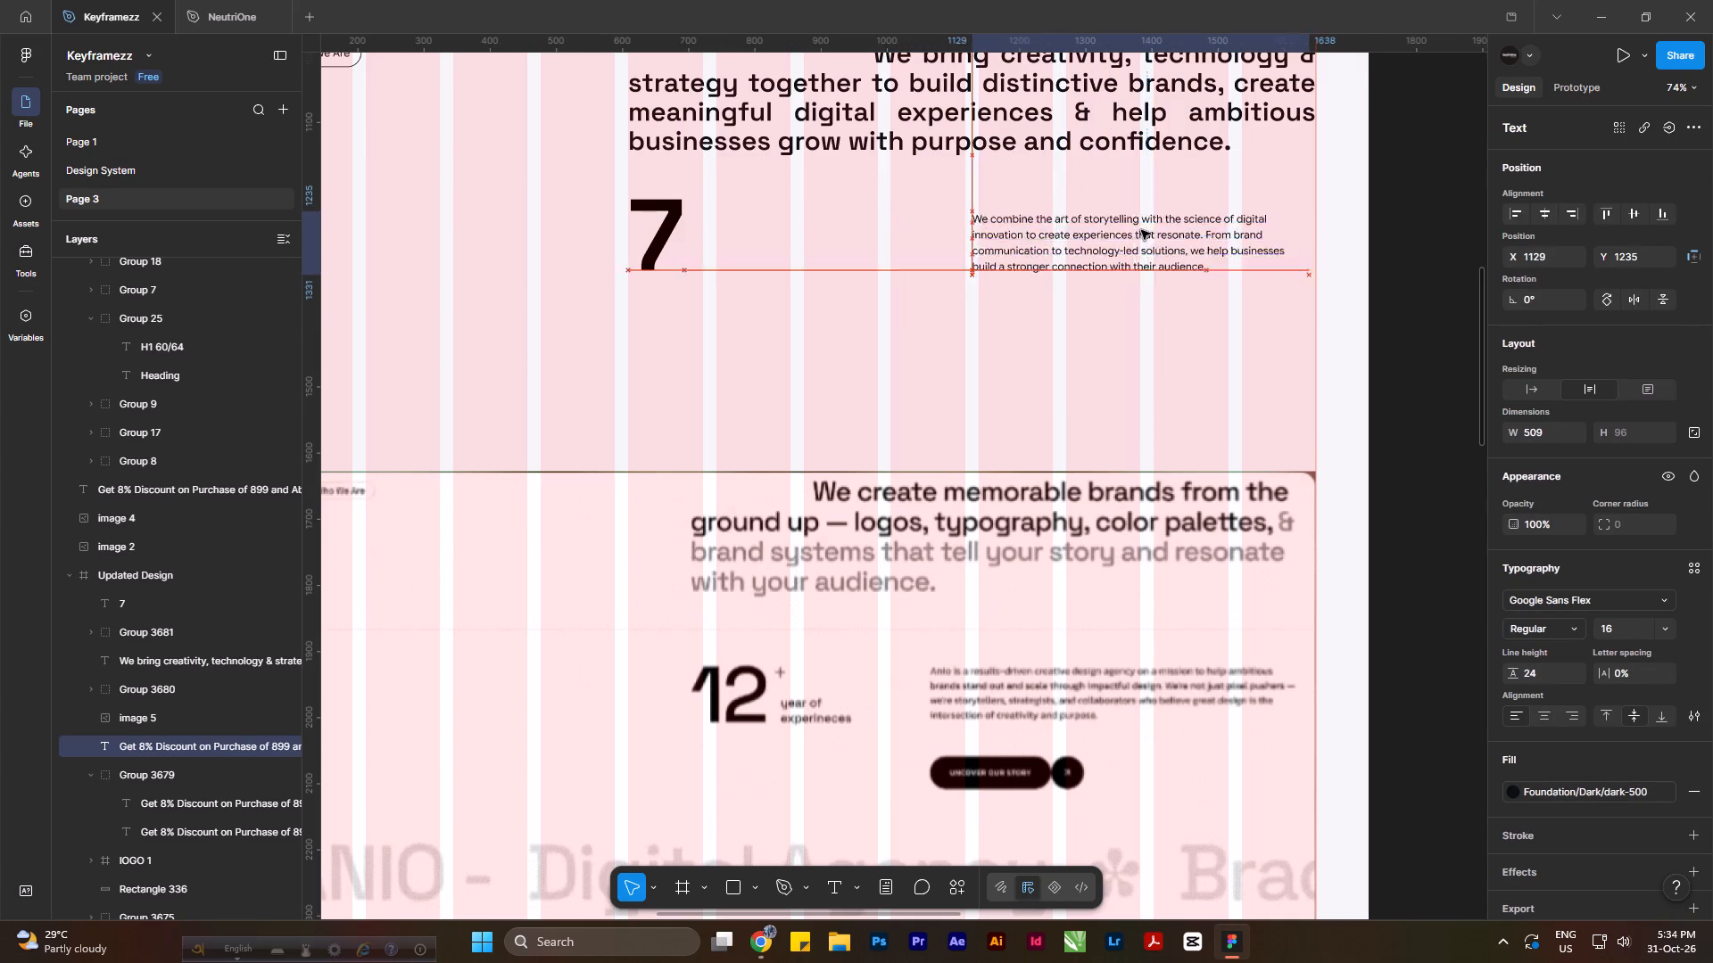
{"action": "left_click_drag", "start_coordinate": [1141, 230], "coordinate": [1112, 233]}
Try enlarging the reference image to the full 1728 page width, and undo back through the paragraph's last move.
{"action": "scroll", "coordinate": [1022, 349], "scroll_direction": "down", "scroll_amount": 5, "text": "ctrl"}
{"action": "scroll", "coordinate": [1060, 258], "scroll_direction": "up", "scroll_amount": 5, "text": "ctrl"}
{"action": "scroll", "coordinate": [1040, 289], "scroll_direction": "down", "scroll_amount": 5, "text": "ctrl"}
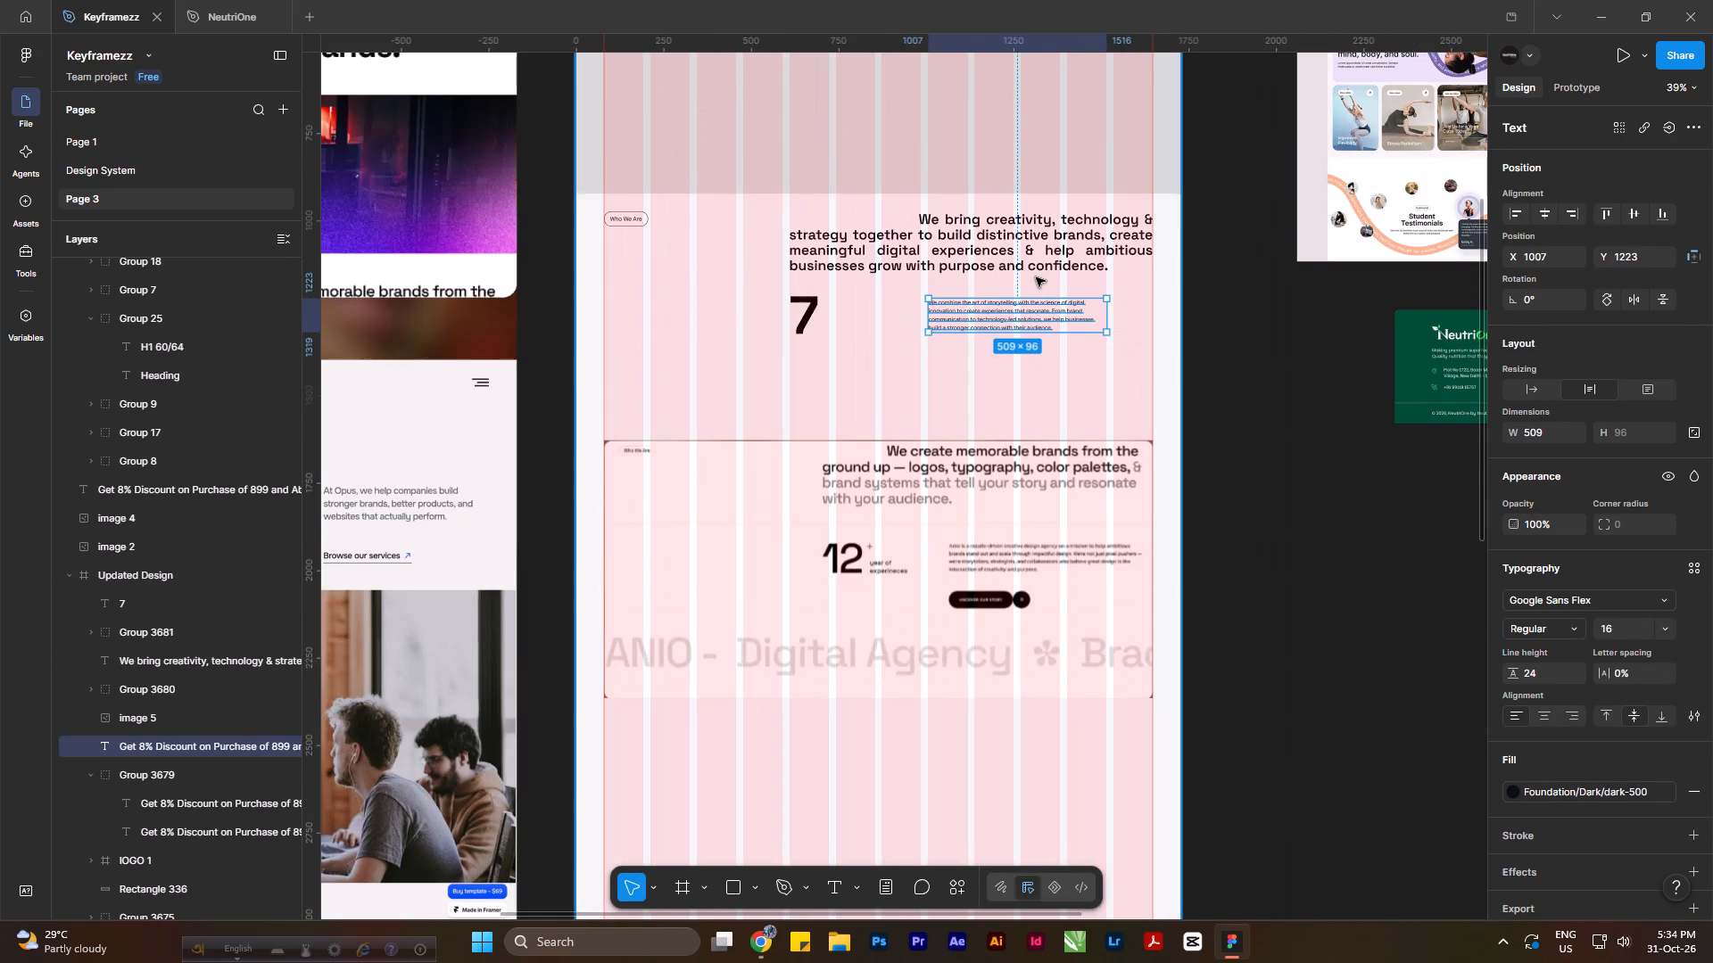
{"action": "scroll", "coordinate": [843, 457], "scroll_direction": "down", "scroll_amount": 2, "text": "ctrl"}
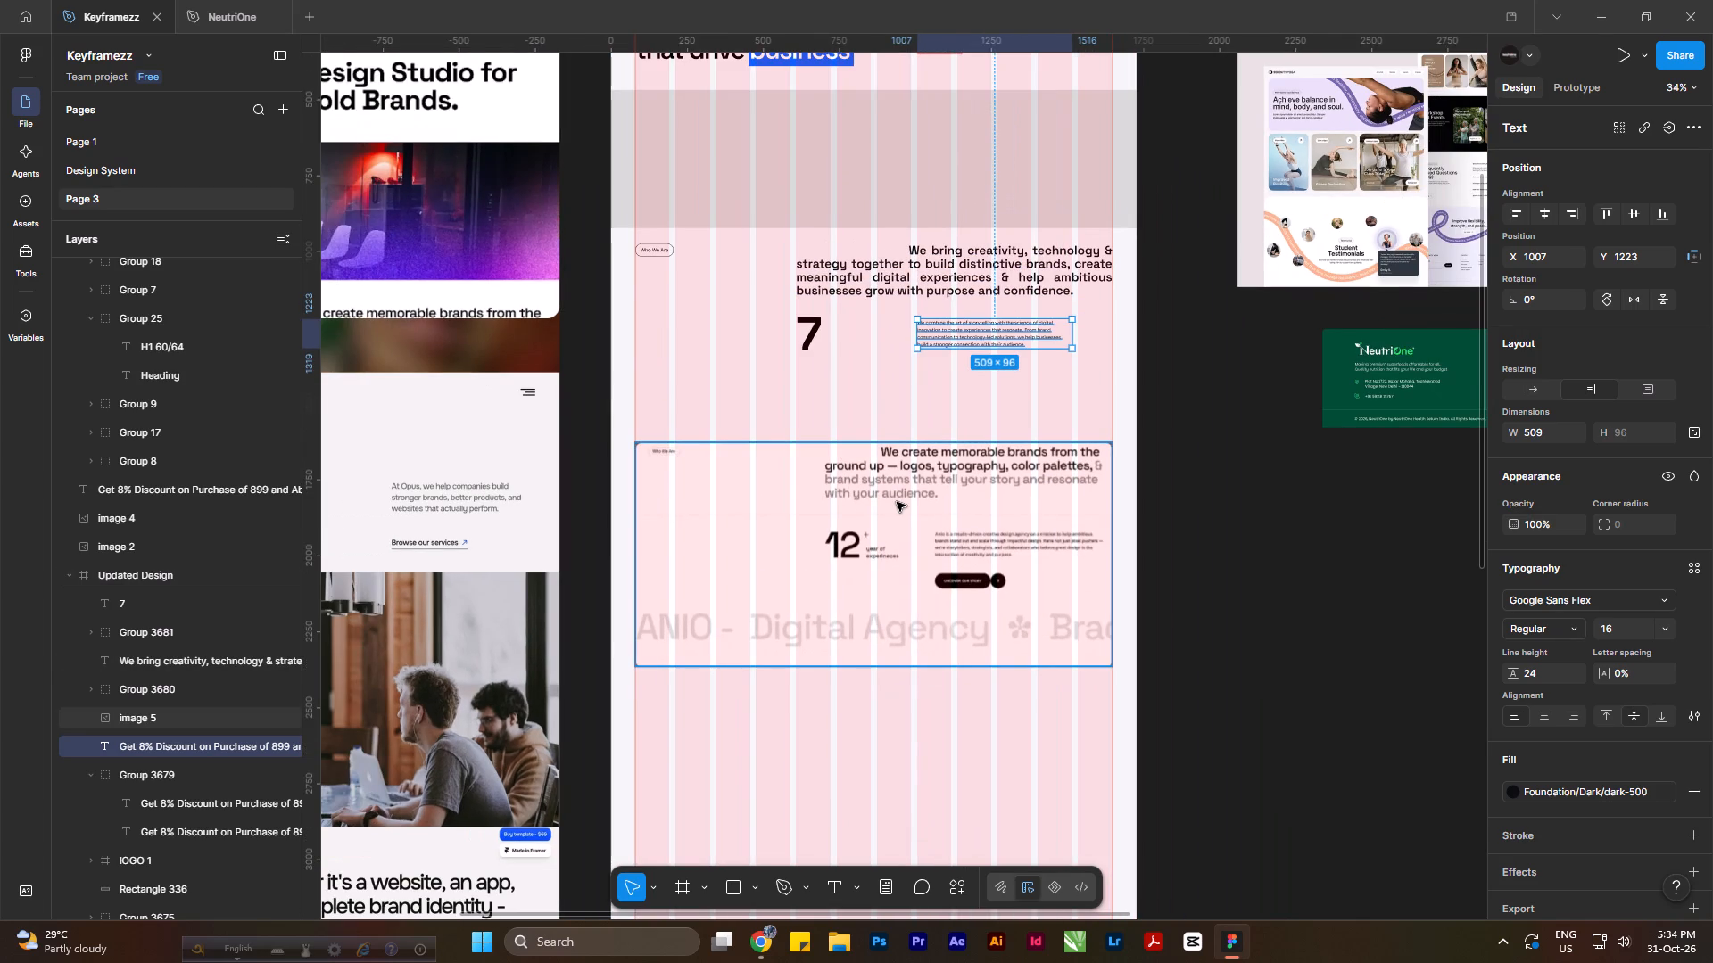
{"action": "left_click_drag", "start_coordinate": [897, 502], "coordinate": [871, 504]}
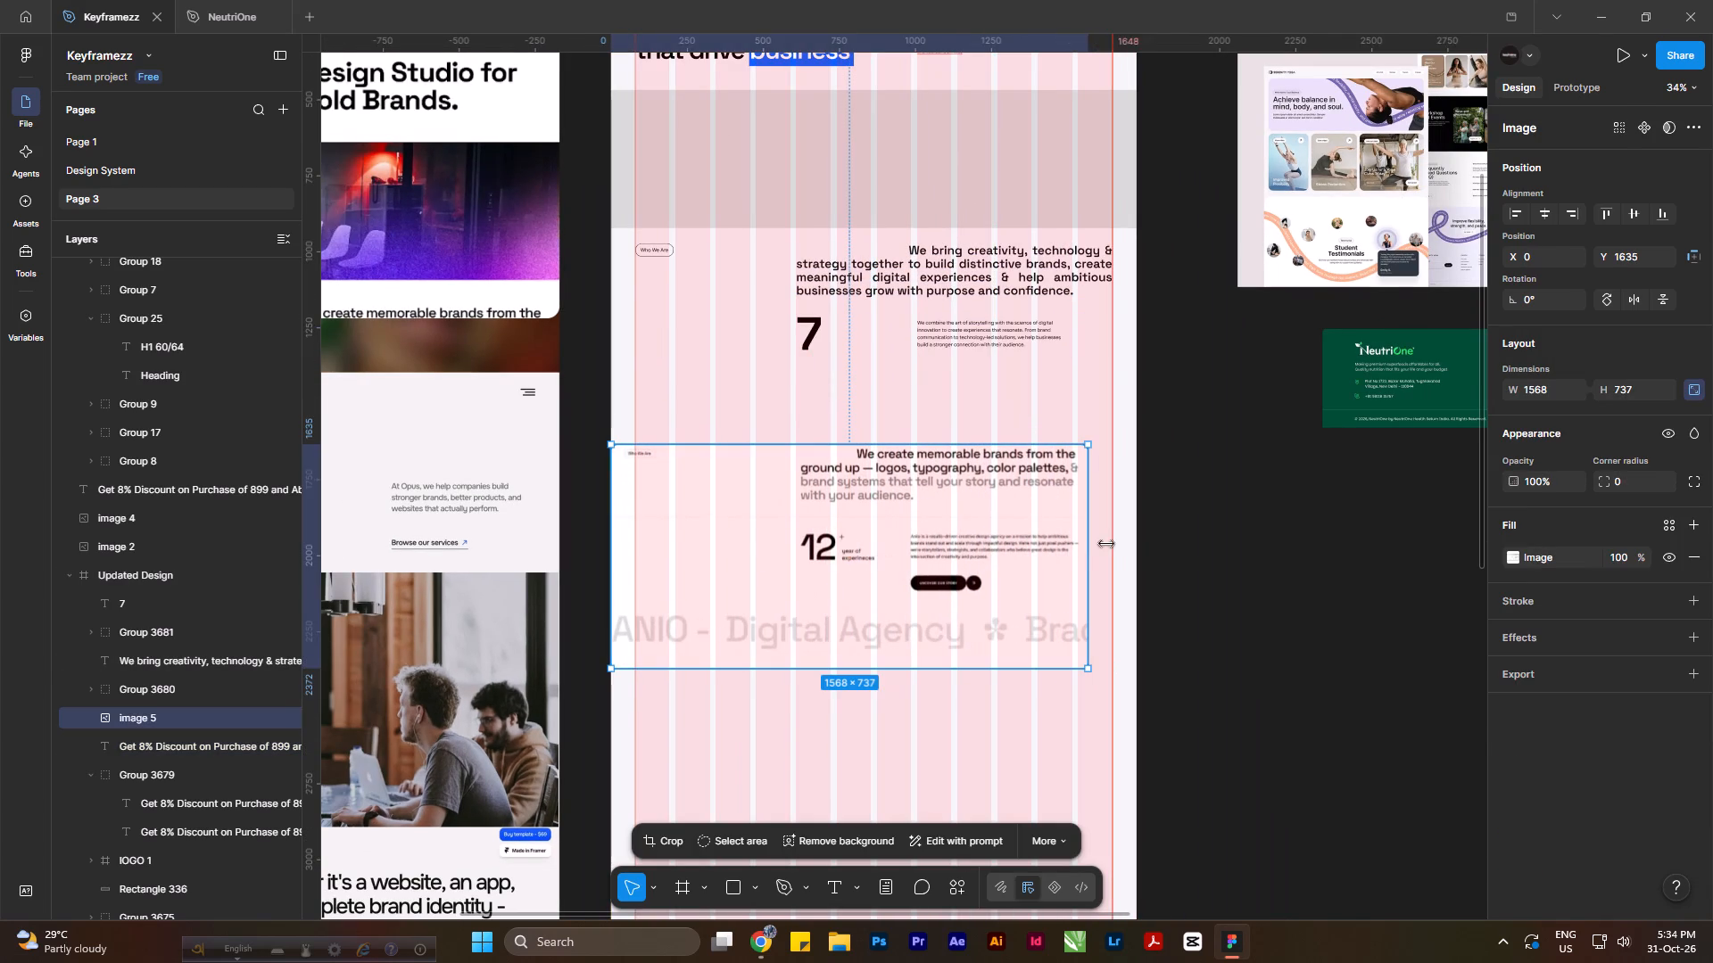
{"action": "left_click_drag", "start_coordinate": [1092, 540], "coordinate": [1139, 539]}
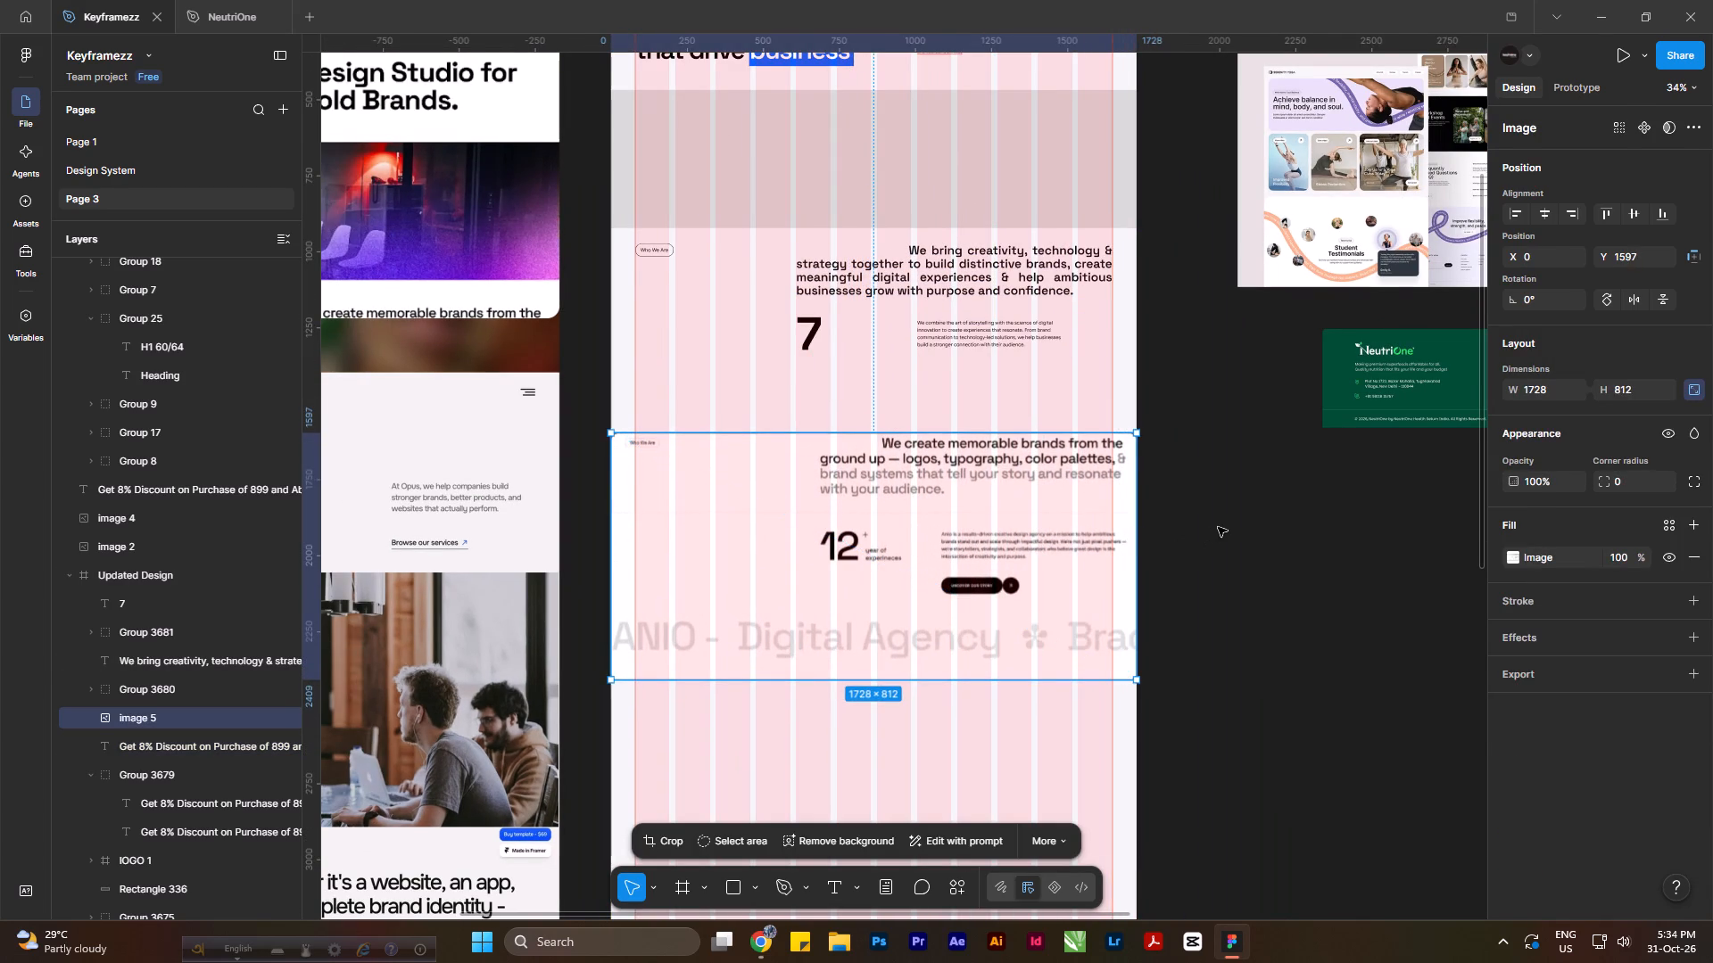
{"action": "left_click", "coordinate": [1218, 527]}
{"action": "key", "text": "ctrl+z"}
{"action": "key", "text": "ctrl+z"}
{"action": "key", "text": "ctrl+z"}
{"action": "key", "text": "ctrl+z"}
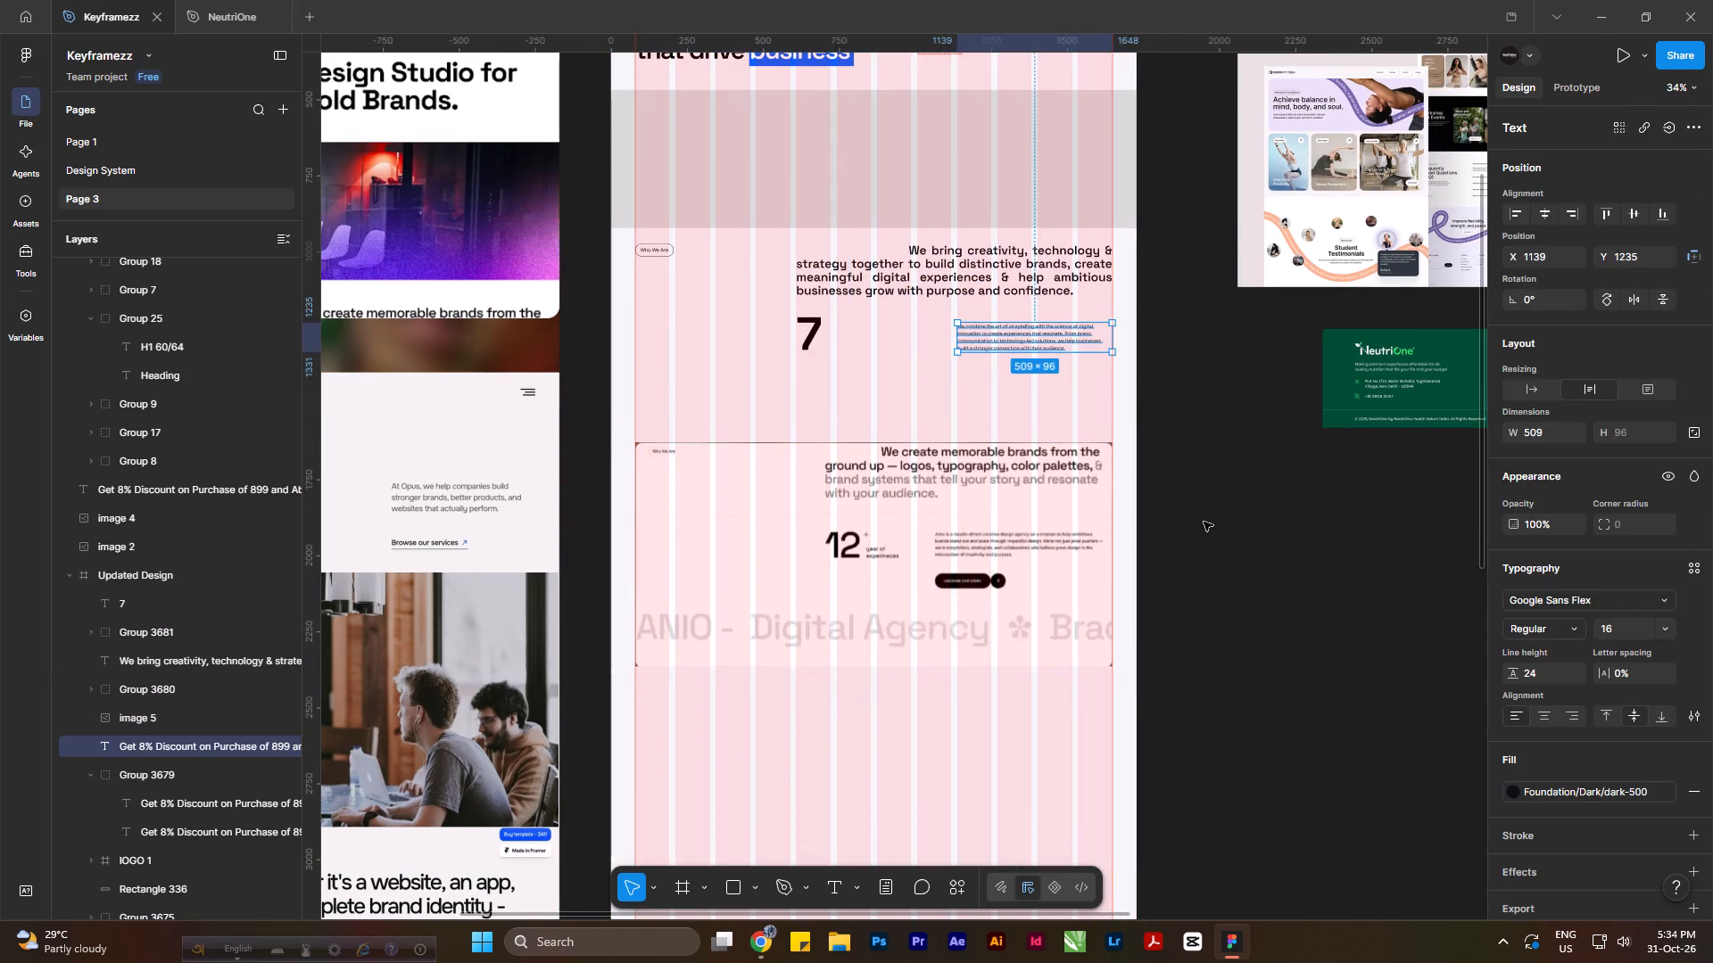
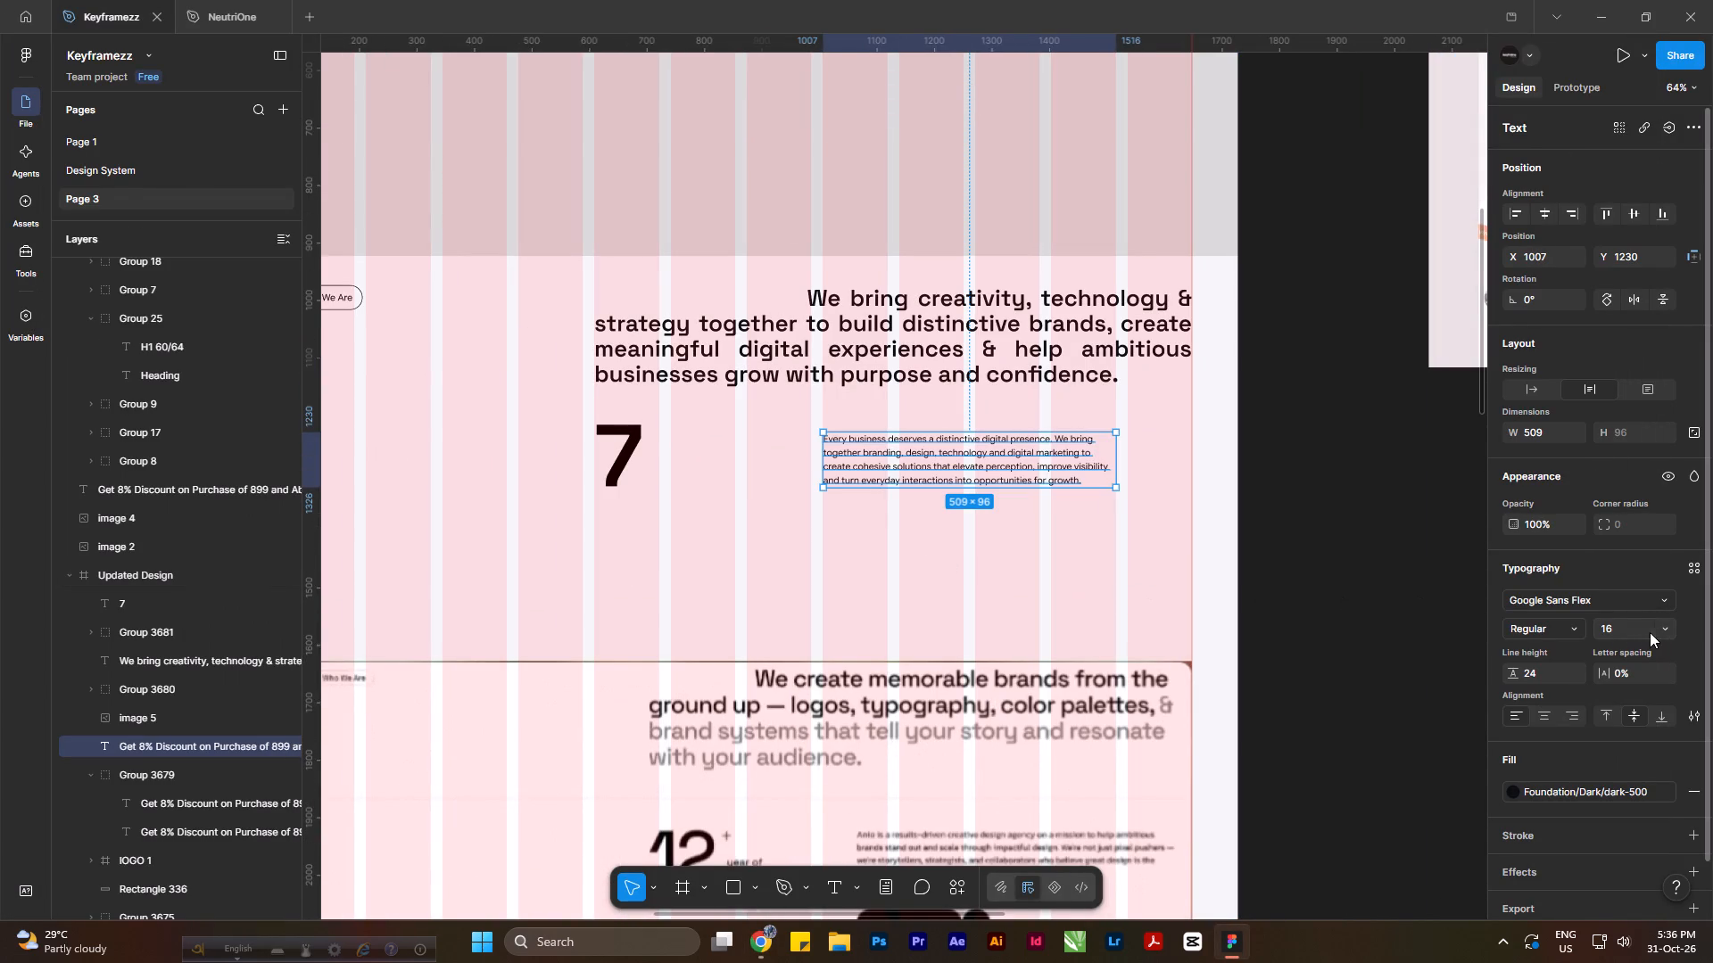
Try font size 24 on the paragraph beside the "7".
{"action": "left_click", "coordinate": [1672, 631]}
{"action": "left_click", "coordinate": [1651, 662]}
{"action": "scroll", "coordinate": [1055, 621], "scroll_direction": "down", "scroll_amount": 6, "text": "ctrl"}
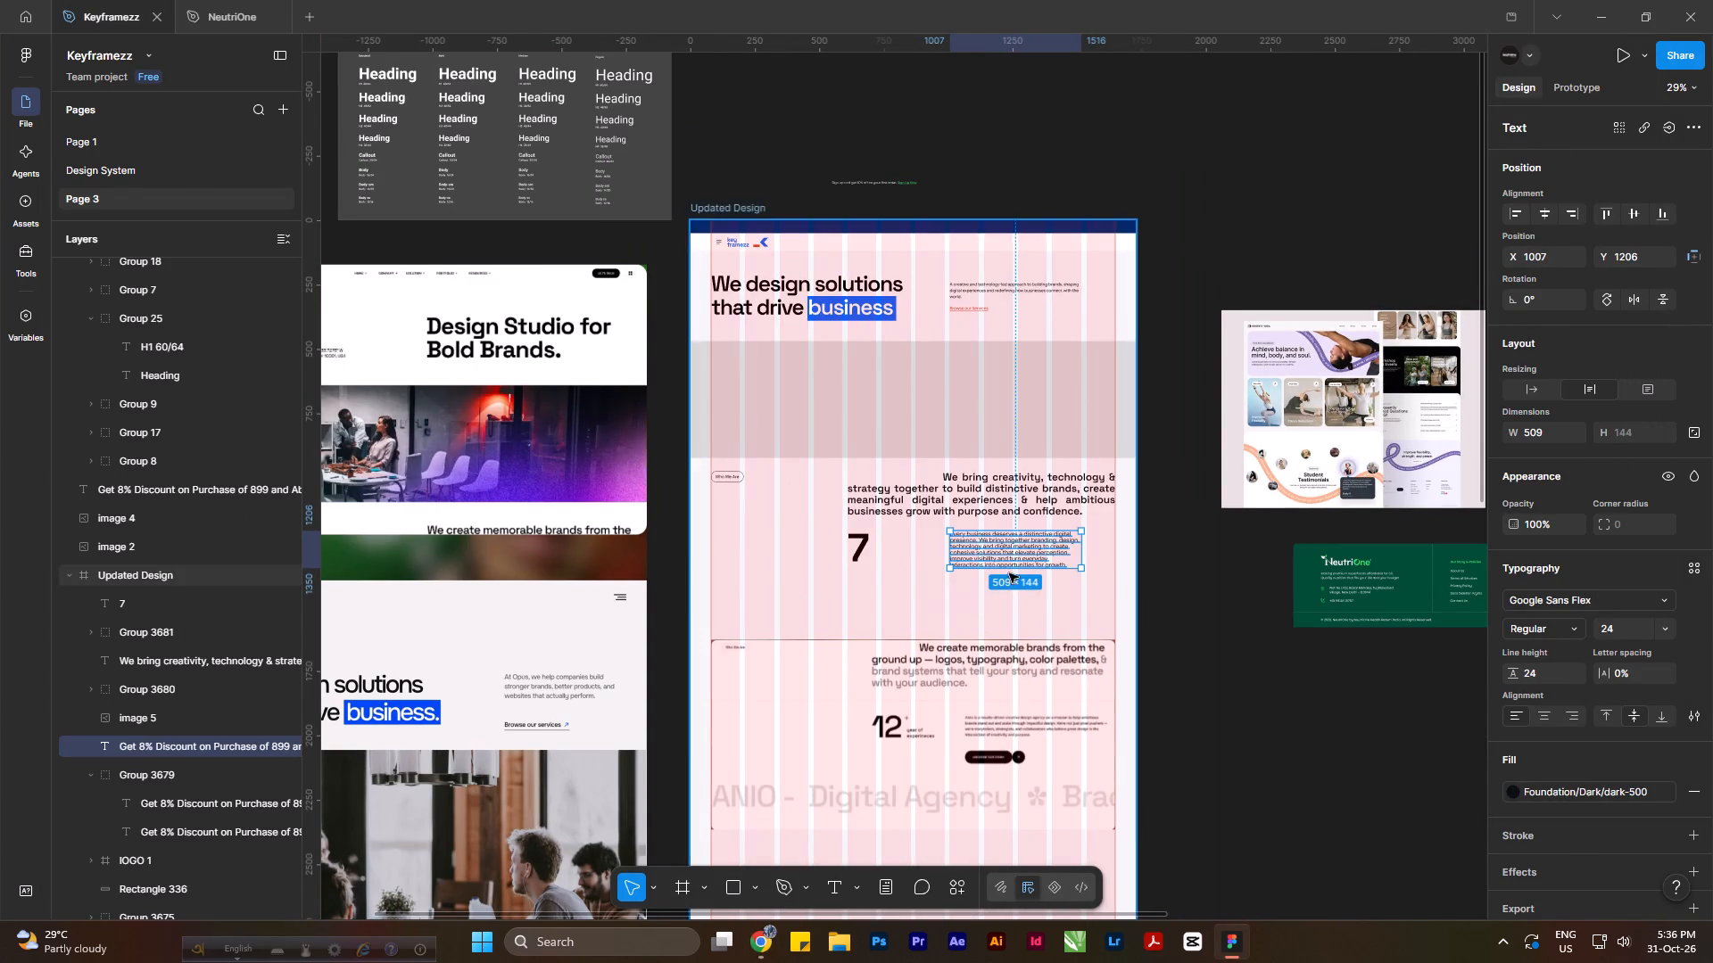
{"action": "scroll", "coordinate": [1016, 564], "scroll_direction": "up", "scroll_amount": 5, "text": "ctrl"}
Set the font size of the paragraph beside the "7" to 20.
{"action": "left_click", "coordinate": [1671, 630]}
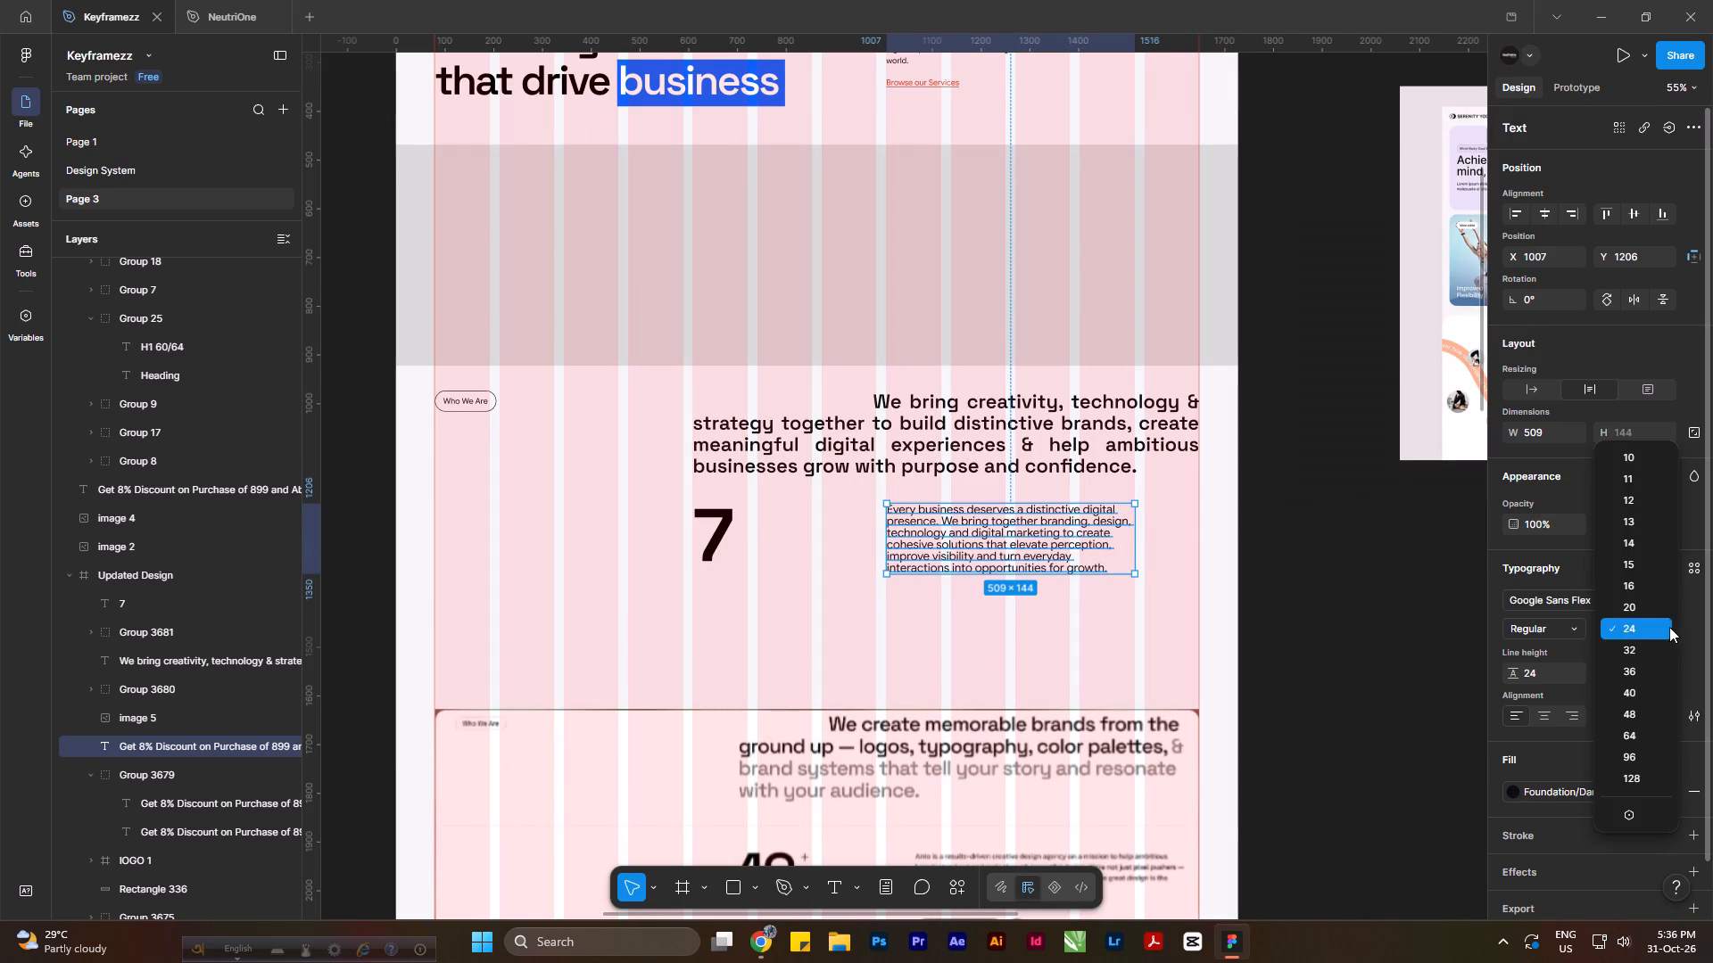
{"action": "left_click", "coordinate": [1662, 610]}
{"action": "scroll", "coordinate": [1187, 613], "scroll_direction": "down", "scroll_amount": 10, "text": "ctrl"}
{"action": "scroll", "coordinate": [816, 334], "scroll_direction": "up", "scroll_amount": 10, "text": "ctrl"}
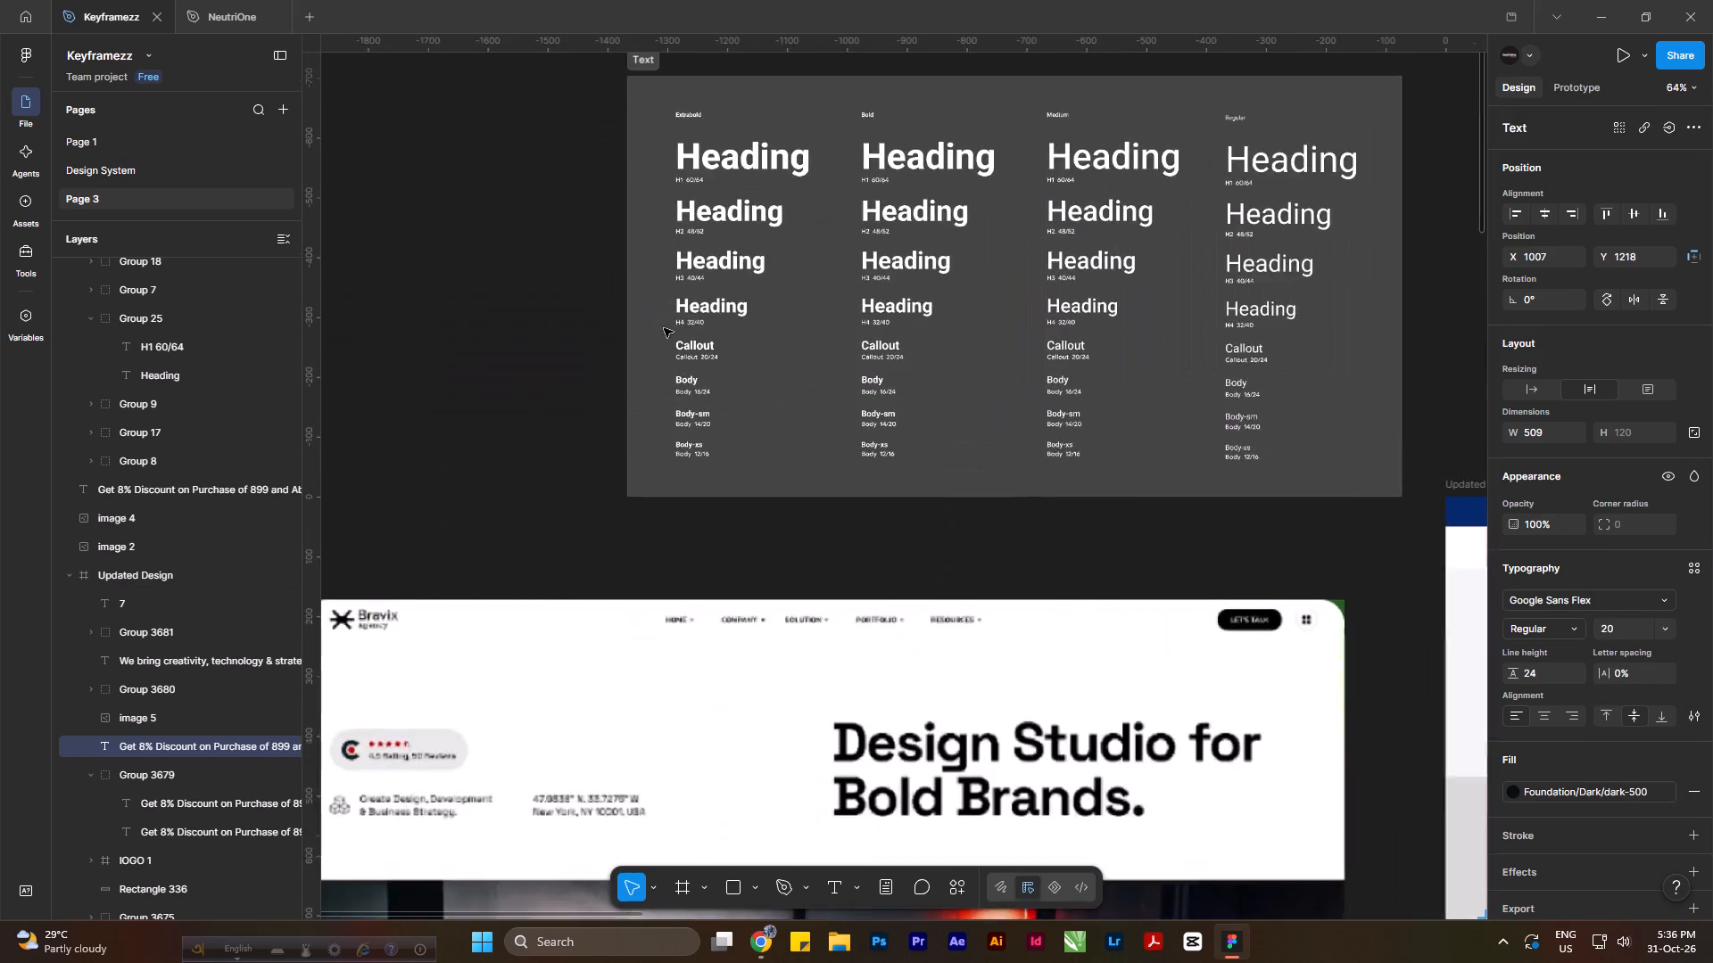
{"action": "scroll", "coordinate": [664, 328], "scroll_direction": "up", "scroll_amount": 7, "text": "ctrl"}
{"action": "scroll", "coordinate": [537, 336], "scroll_direction": "down", "scroll_amount": 14, "text": "ctrl"}
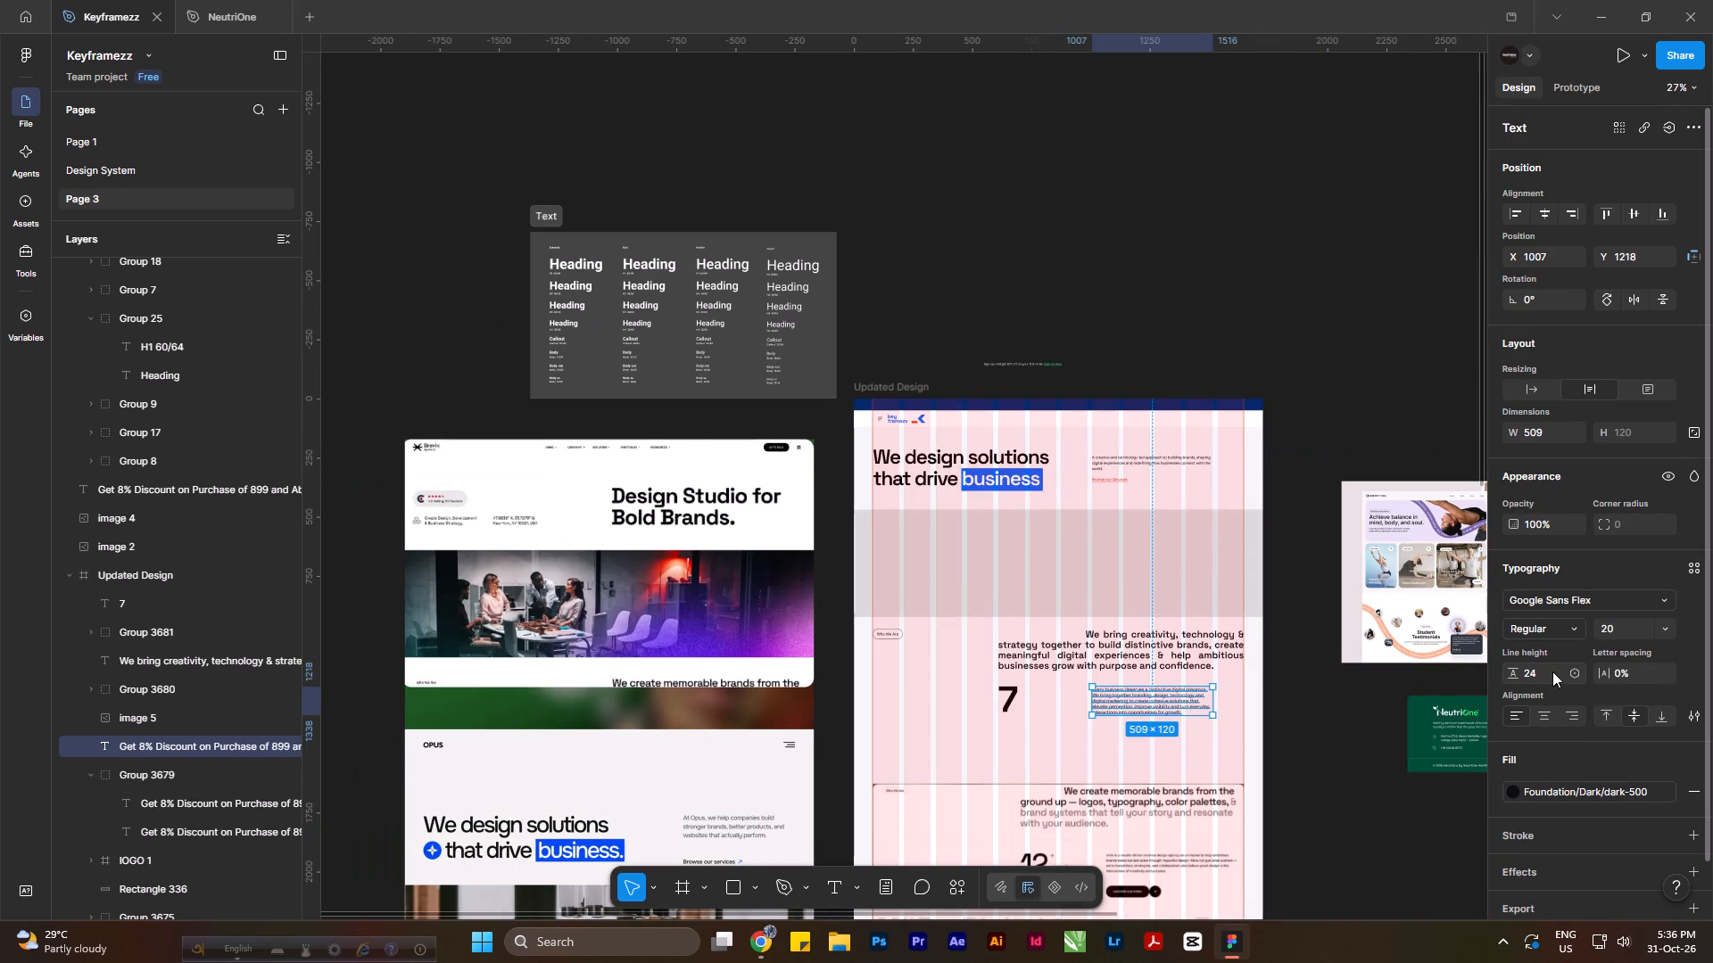
Widen the paragraph to 641, reaching the intro text's right edge, and shift it down to Y 1223.
{"action": "scroll", "coordinate": [1152, 664], "scroll_direction": "up", "scroll_amount": 11, "text": "ctrl"}
{"action": "scroll", "coordinate": [921, 551], "scroll_direction": "down", "scroll_amount": 5, "text": "ctrl"}
{"action": "scroll", "coordinate": [1017, 697], "scroll_direction": "up", "scroll_amount": 2, "text": "ctrl"}
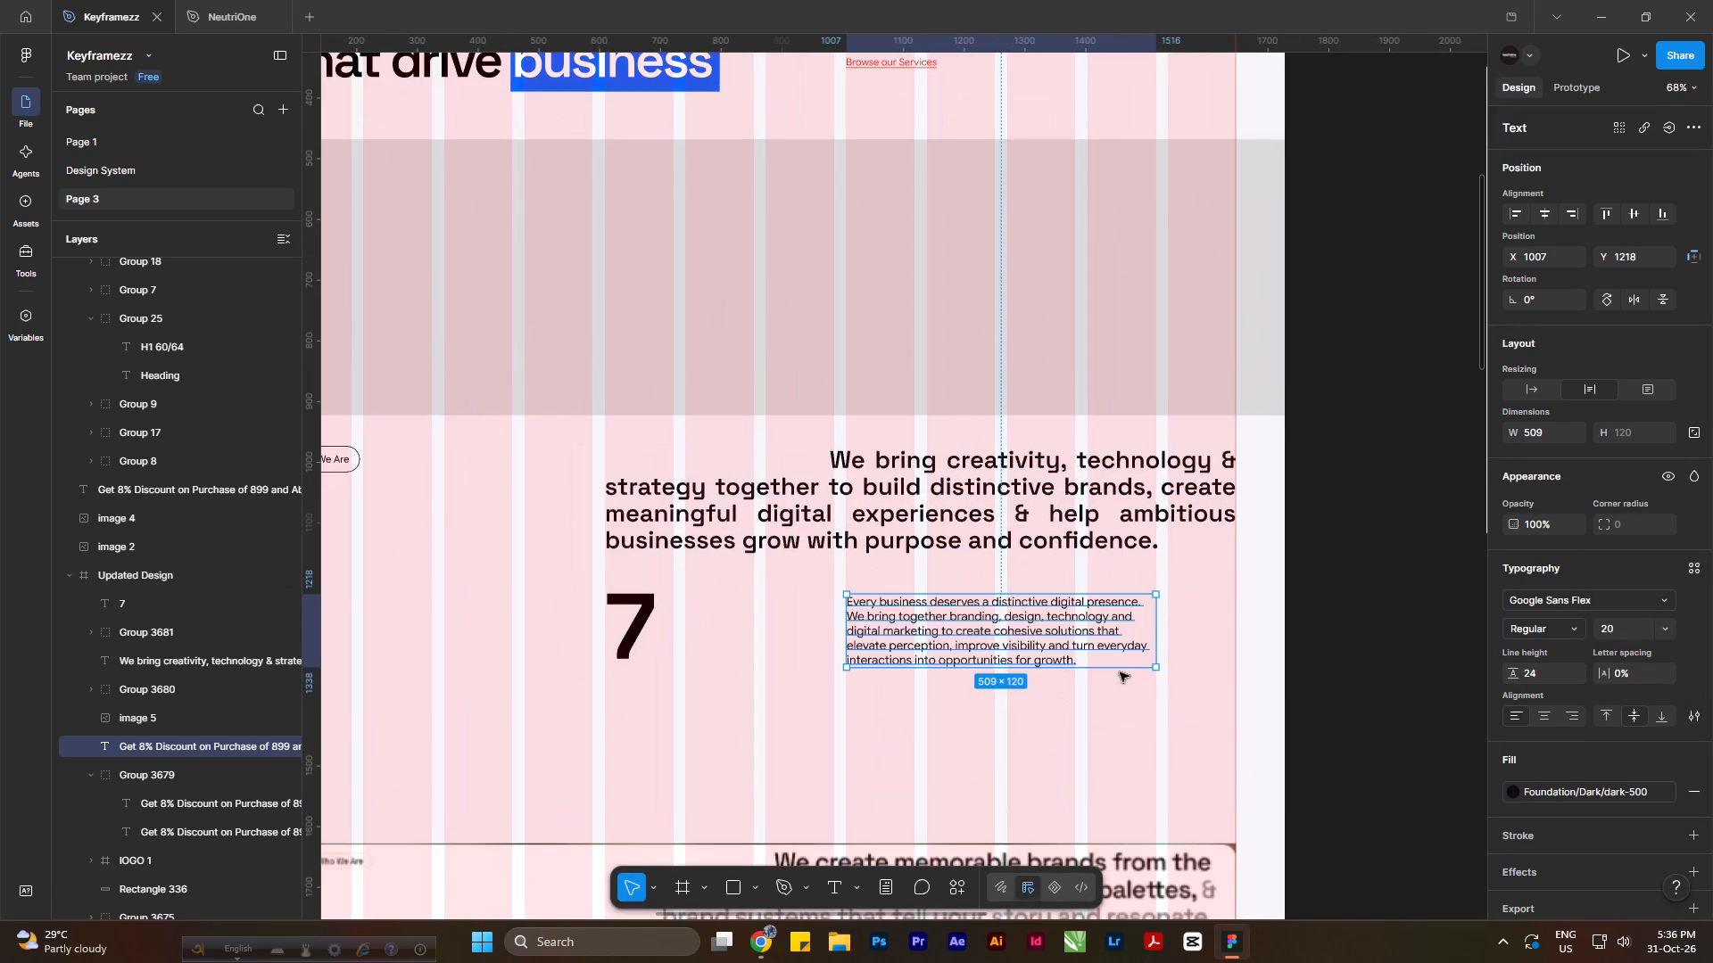
{"action": "left_click_drag", "start_coordinate": [1162, 637], "coordinate": [1238, 638]}
{"action": "left_click", "coordinate": [1110, 630]}
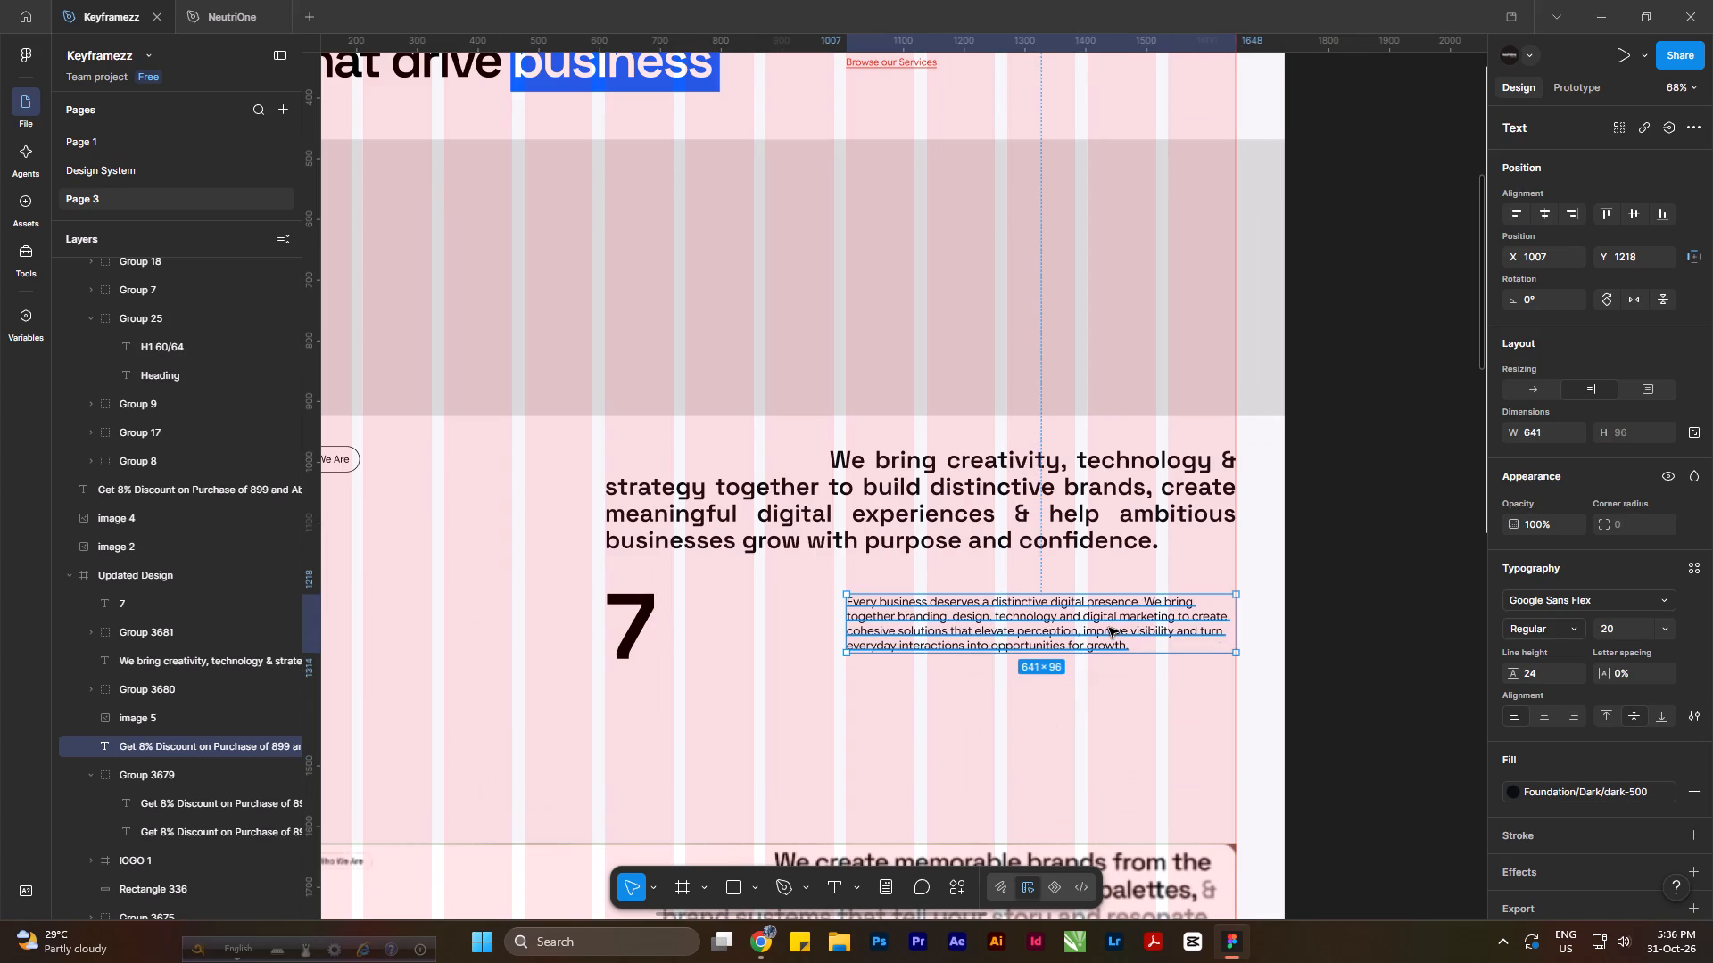
{"action": "scroll", "coordinate": [984, 636], "scroll_direction": "down", "scroll_amount": 4, "text": "ctrl"}
{"action": "scroll", "coordinate": [960, 638], "scroll_direction": "up", "scroll_amount": 2, "text": "ctrl"}
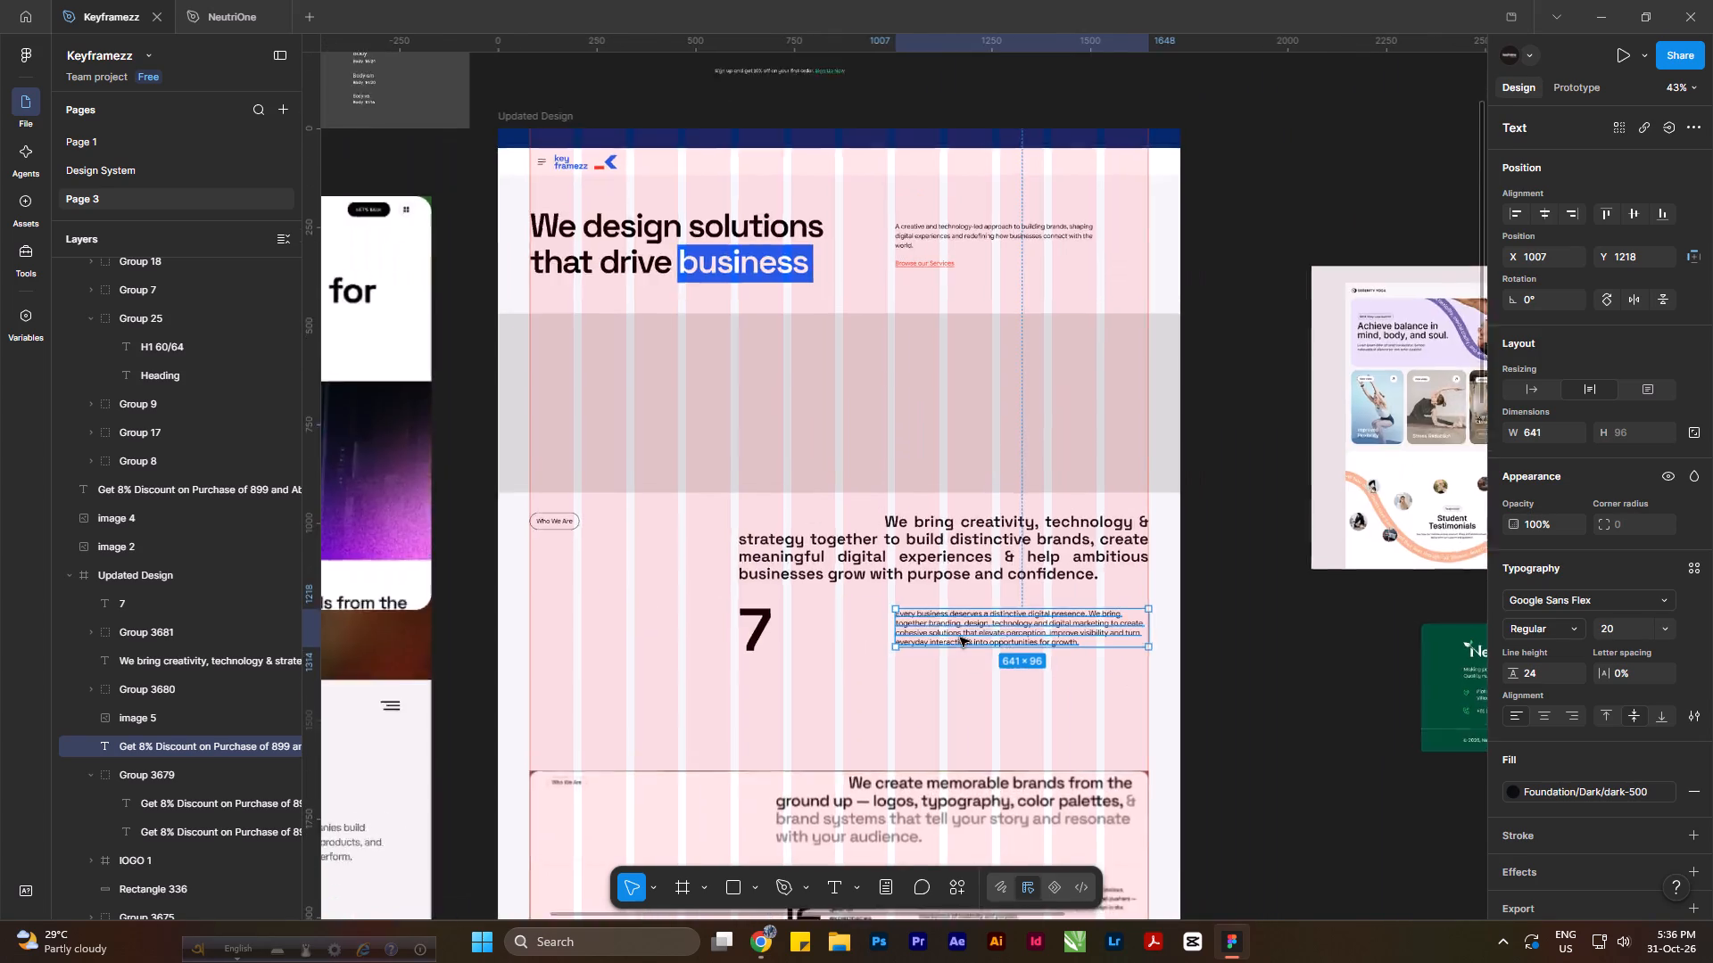
{"action": "scroll", "coordinate": [960, 638], "scroll_direction": "up", "scroll_amount": 4, "text": "ctrl"}
{"action": "left_click", "coordinate": [971, 631]}
{"action": "scroll", "coordinate": [952, 583], "scroll_direction": "down", "scroll_amount": 6, "text": "ctrl"}
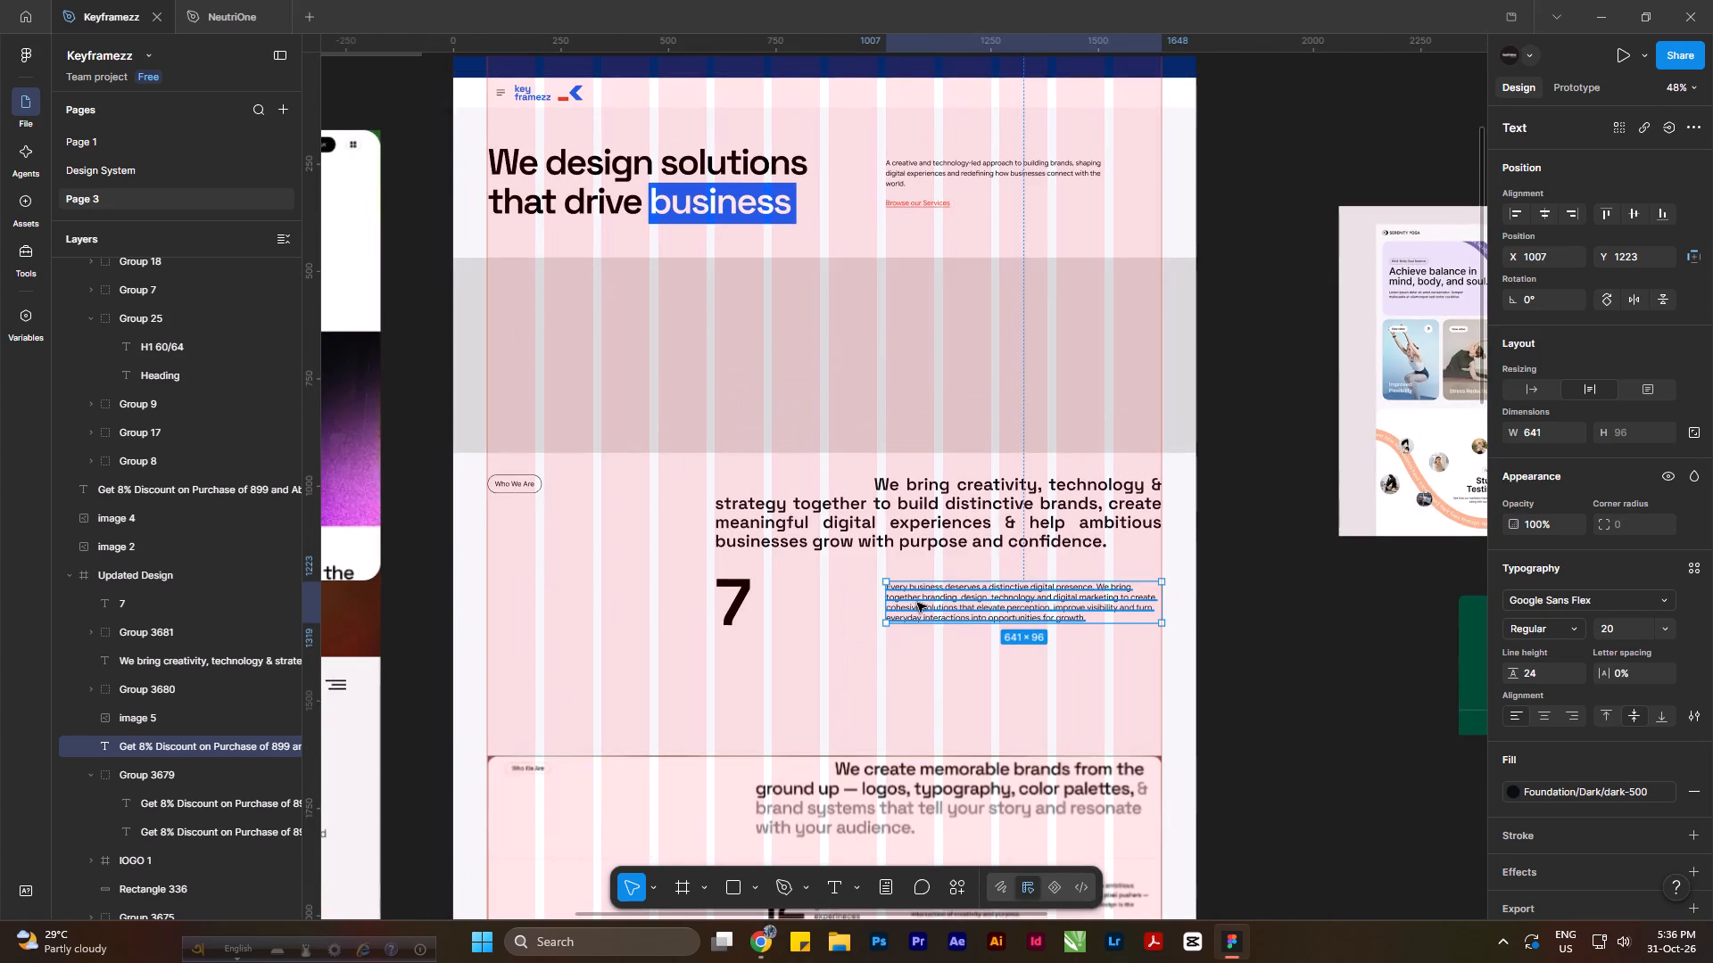
Bring the "7" directly beside the paragraph at Y 1223 and scale it to about 65 × 96, matching the paragraph's height.
{"action": "scroll", "coordinate": [904, 525], "scroll_direction": "down", "scroll_amount": 5, "text": "ctrl"}
{"action": "scroll", "coordinate": [857, 597], "scroll_direction": "up", "scroll_amount": 6, "text": "ctrl"}
{"action": "left_click", "coordinate": [757, 515]}
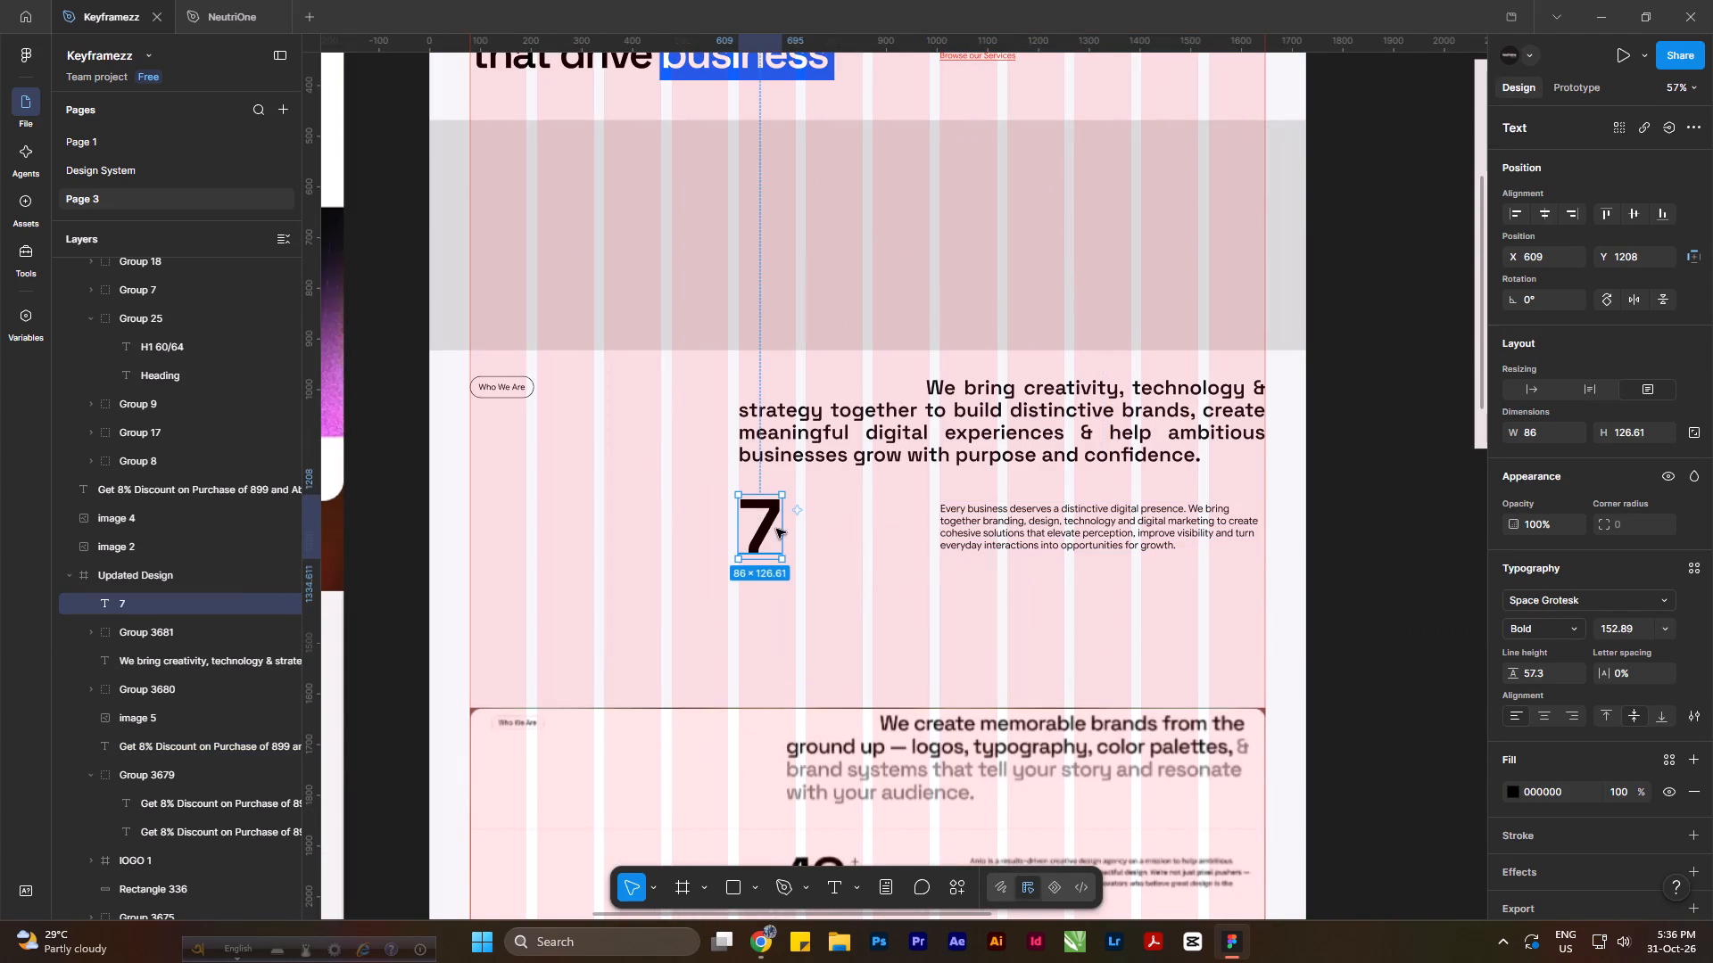
{"action": "left_click_drag", "start_coordinate": [764, 523], "coordinate": [922, 529]}
{"action": "scroll", "coordinate": [919, 529], "scroll_direction": "up", "scroll_amount": 6, "text": "ctrl"}
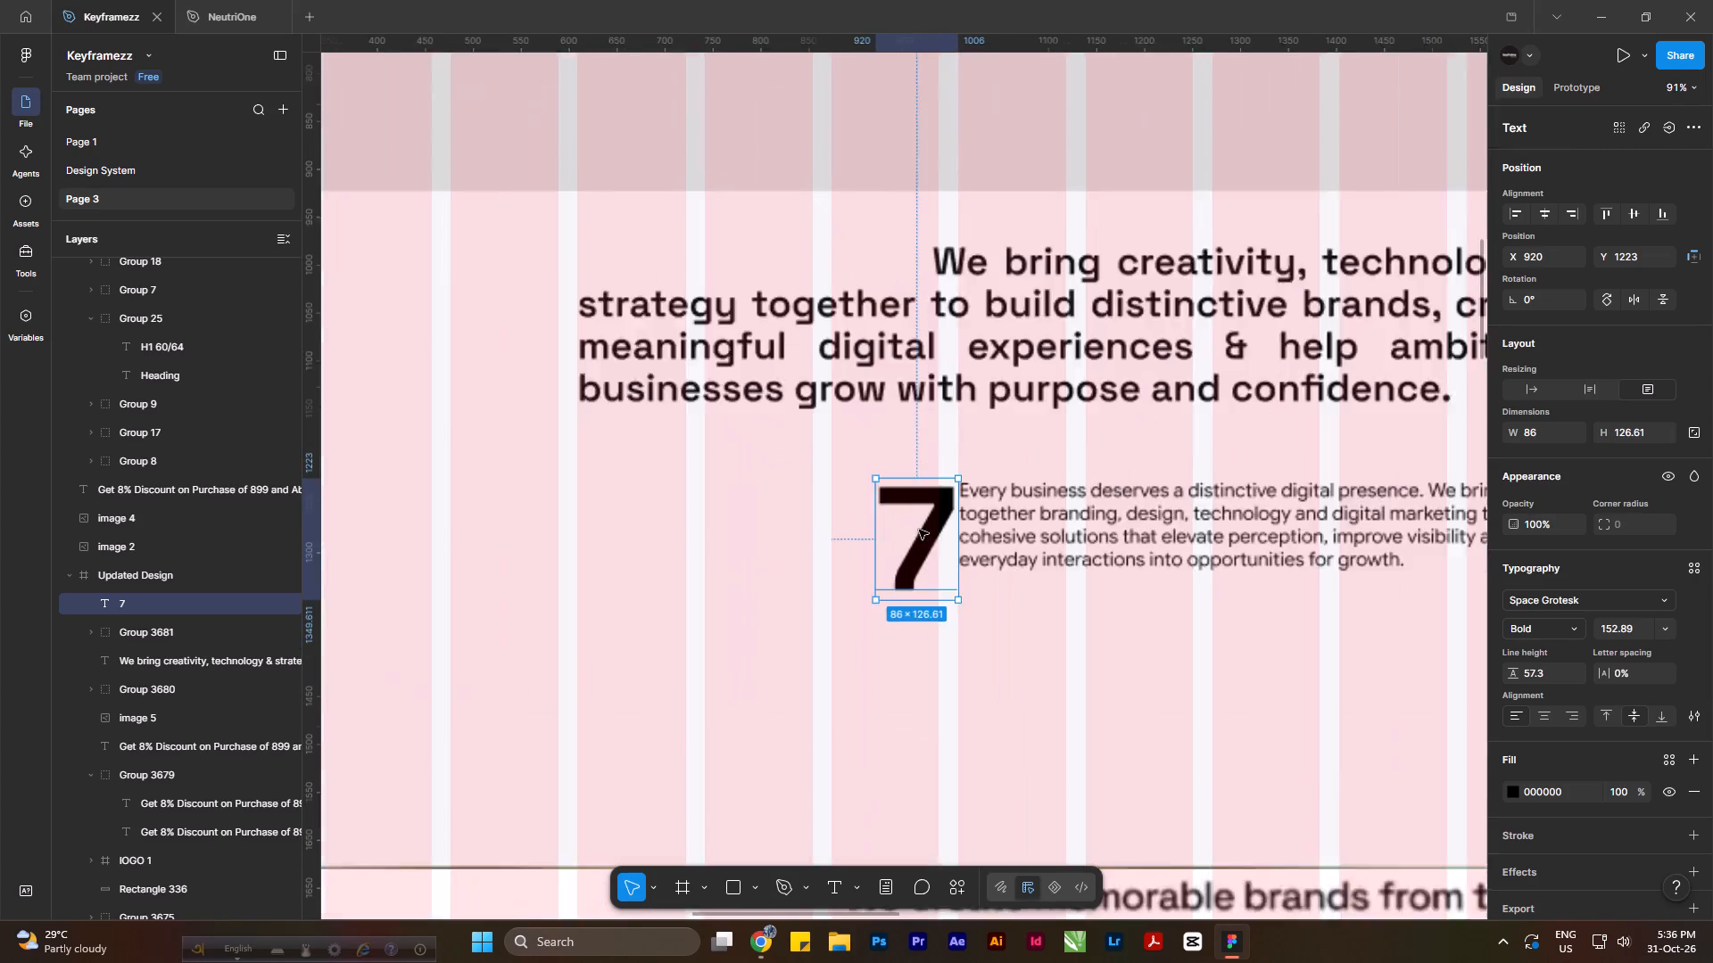
{"action": "key", "text": "k"}
{"action": "left_click_drag", "start_coordinate": [866, 584], "coordinate": [874, 570]}
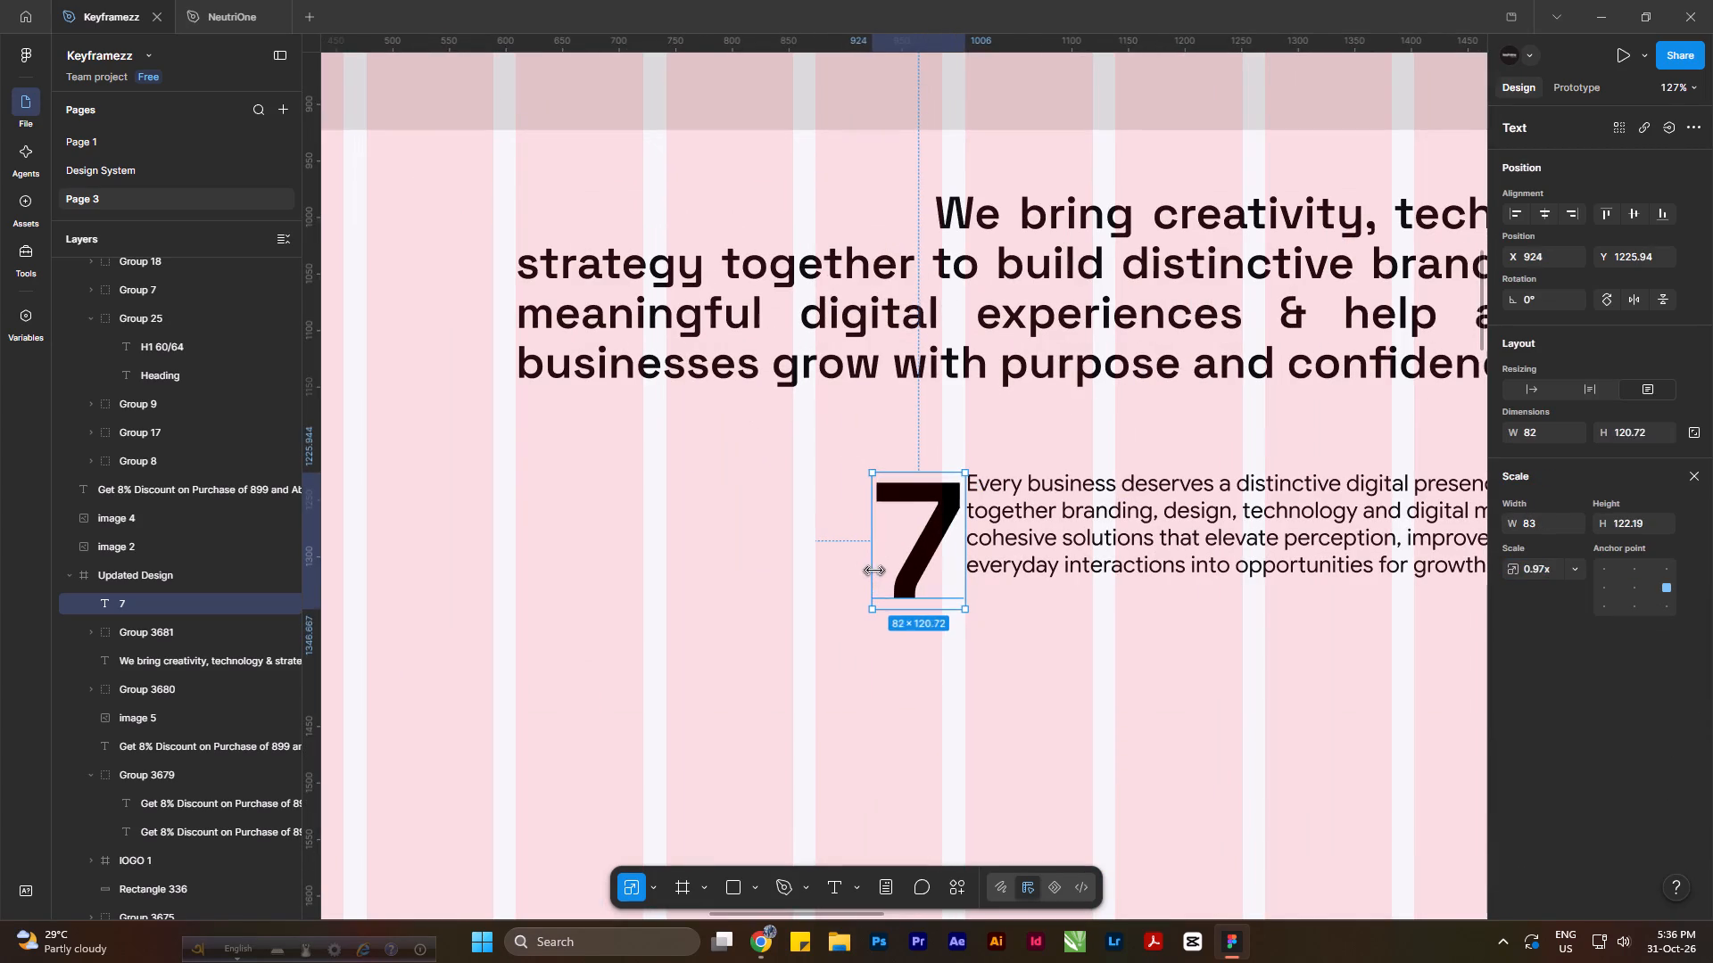
{"action": "left_click_drag", "start_coordinate": [874, 570], "coordinate": [880, 558]}
{"action": "left_click_drag", "start_coordinate": [923, 564], "coordinate": [923, 556]}
{"action": "left_click_drag", "start_coordinate": [932, 597], "coordinate": [936, 580]}
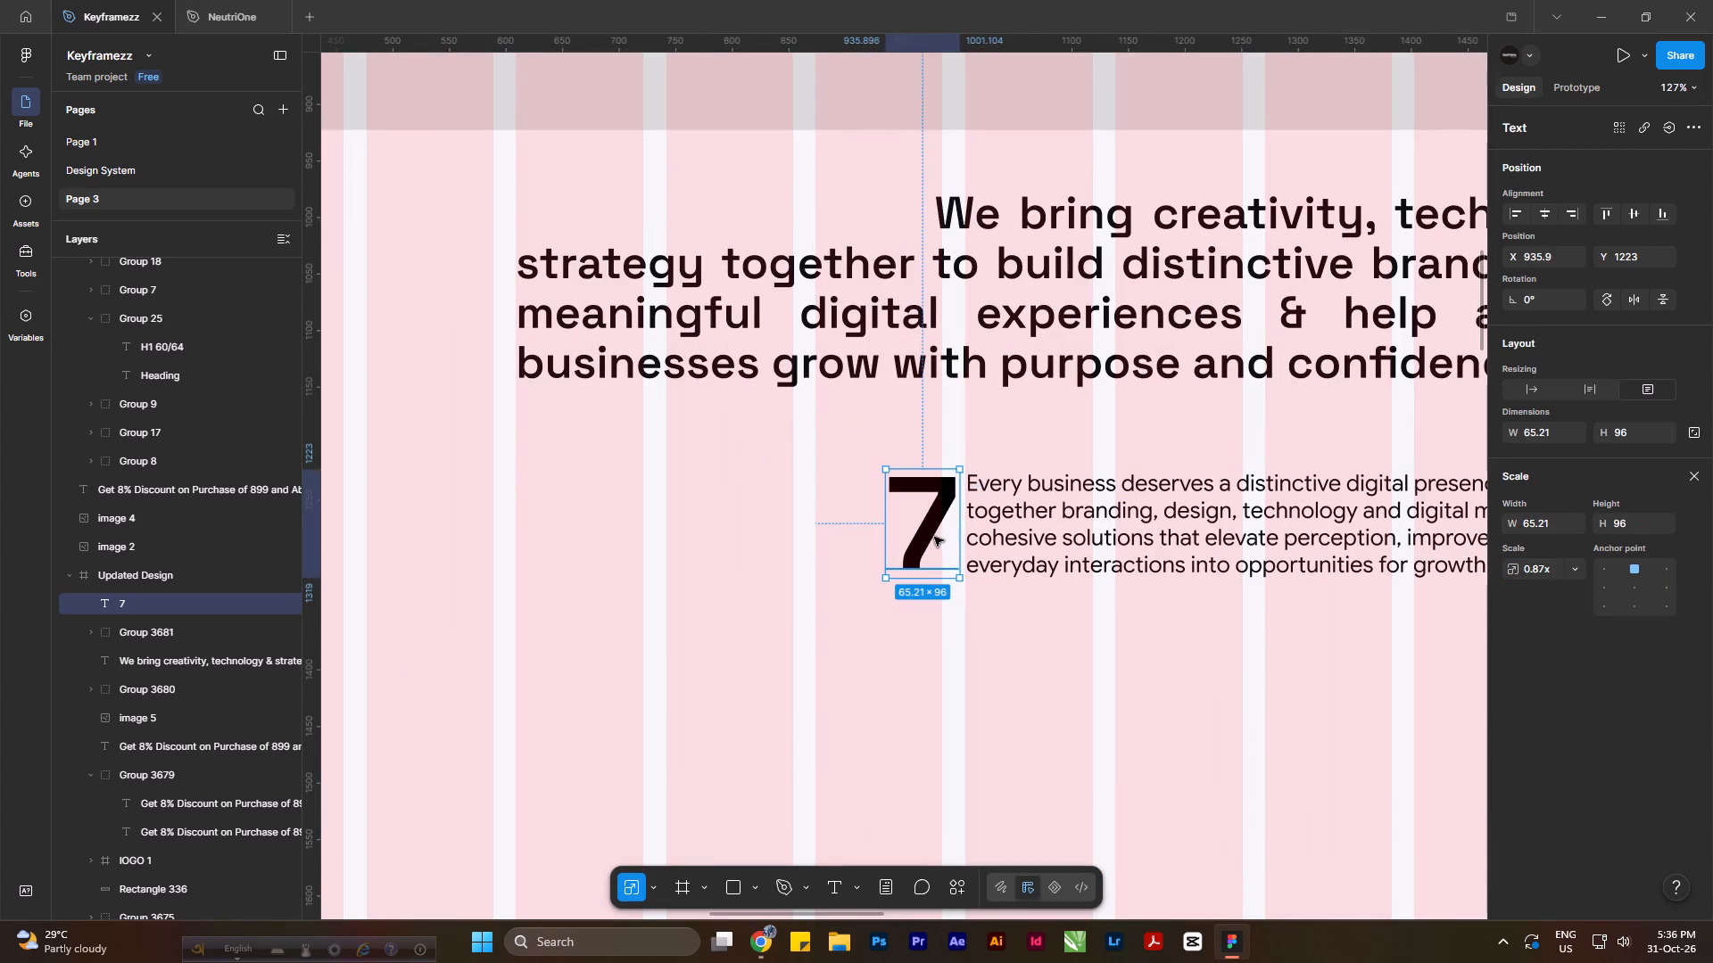
Move the resized "7" back to the intro text's left edge, level with the paragraph.
{"action": "left_click_drag", "start_coordinate": [933, 536], "coordinate": [567, 526]}
{"action": "left_click", "coordinate": [668, 538]}
{"action": "left_click", "coordinate": [631, 511]}
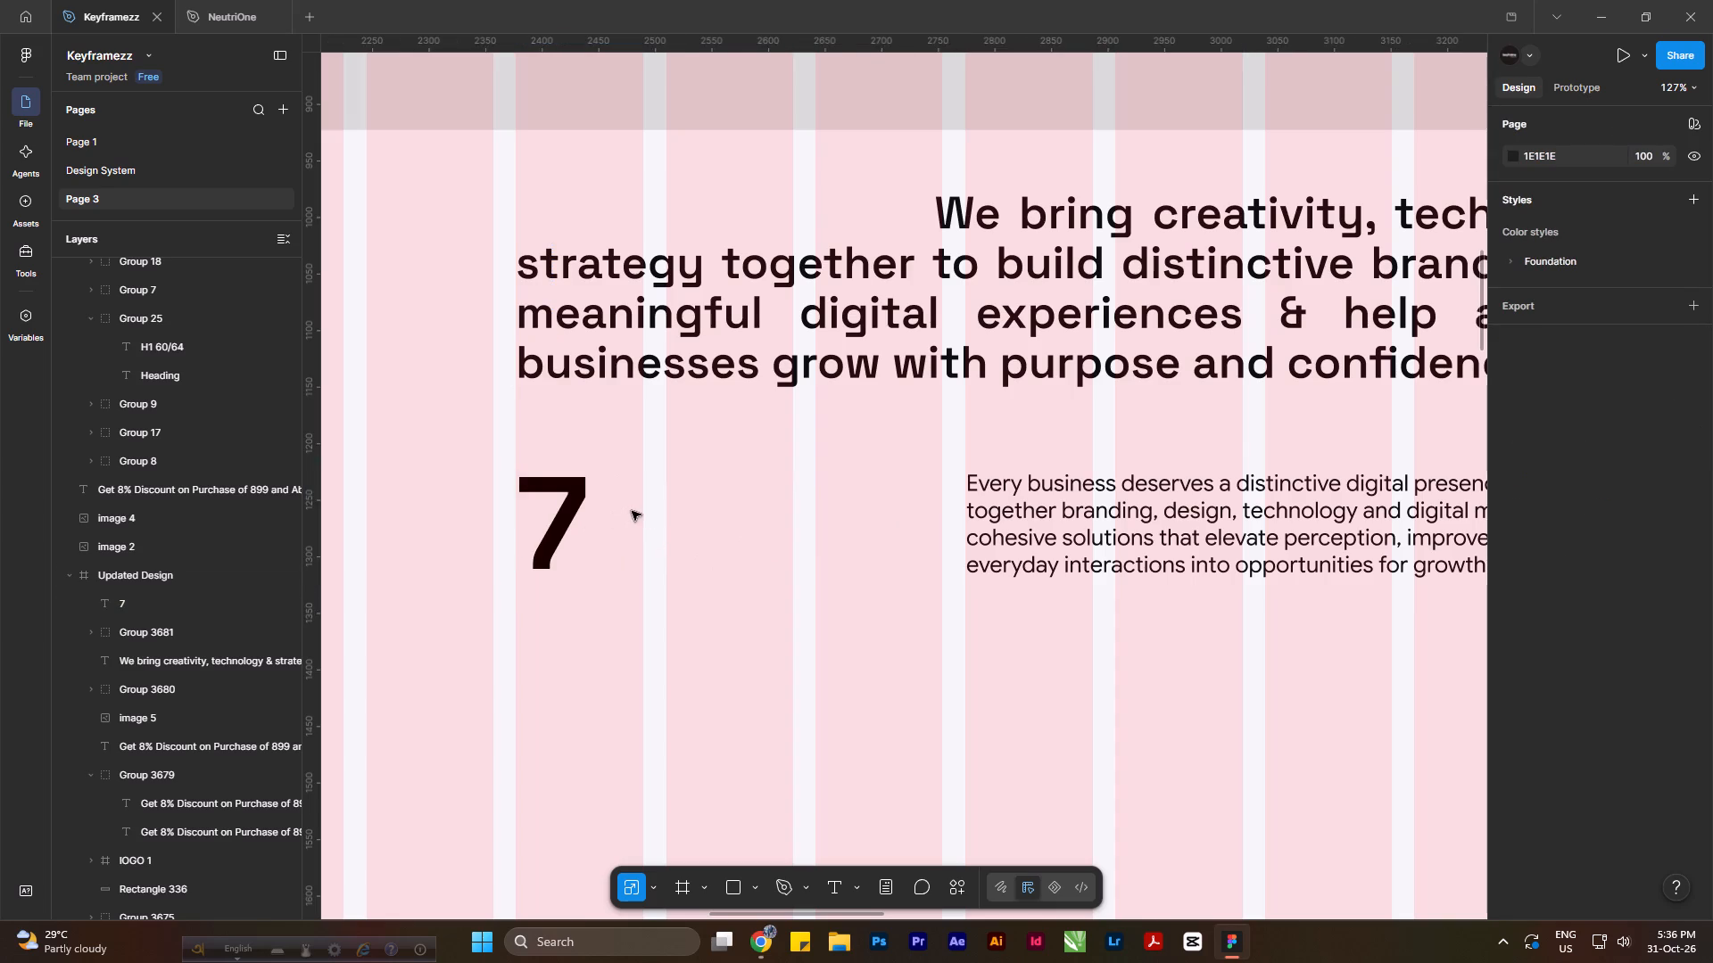
{"action": "left_click", "coordinate": [741, 507]}
Duplicate the paragraph toward the "7" at X 808 and replace the copy's text with "+".
{"action": "left_click_drag", "start_coordinate": [1122, 543], "coordinate": [898, 530], "text": "alt"}
{"action": "double_click", "coordinate": [861, 512]}
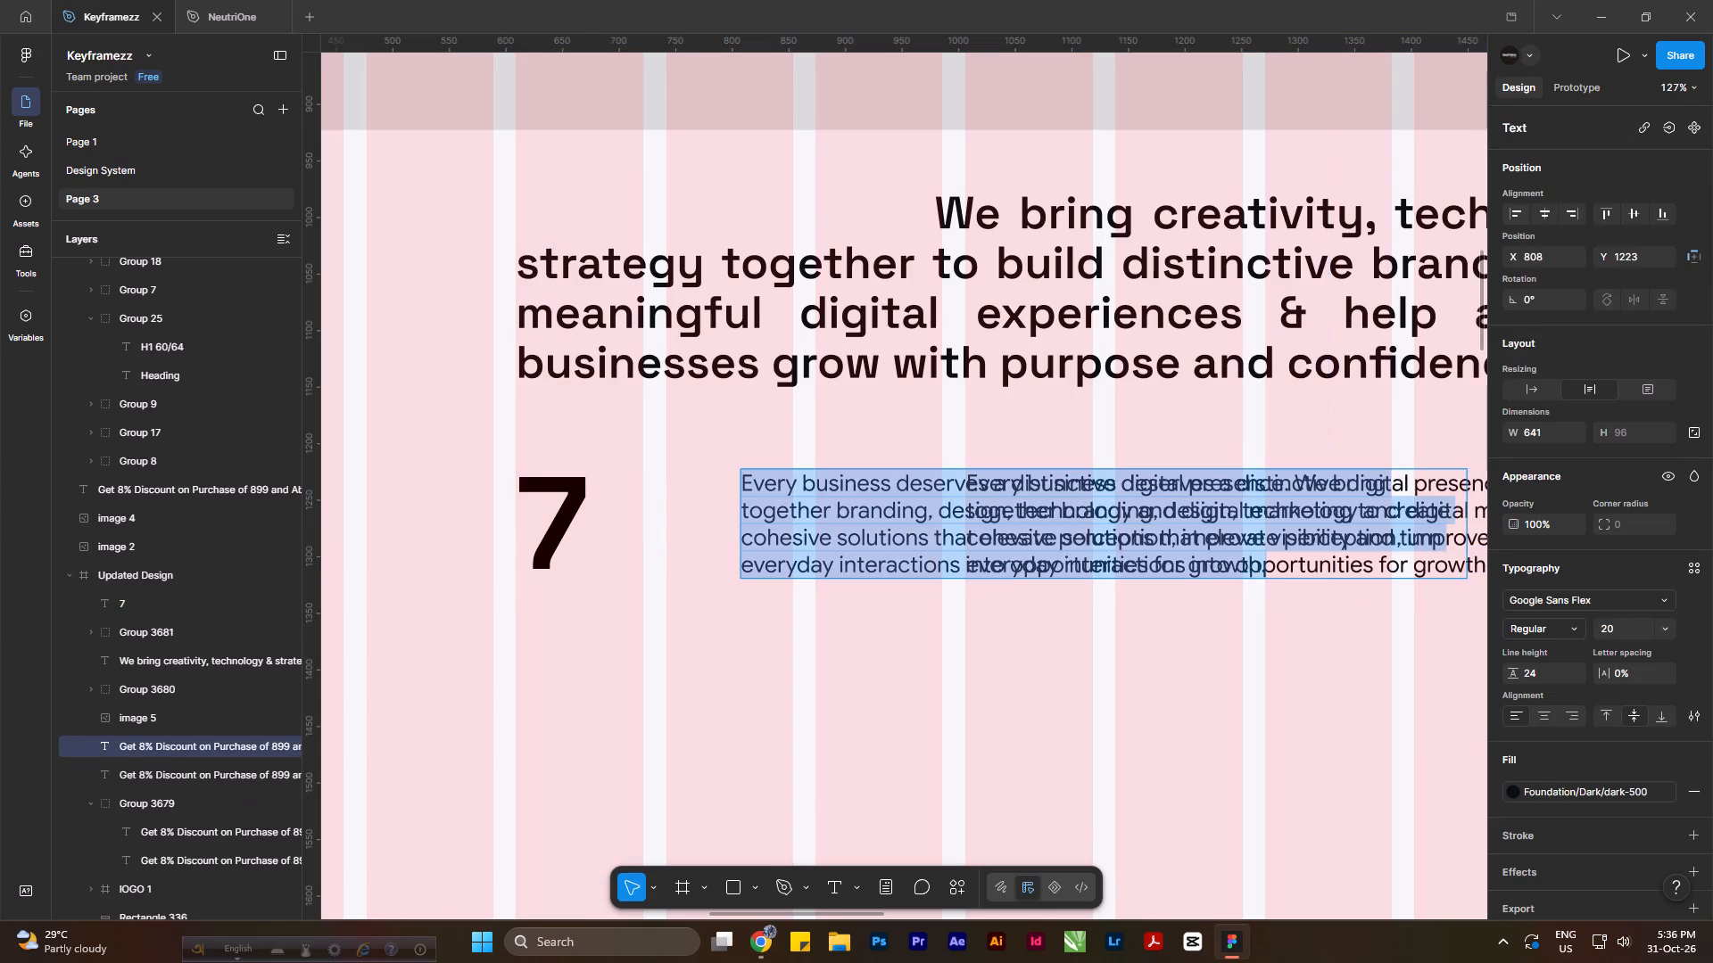
{"action": "key", "text": "plus"}
{"action": "scroll", "coordinate": [866, 511], "scroll_direction": "down", "scroll_amount": 12, "text": "ctrl"}
{"action": "scroll", "coordinate": [850, 660], "scroll_direction": "up", "scroll_amount": 7, "text": "ctrl"}
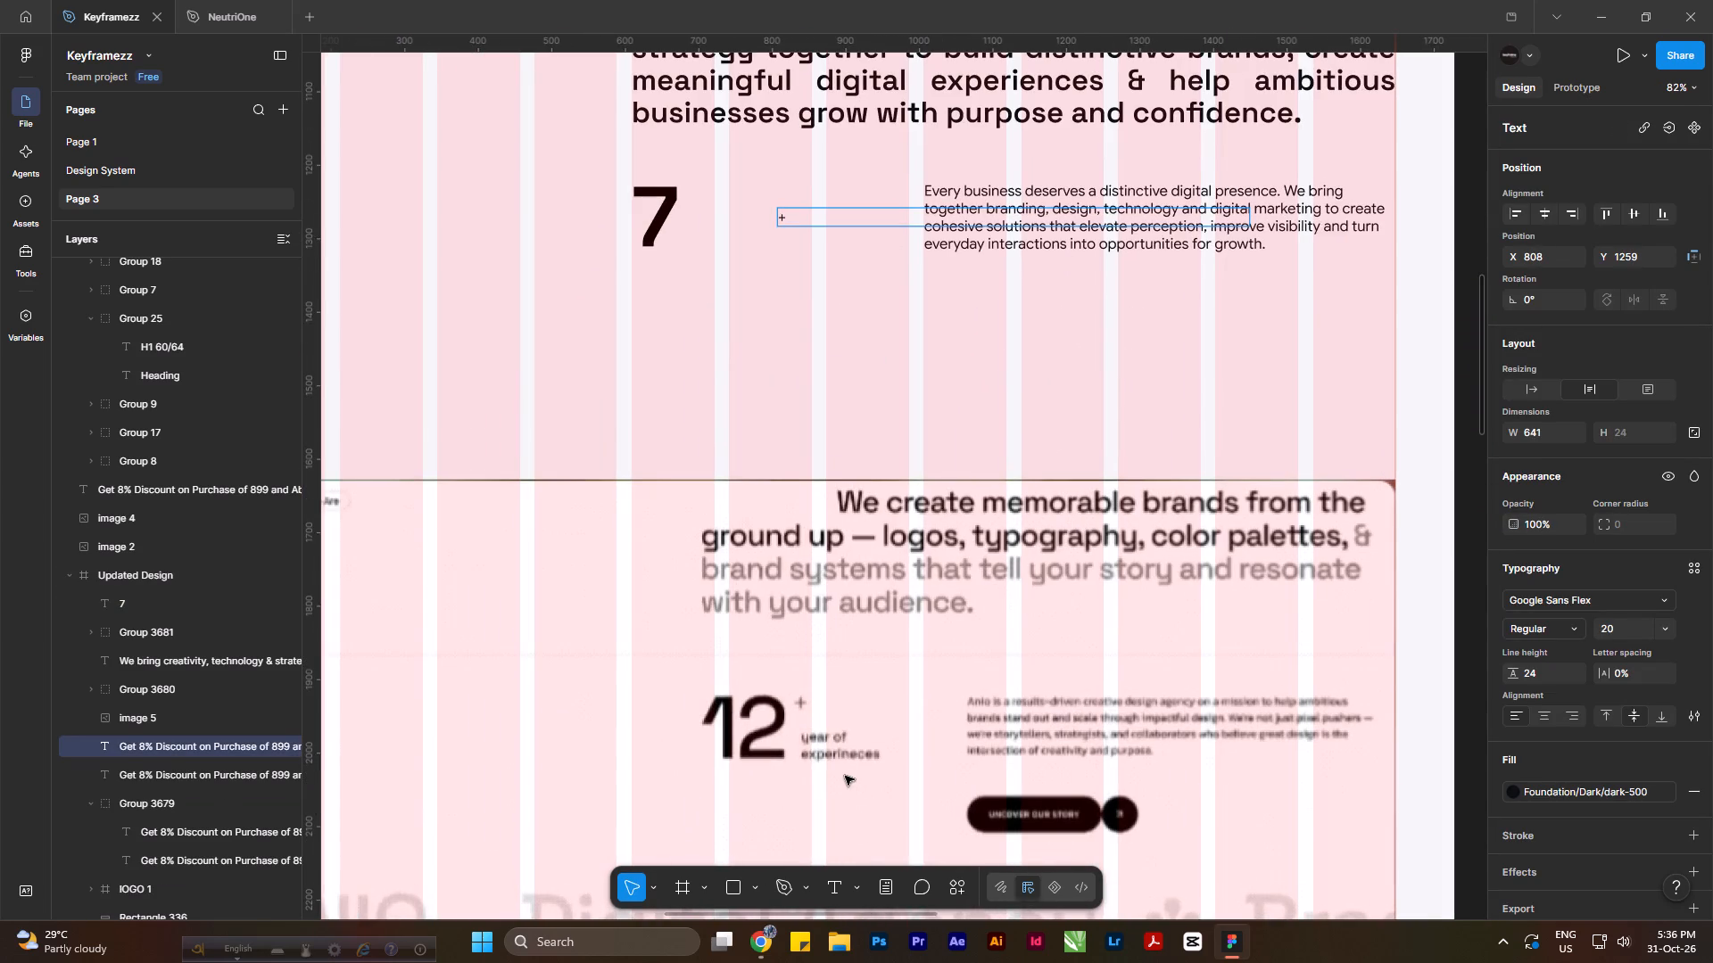
{"action": "scroll", "coordinate": [815, 788], "scroll_direction": "down", "scroll_amount": 7, "text": "ctrl"}
{"action": "scroll", "coordinate": [801, 535], "scroll_direction": "up", "scroll_amount": 7, "text": "ctrl"}
{"action": "scroll", "coordinate": [816, 615], "scroll_direction": "up", "scroll_amount": 5, "text": "ctrl"}
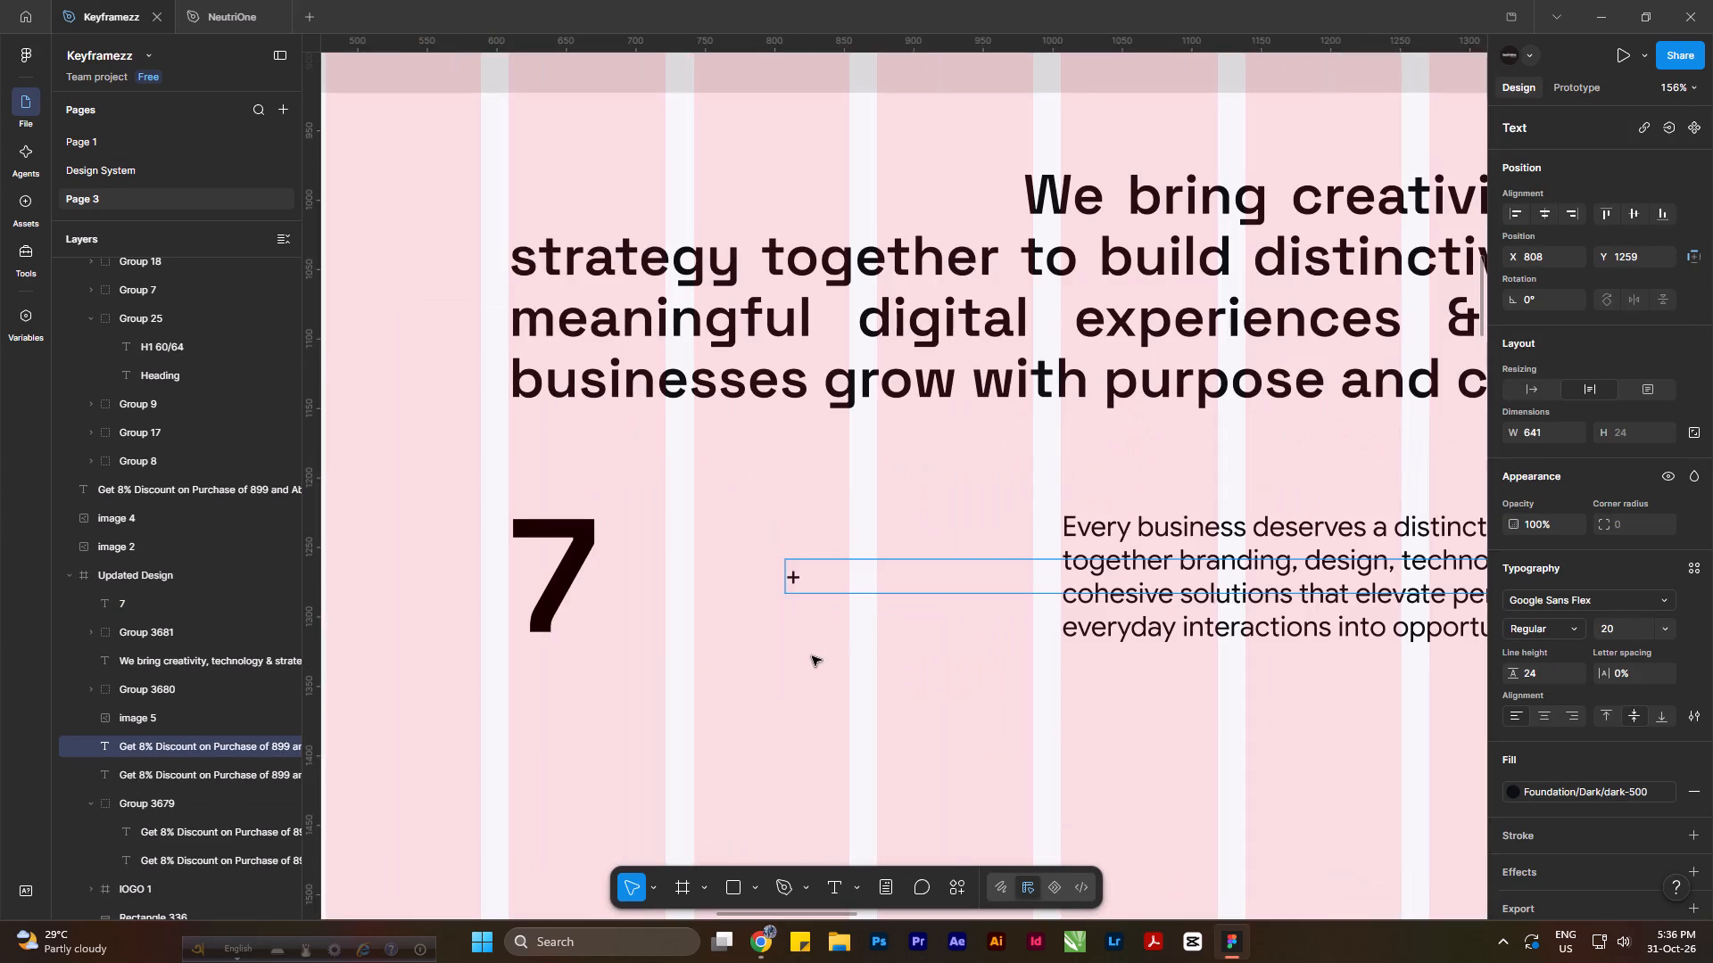
{"action": "left_click", "coordinate": [813, 656]}
{"action": "left_click", "coordinate": [882, 646]}
Enlarge the "+" to font size 64 and place it at the upper right of the "7", at X 686, Y 1230.
{"action": "left_click_drag", "start_coordinate": [807, 584], "coordinate": [739, 555]}
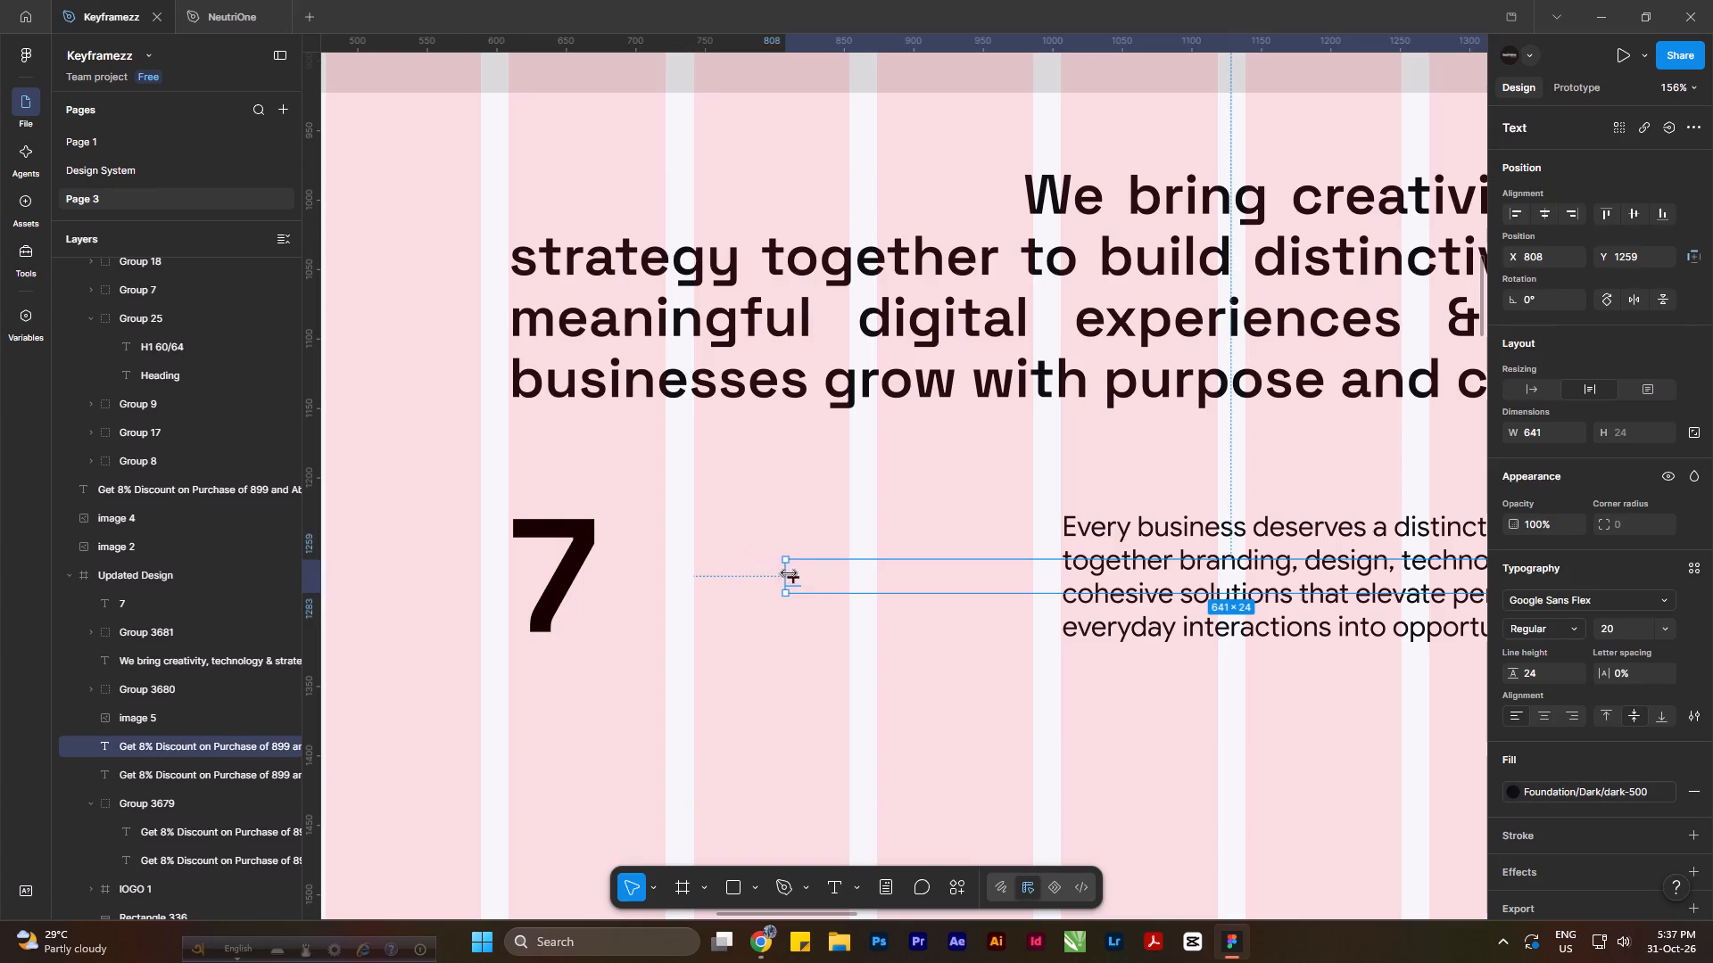
{"action": "left_click_drag", "start_coordinate": [797, 580], "coordinate": [615, 534]}
{"action": "left_click", "coordinate": [1667, 630]}
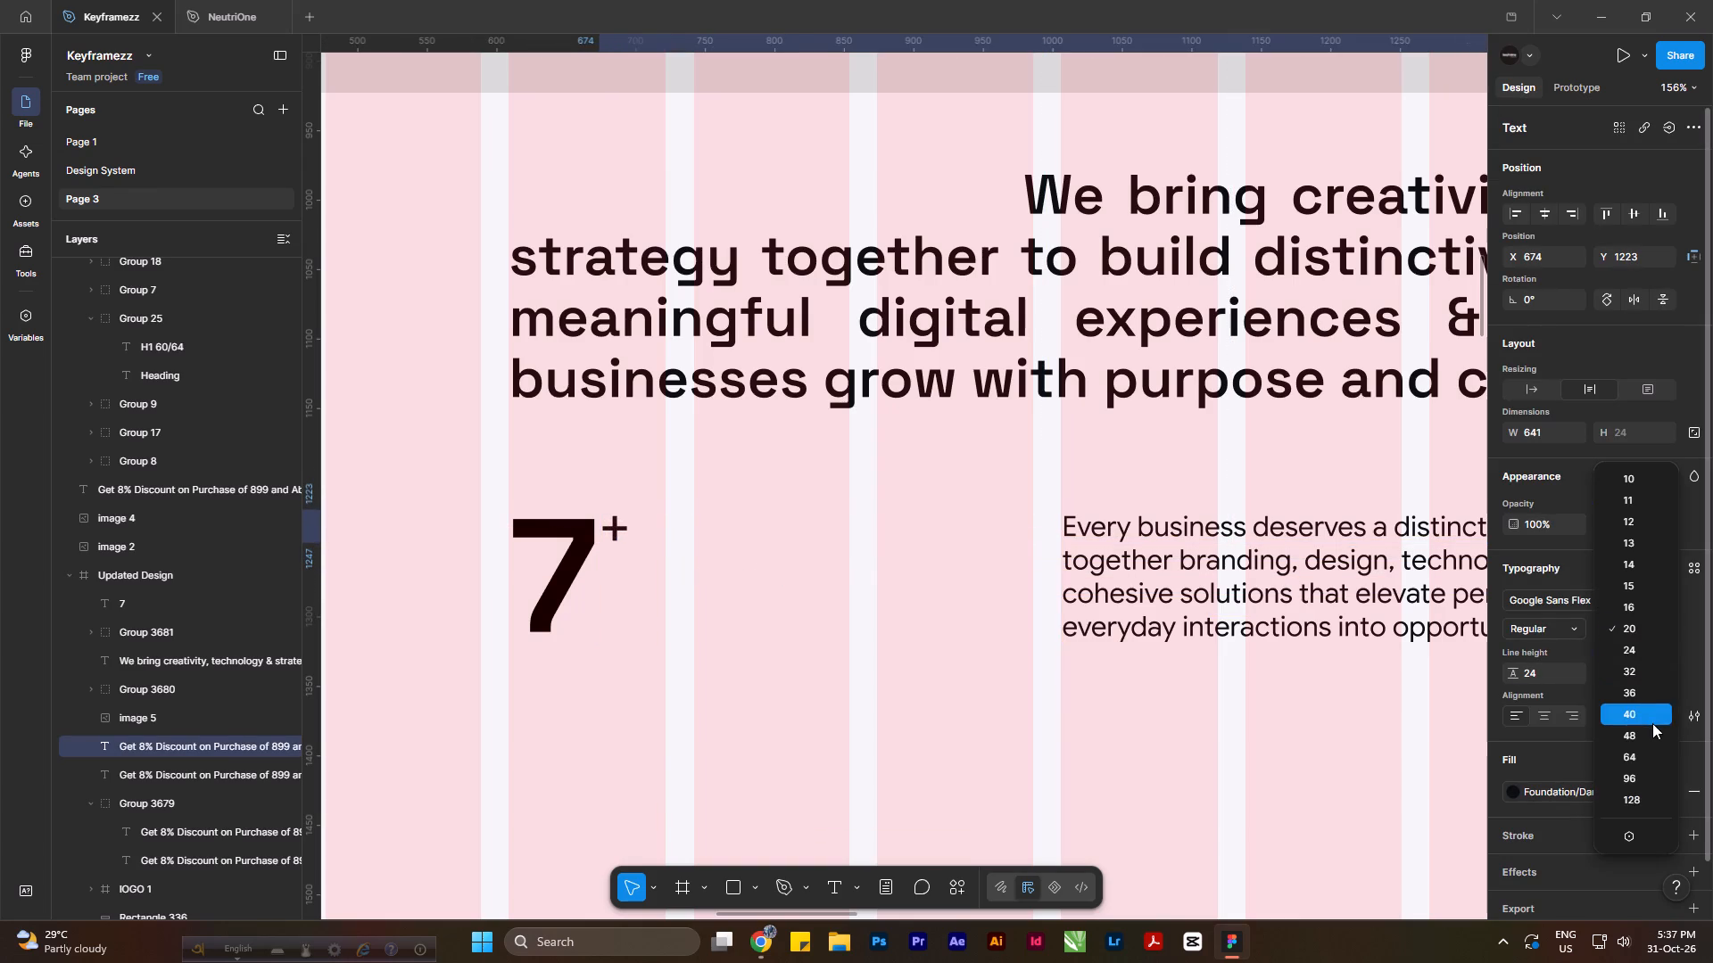
{"action": "left_click", "coordinate": [1643, 753]}
{"action": "left_click_drag", "start_coordinate": [684, 529], "coordinate": [686, 532]}
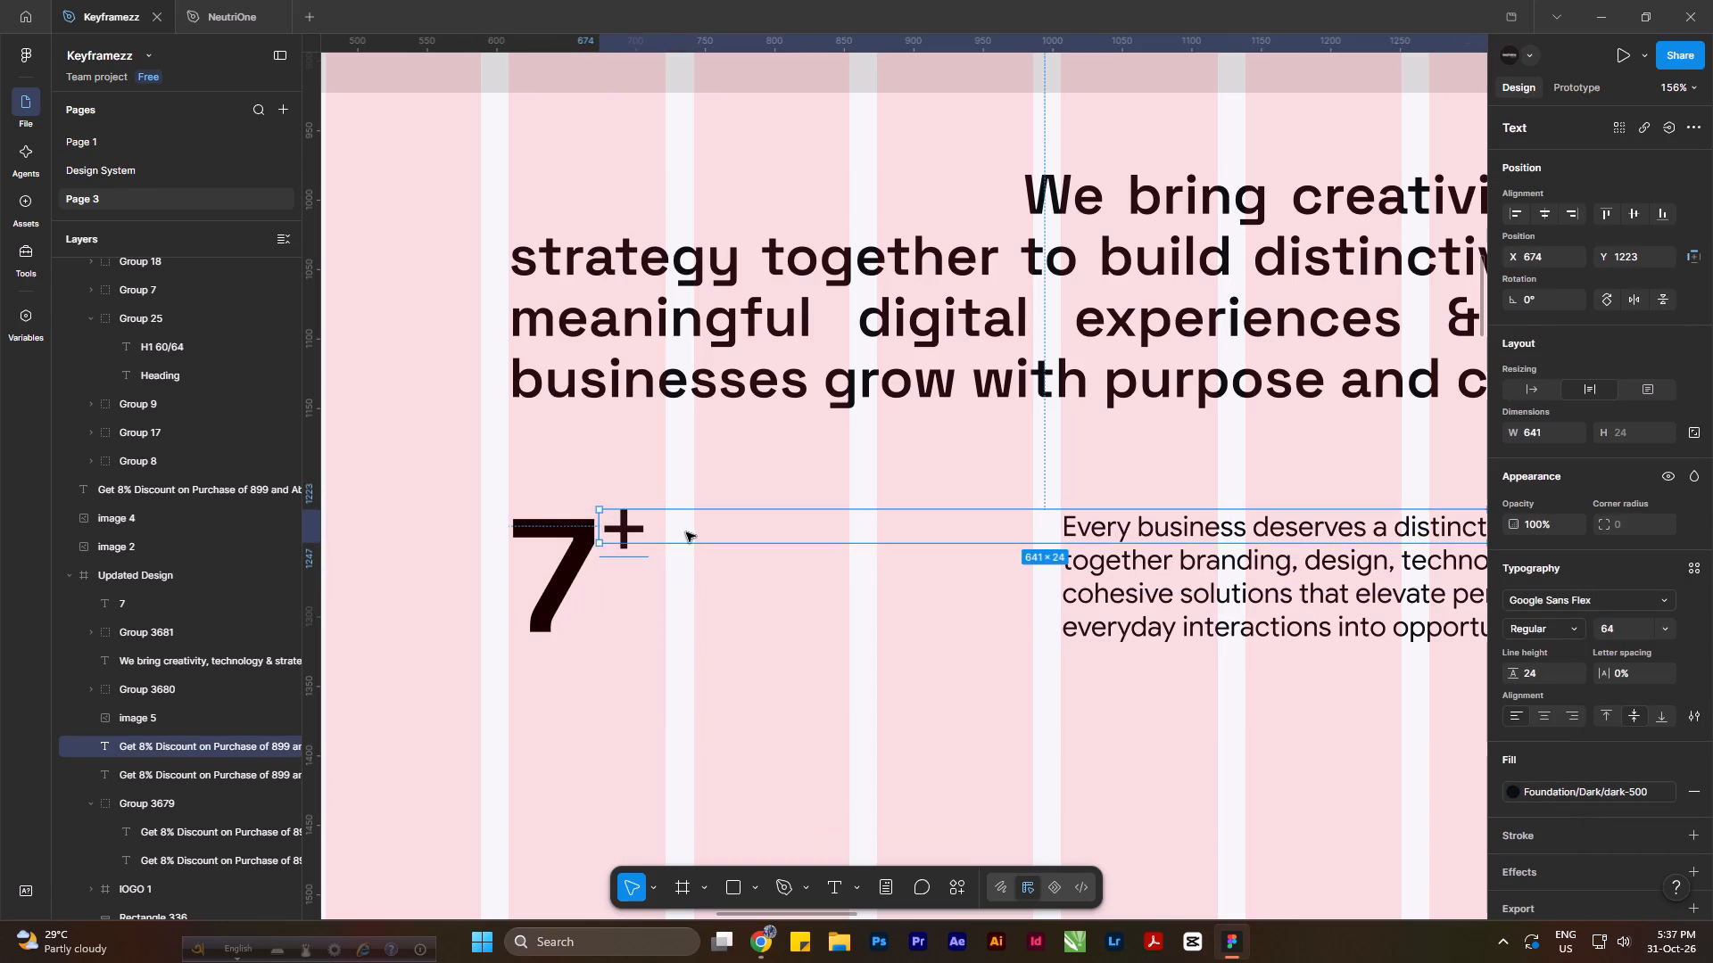
{"action": "left_click_drag", "start_coordinate": [686, 532], "coordinate": [699, 535]}
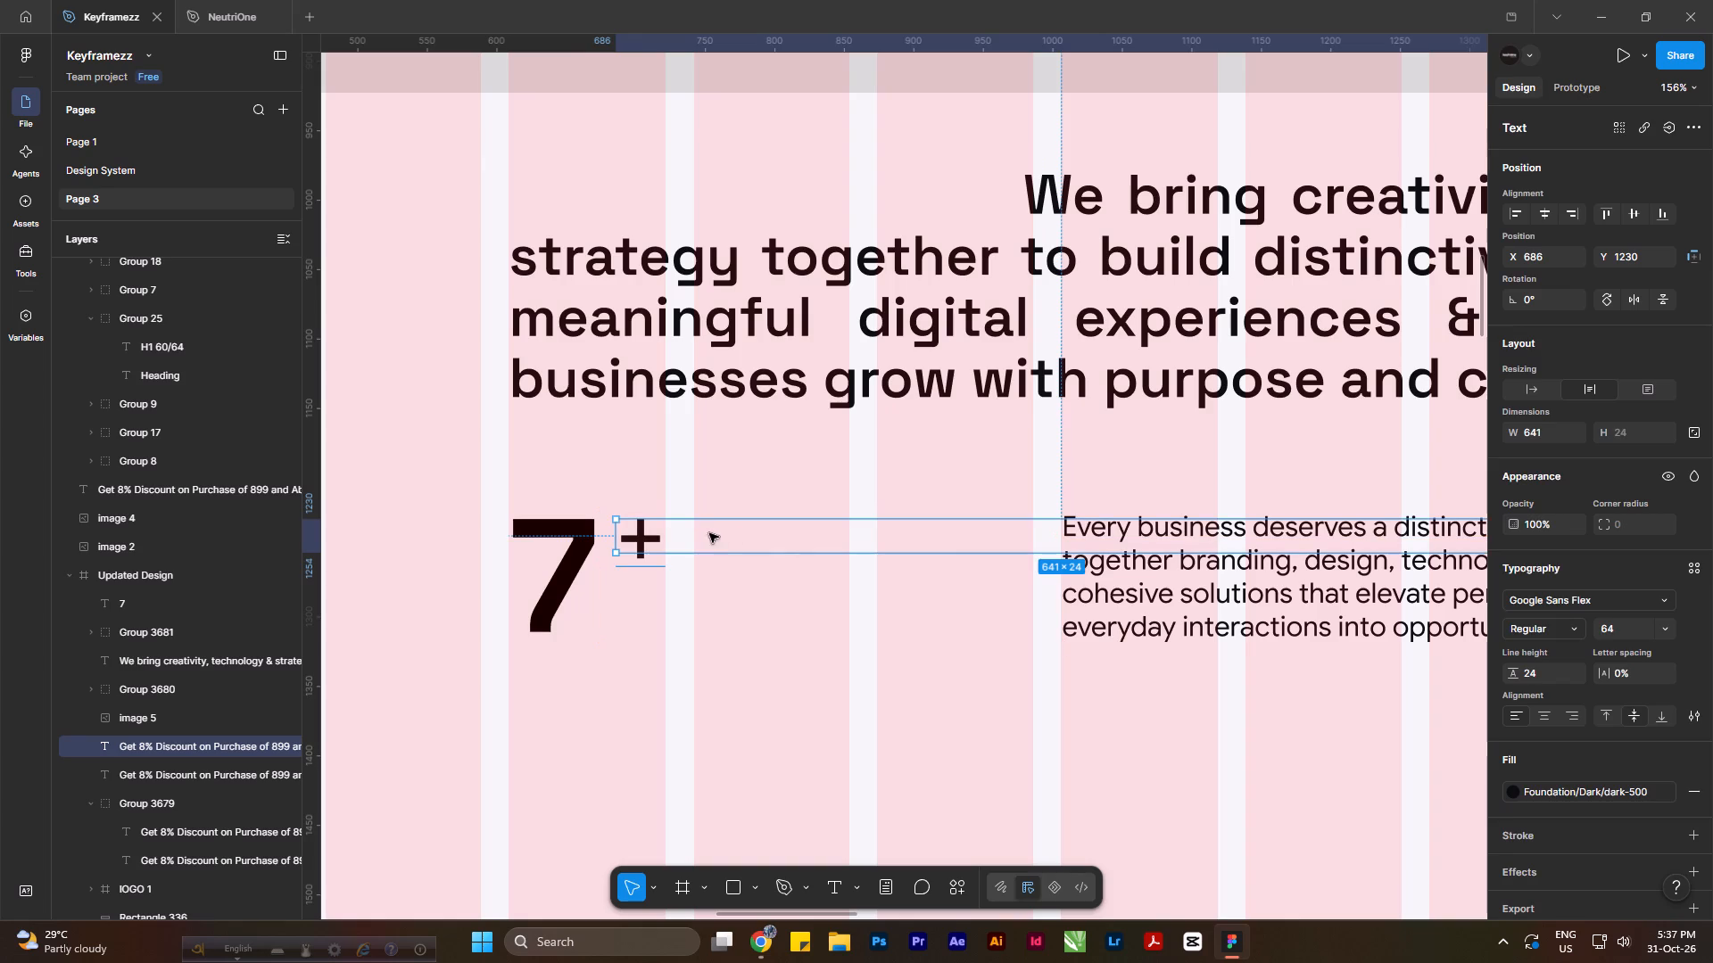
Set the "+" text box to auto width.
{"action": "left_click", "coordinate": [1534, 391]}
{"action": "left_click", "coordinate": [722, 652]}
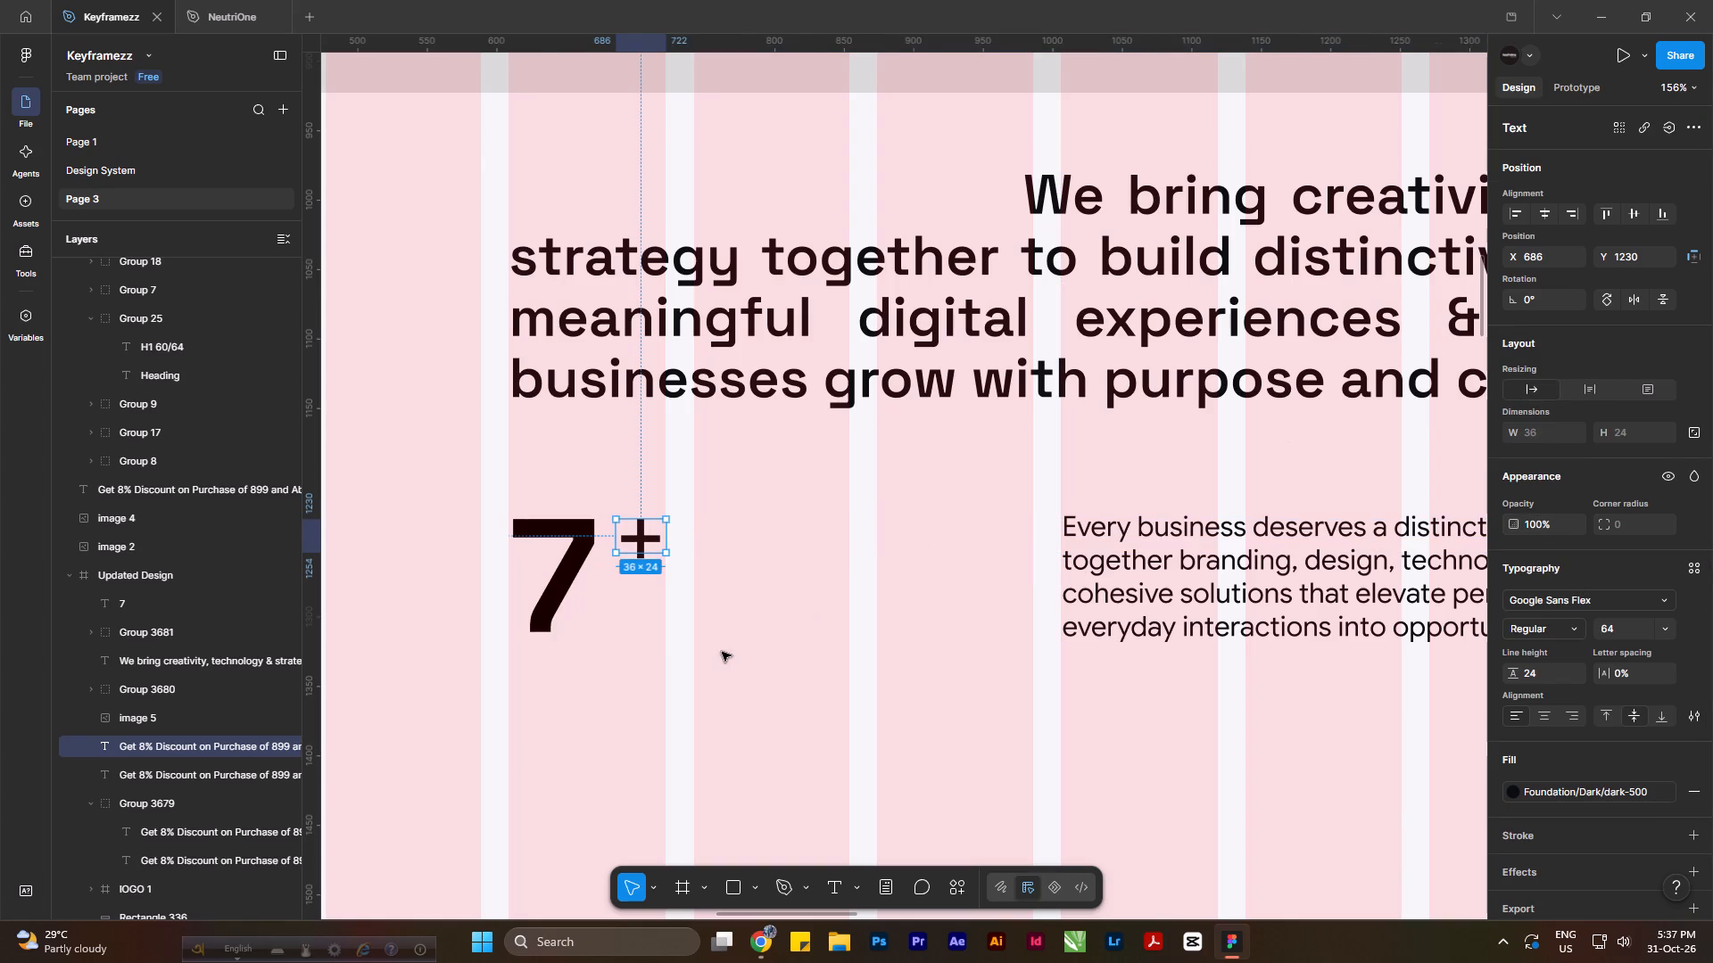
Duplicate the "+" directly below itself at Y 1271 and change the copy's text to "Years".
{"action": "left_click_drag", "start_coordinate": [643, 543], "coordinate": [643, 598], "text": "alt"}
{"action": "double_click", "coordinate": [643, 598]}
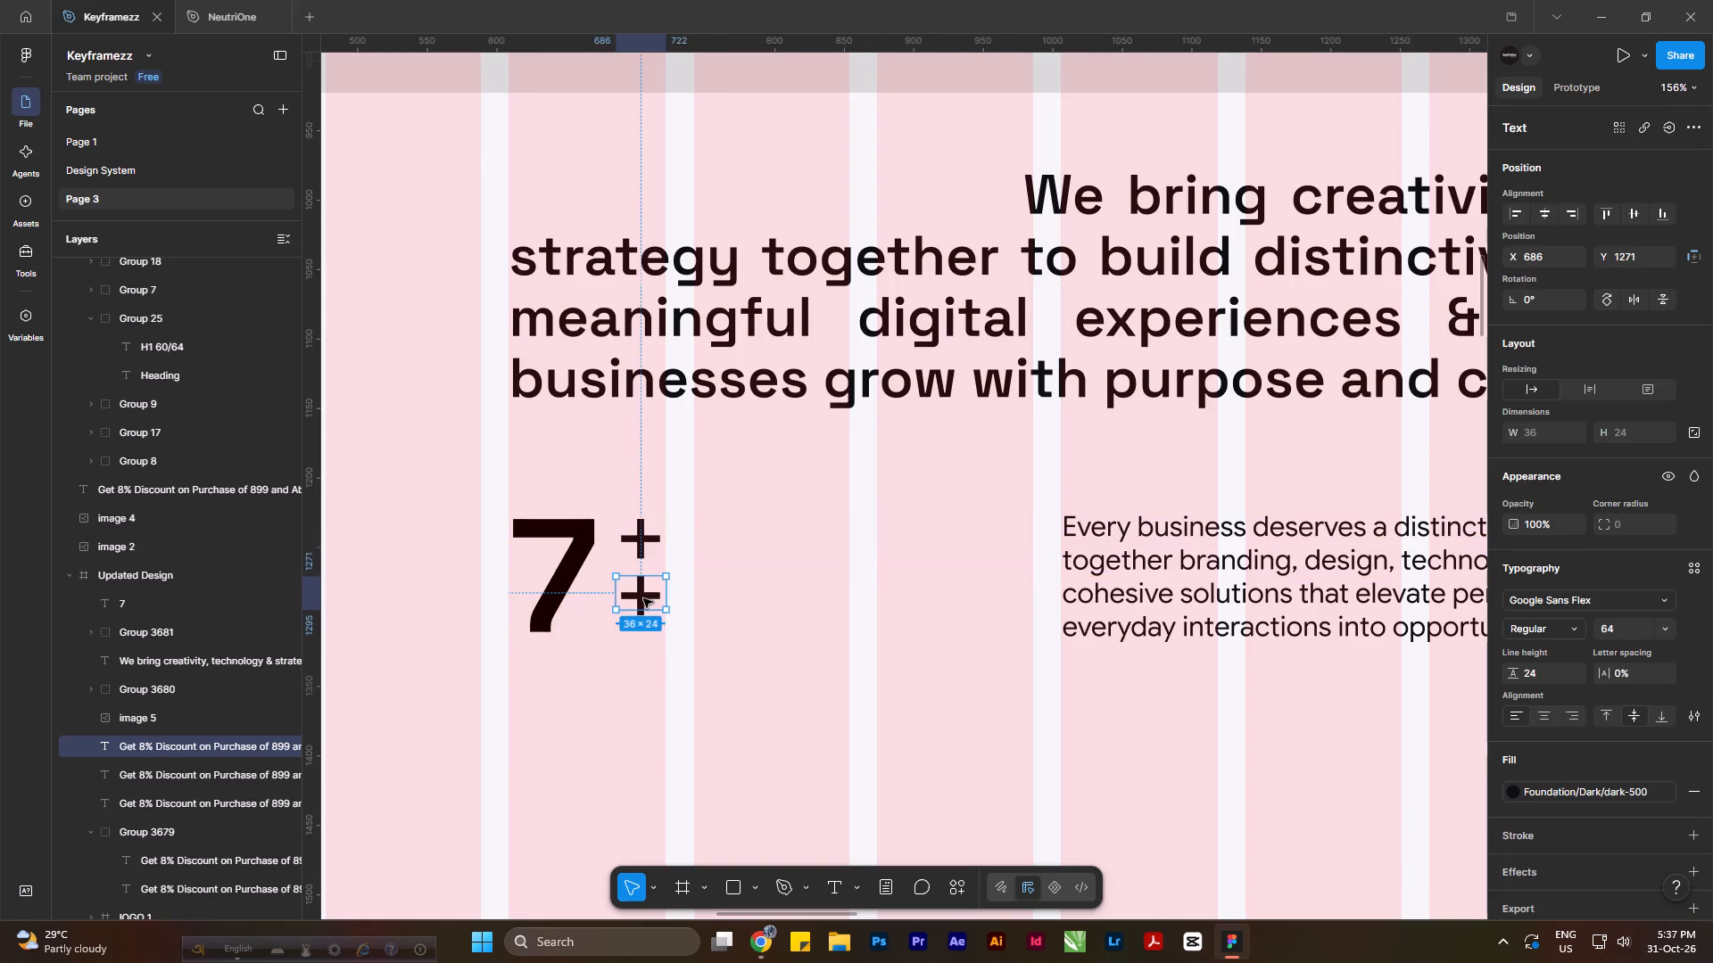
{"action": "type", "text": "Years"}
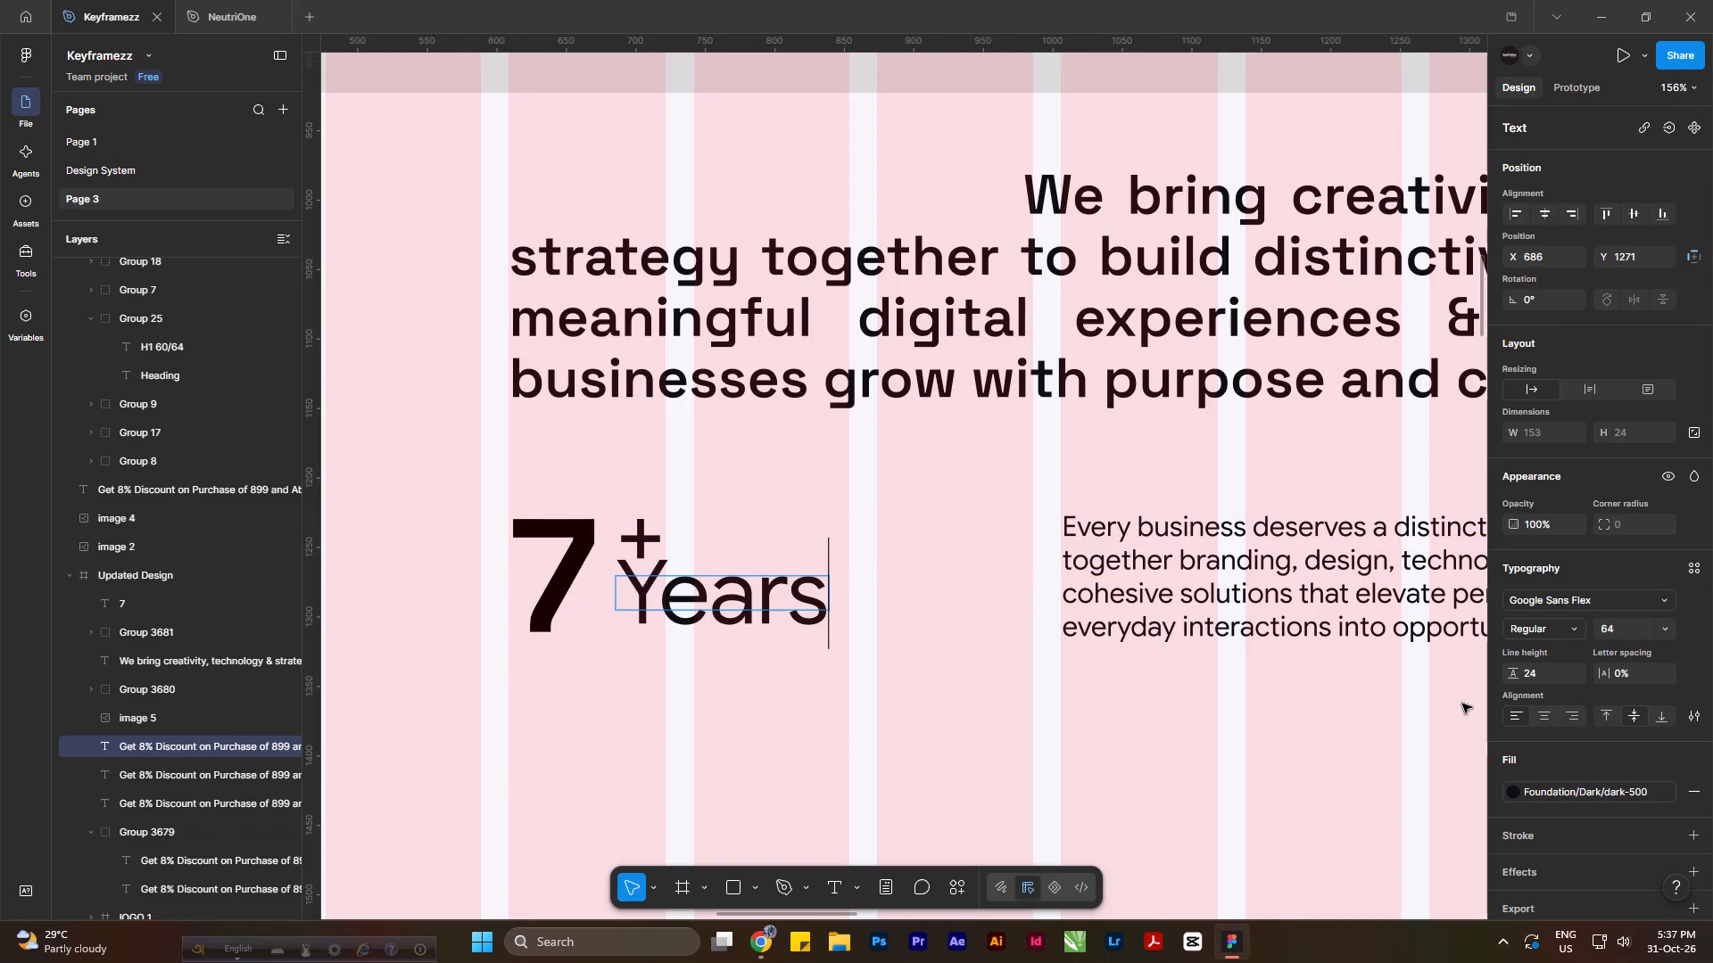
Reduce the "Years" text beside the "7" to font size 24.
{"action": "left_click", "coordinate": [1547, 673]}
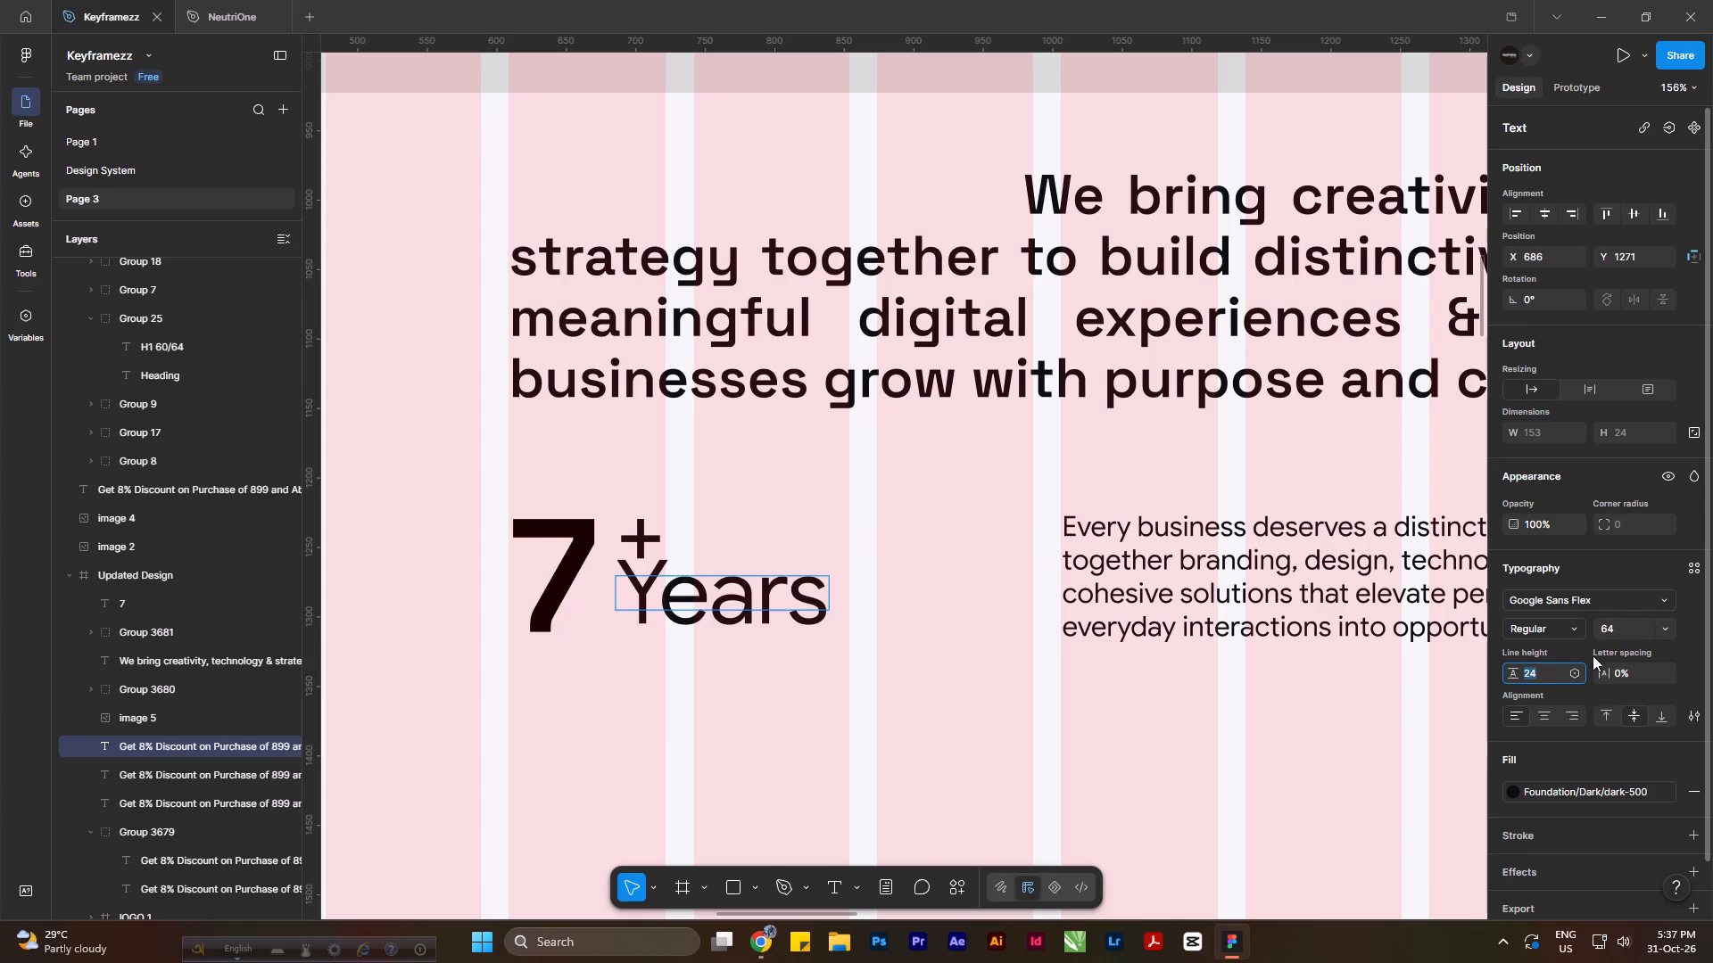
{"action": "left_click", "coordinate": [1656, 624]}
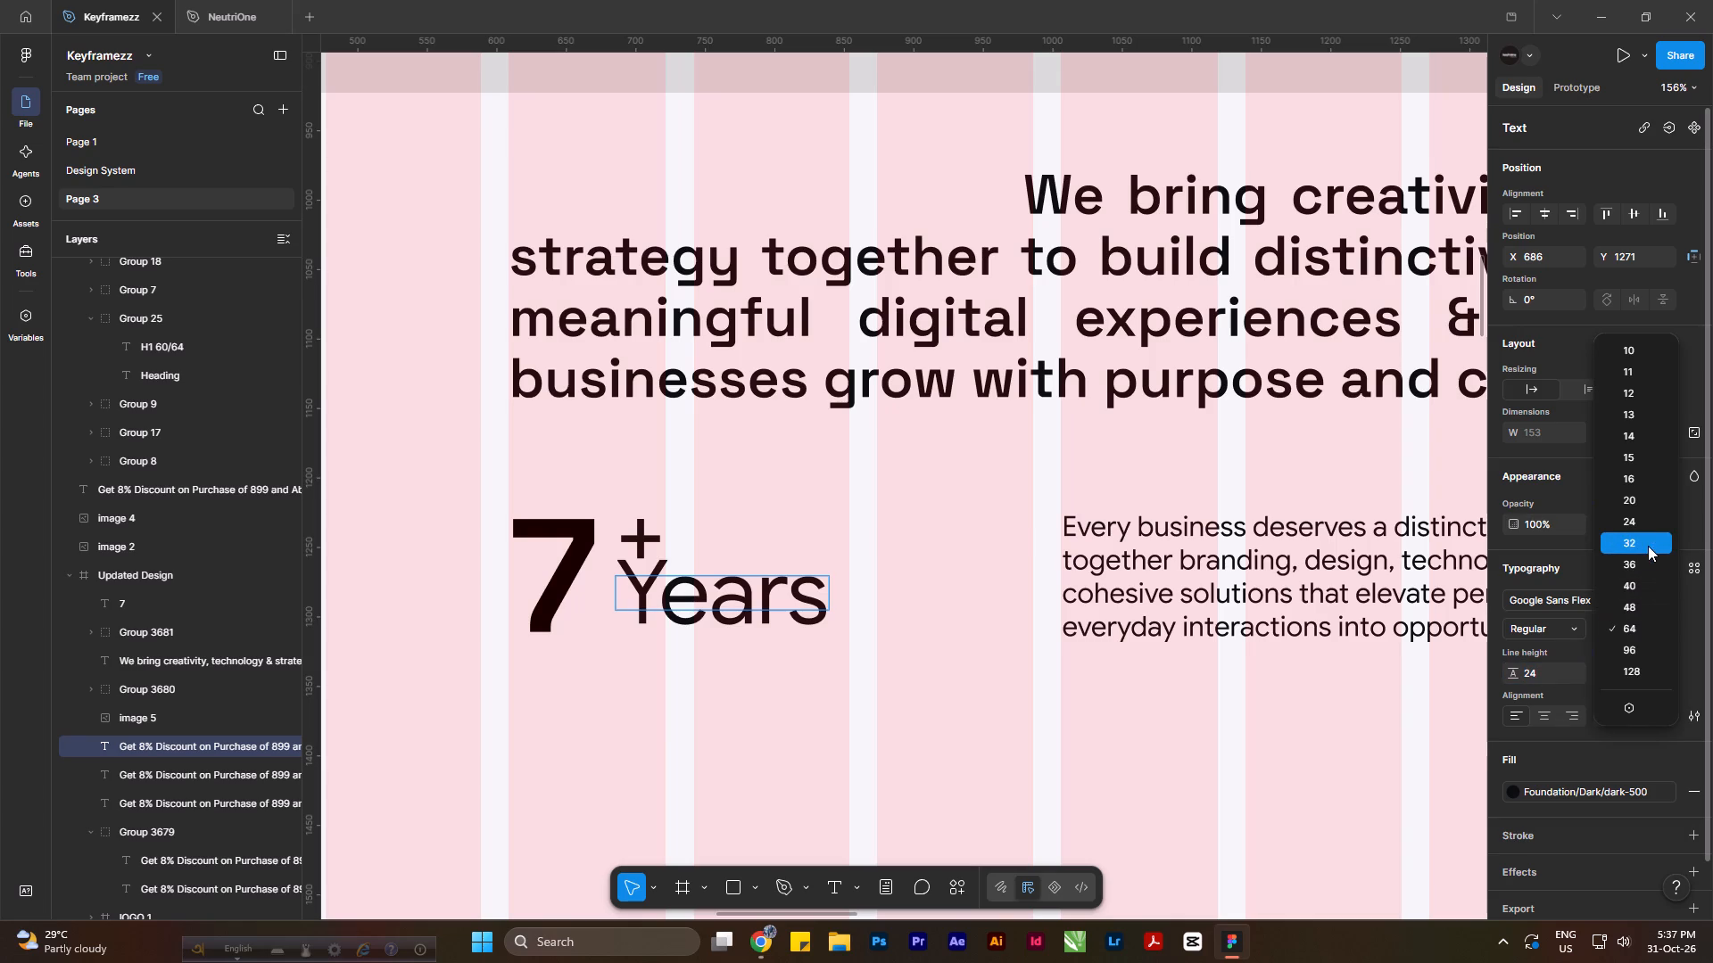
{"action": "left_click", "coordinate": [1642, 523]}
{"action": "key", "text": "ctrl+a"}
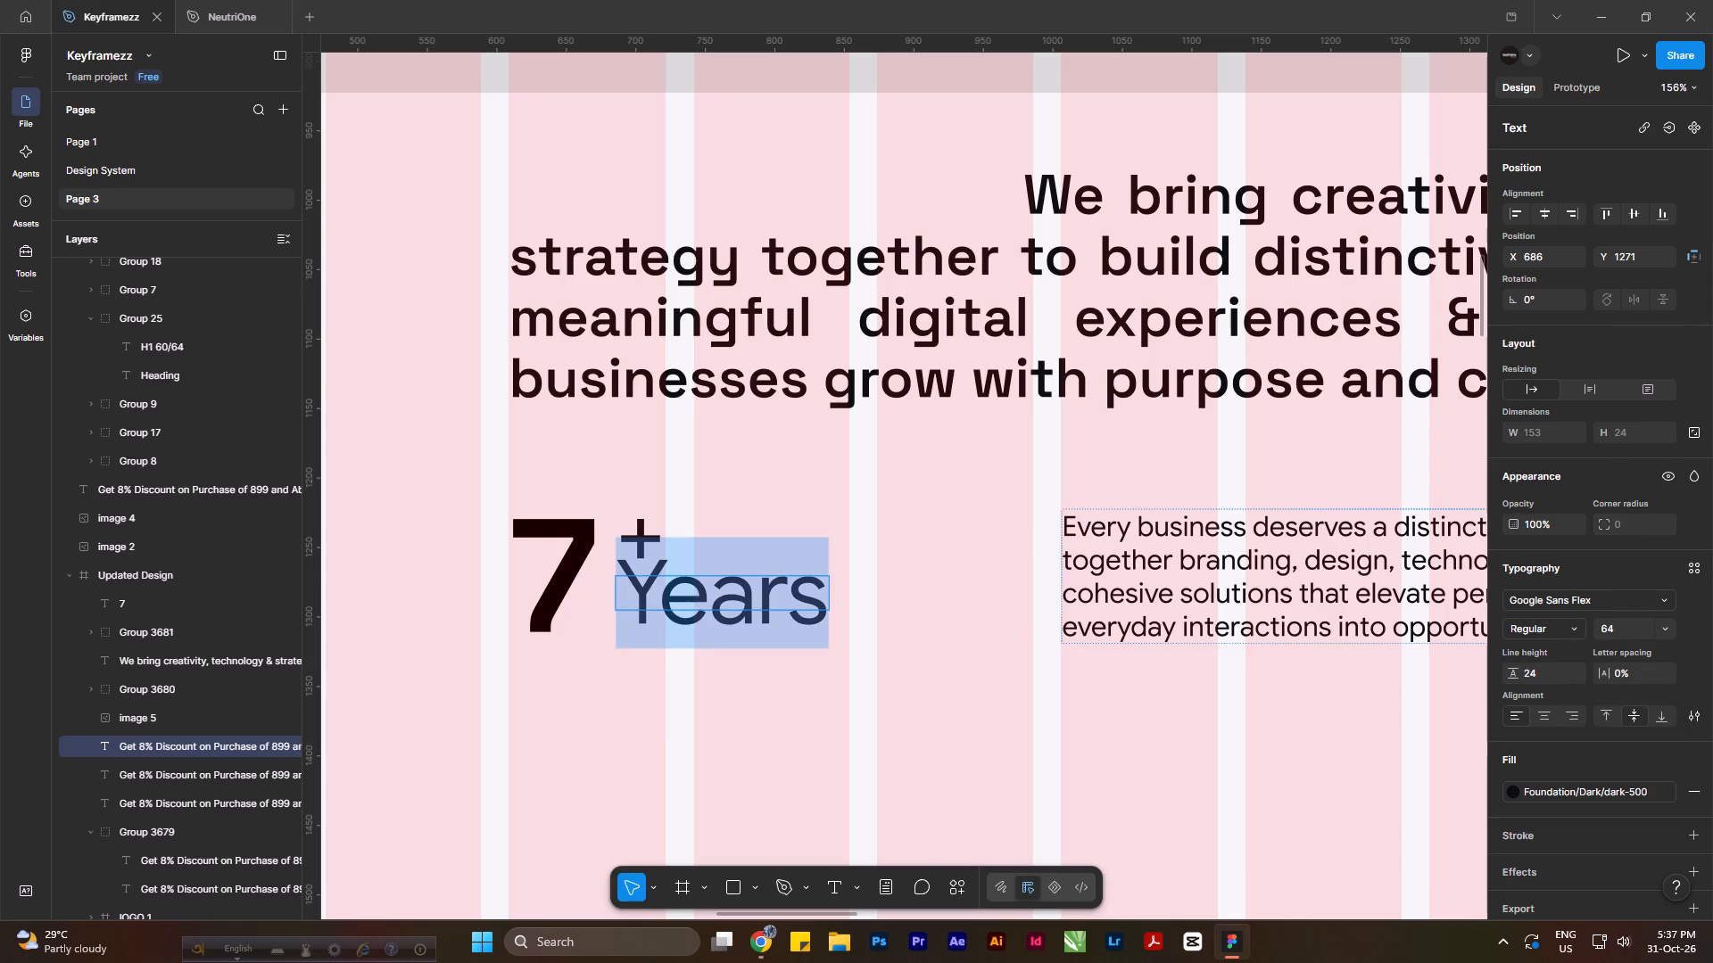
{"action": "left_click", "coordinate": [1672, 629]}
{"action": "left_click", "coordinate": [1650, 523]}
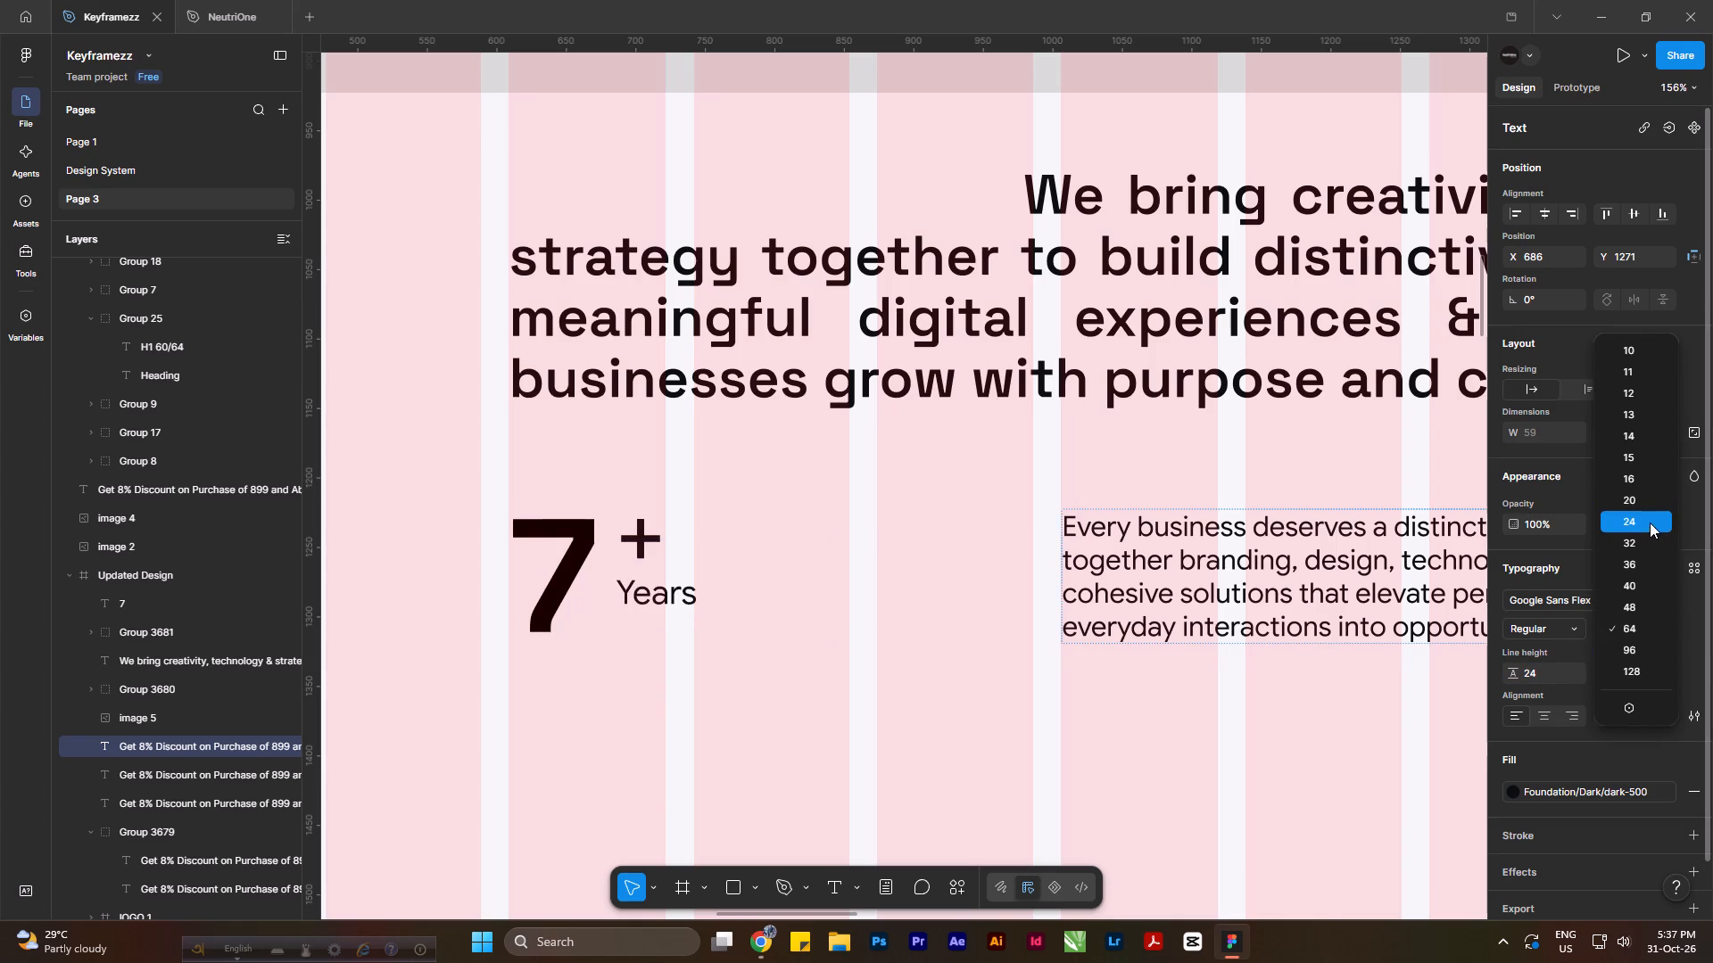
{"action": "left_click", "coordinate": [810, 613]}
Extend the "Years" label to read "Years of" with "Experience" on a second line.
{"action": "left_click", "coordinate": [671, 595]}
{"action": "double_click", "coordinate": [674, 597]}
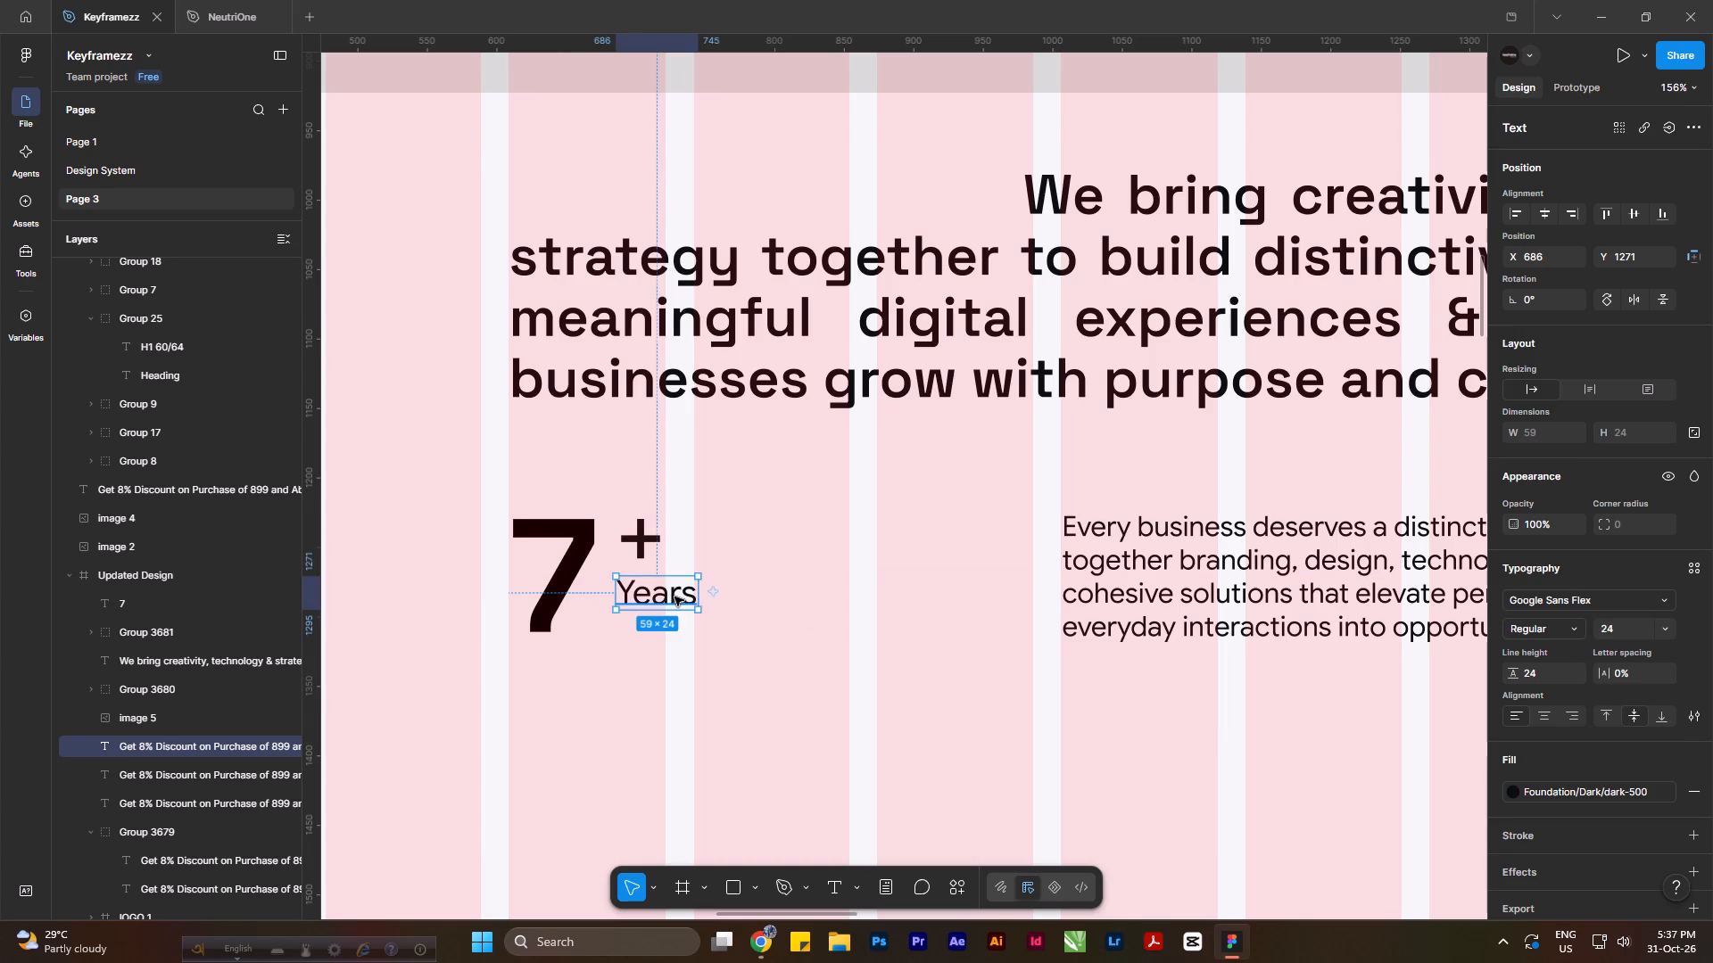
{"action": "left_click", "coordinate": [688, 596]}
{"action": "left_click", "coordinate": [695, 595]}
{"action": "key", "text": "space"}
{"action": "type", "text": "of"}
{"action": "key", "text": "Return"}
{"action": "type", "text": "Ec"}
{"action": "key", "text": "BackSpace"}
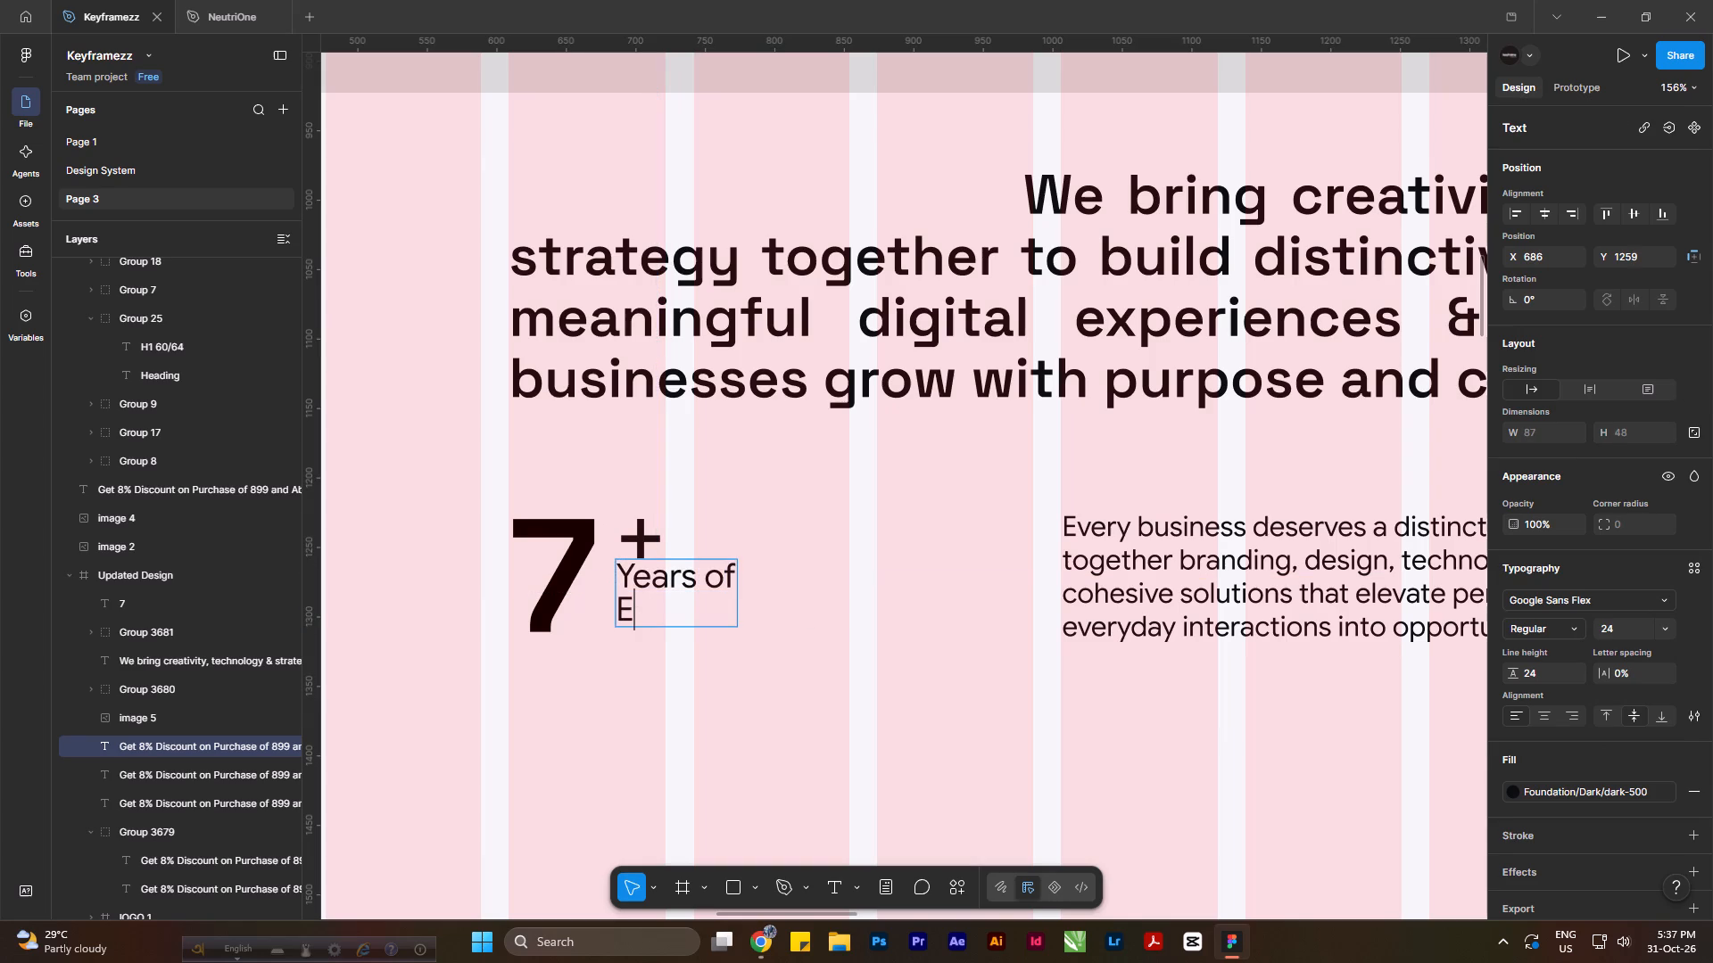
{"action": "type", "text": "xperience"}
{"action": "key", "text": "ctrl+a"}
{"action": "left_click", "coordinate": [916, 599]}
Move the "Years of Experience" label down to Y 1267, below the "+".
{"action": "left_click_drag", "start_coordinate": [728, 577], "coordinate": [727, 585]}
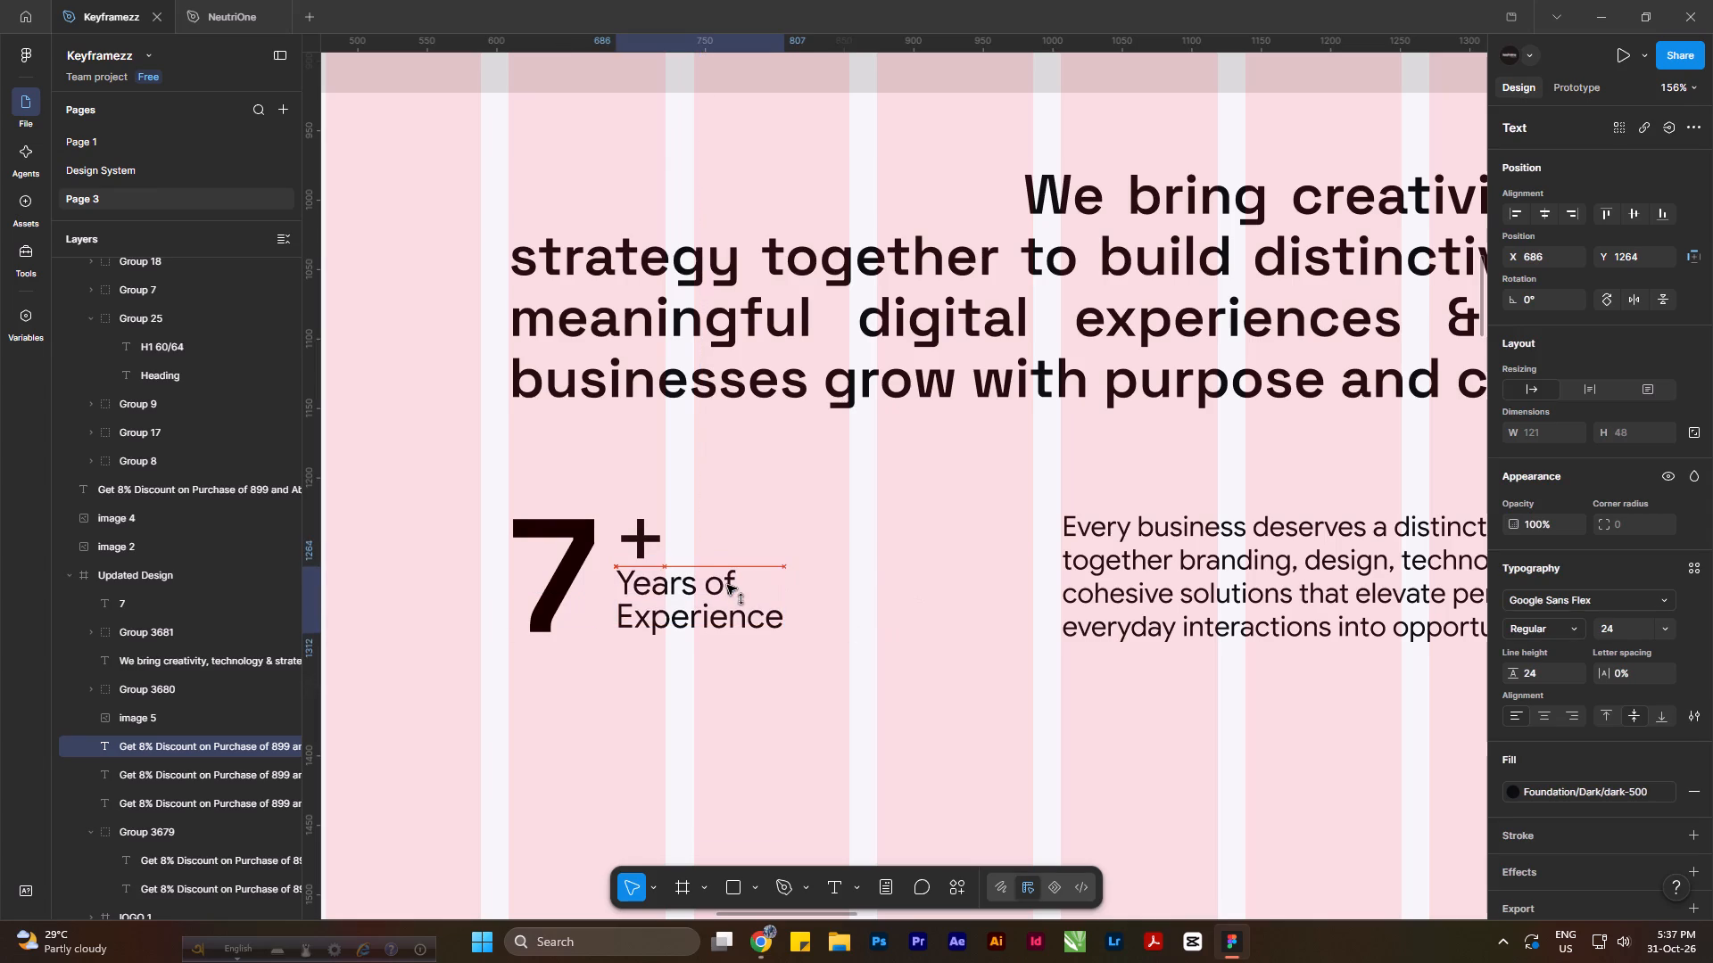
{"action": "left_click_drag", "start_coordinate": [727, 585], "coordinate": [727, 589]}
Set the "Years of Experience" label's font size to 20.
{"action": "scroll", "coordinate": [851, 550], "scroll_direction": "down", "scroll_amount": 18, "text": "ctrl"}
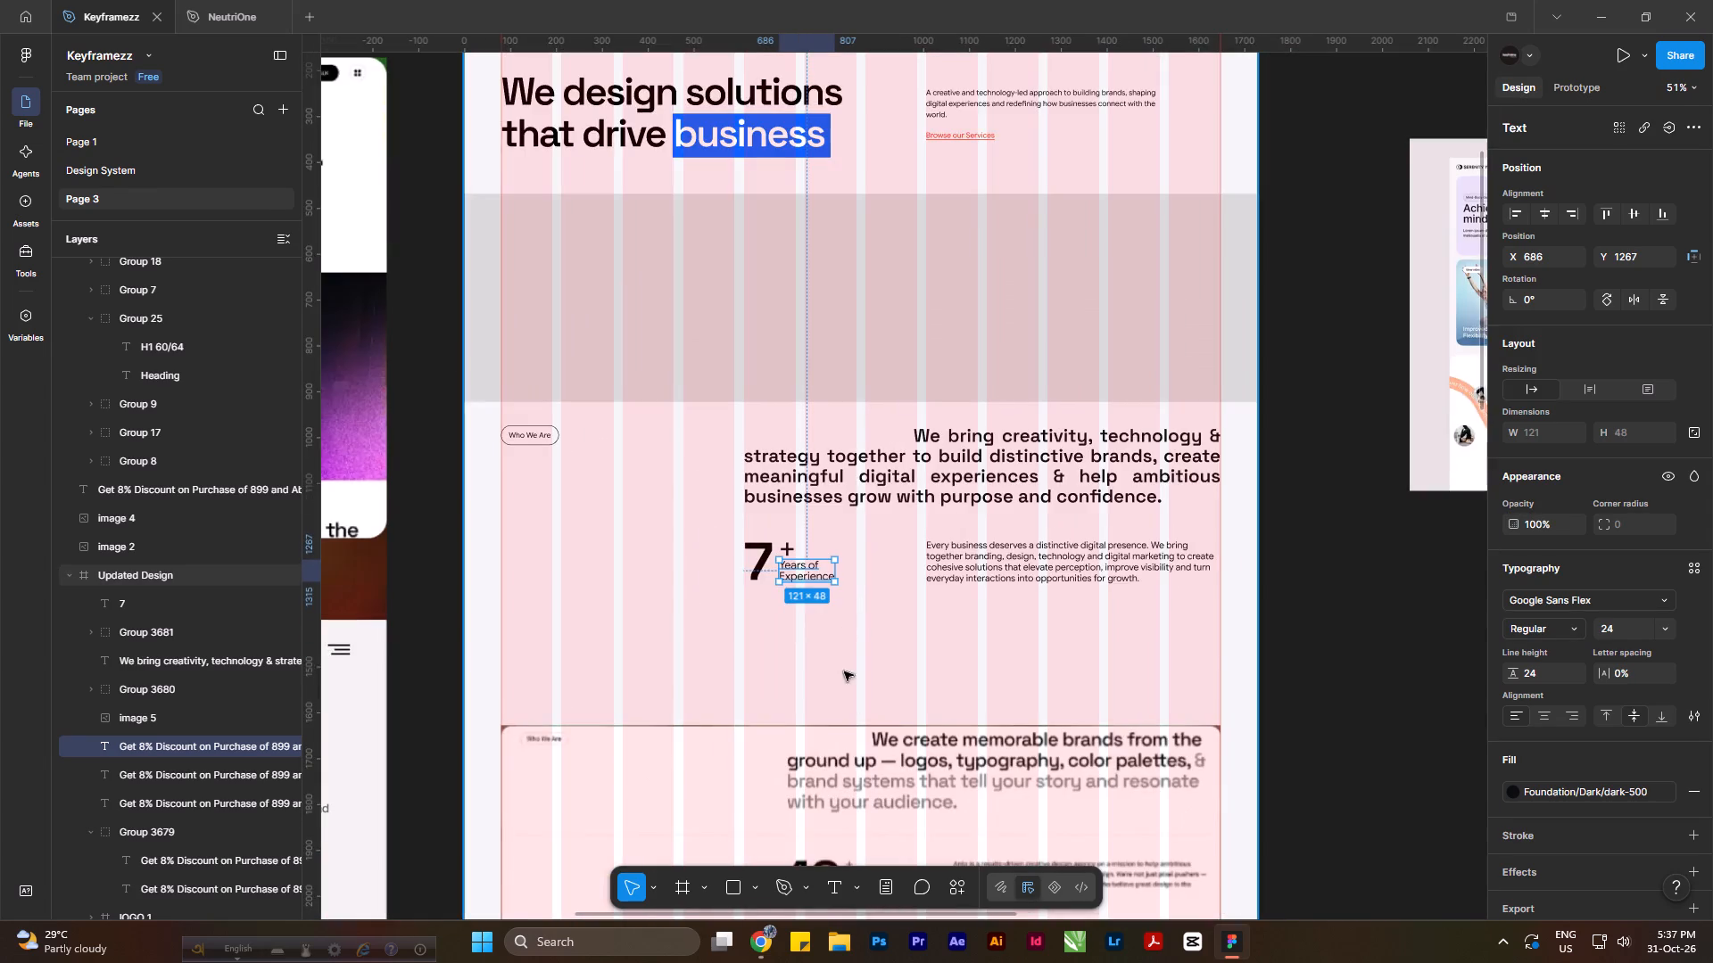
{"action": "scroll", "coordinate": [856, 705], "scroll_direction": "down", "scroll_amount": 6}
{"action": "scroll", "coordinate": [890, 715], "scroll_direction": "up", "scroll_amount": 7, "text": "ctrl"}
{"action": "scroll", "coordinate": [871, 777], "scroll_direction": "down", "scroll_amount": 8, "text": "ctrl"}
{"action": "scroll", "coordinate": [757, 298], "scroll_direction": "up", "scroll_amount": 13, "text": "ctrl"}
{"action": "left_click", "coordinate": [1674, 627]}
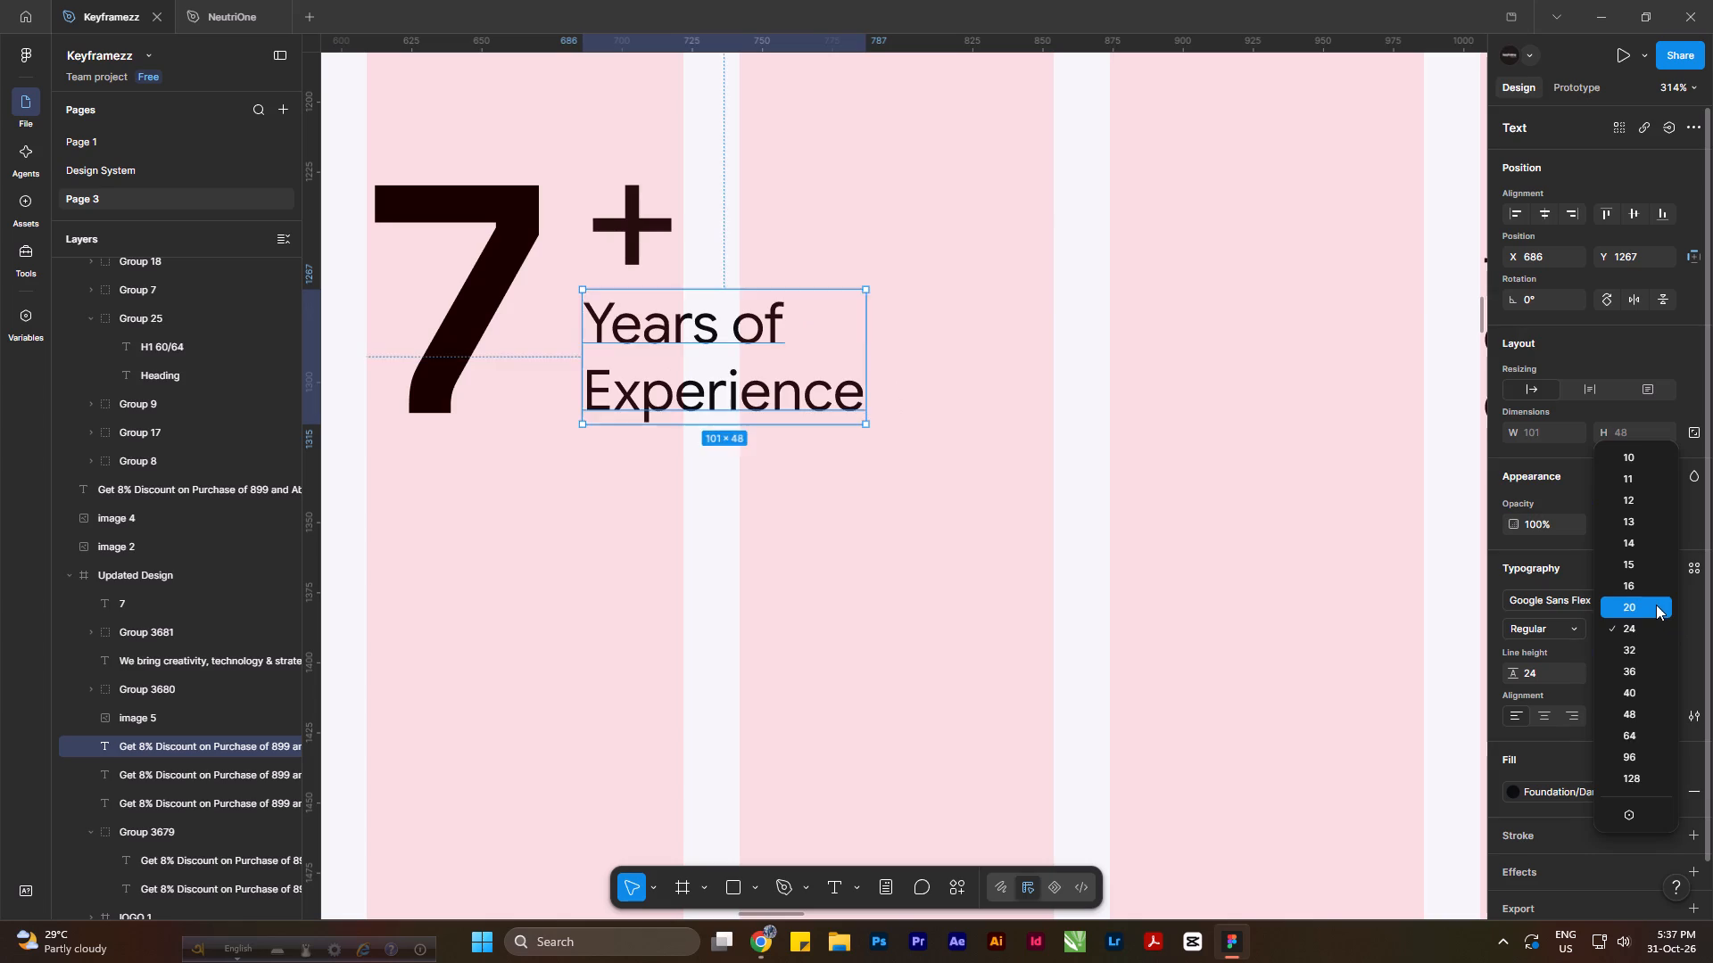
{"action": "left_click", "coordinate": [1656, 605]}
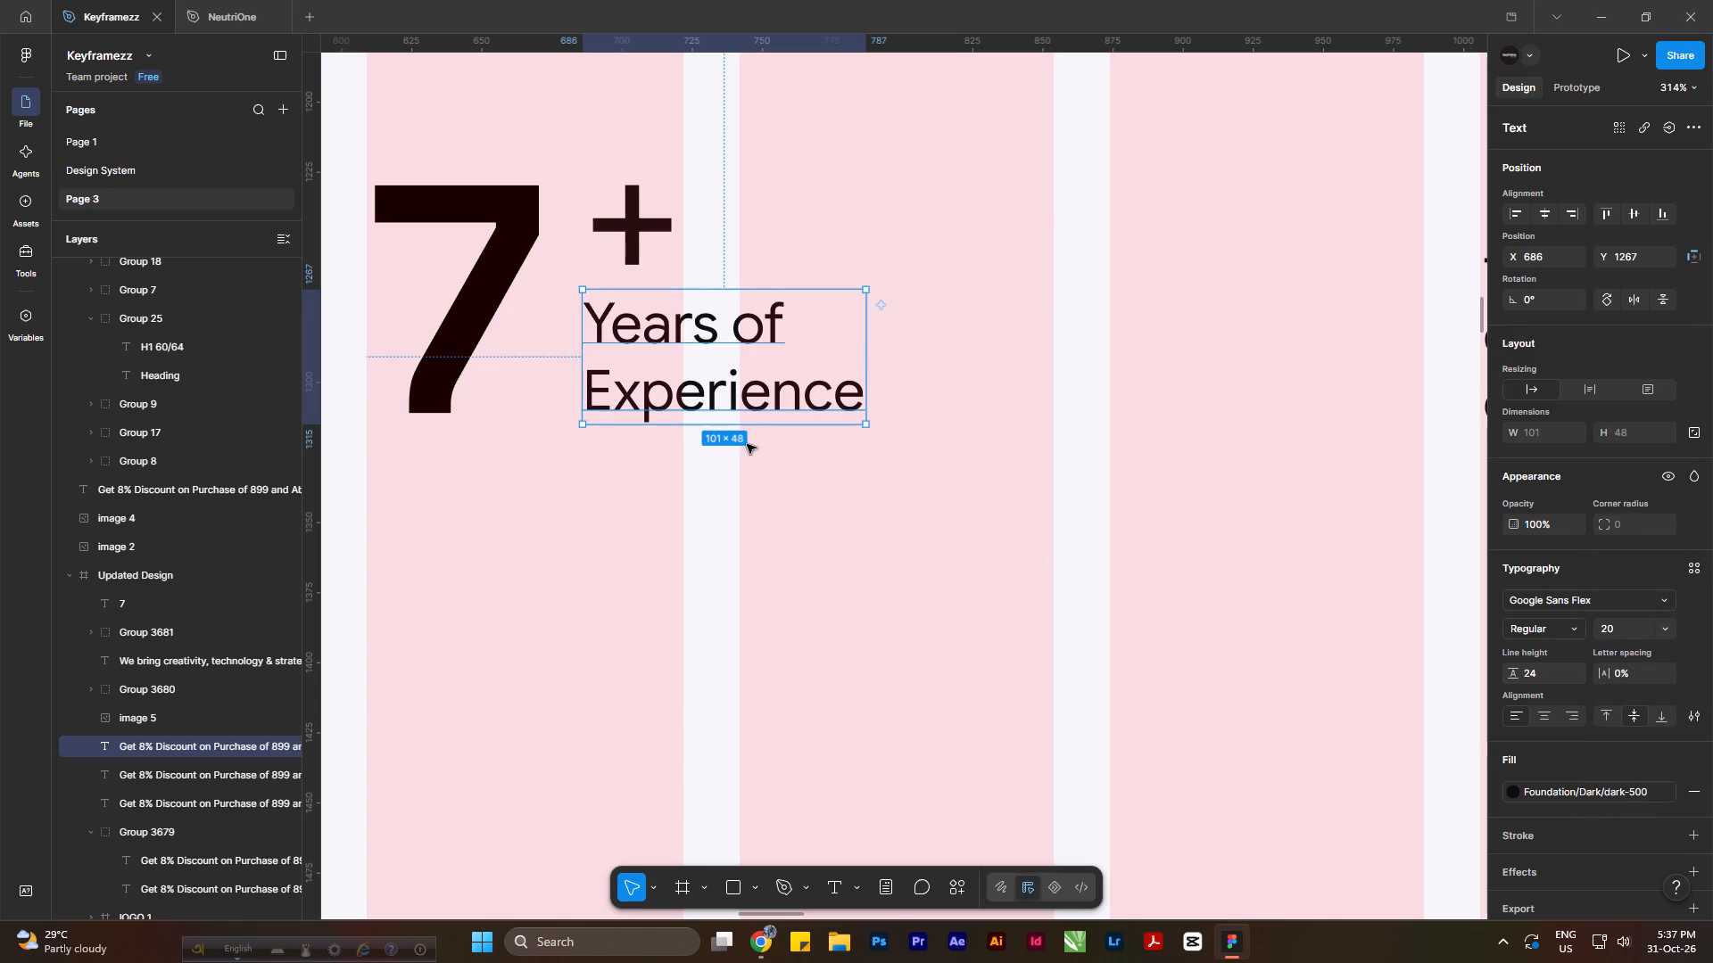
{"action": "scroll", "coordinate": [757, 465], "scroll_direction": "down", "scroll_amount": 15, "text": "ctrl"}
{"action": "left_click", "coordinate": [799, 521]}
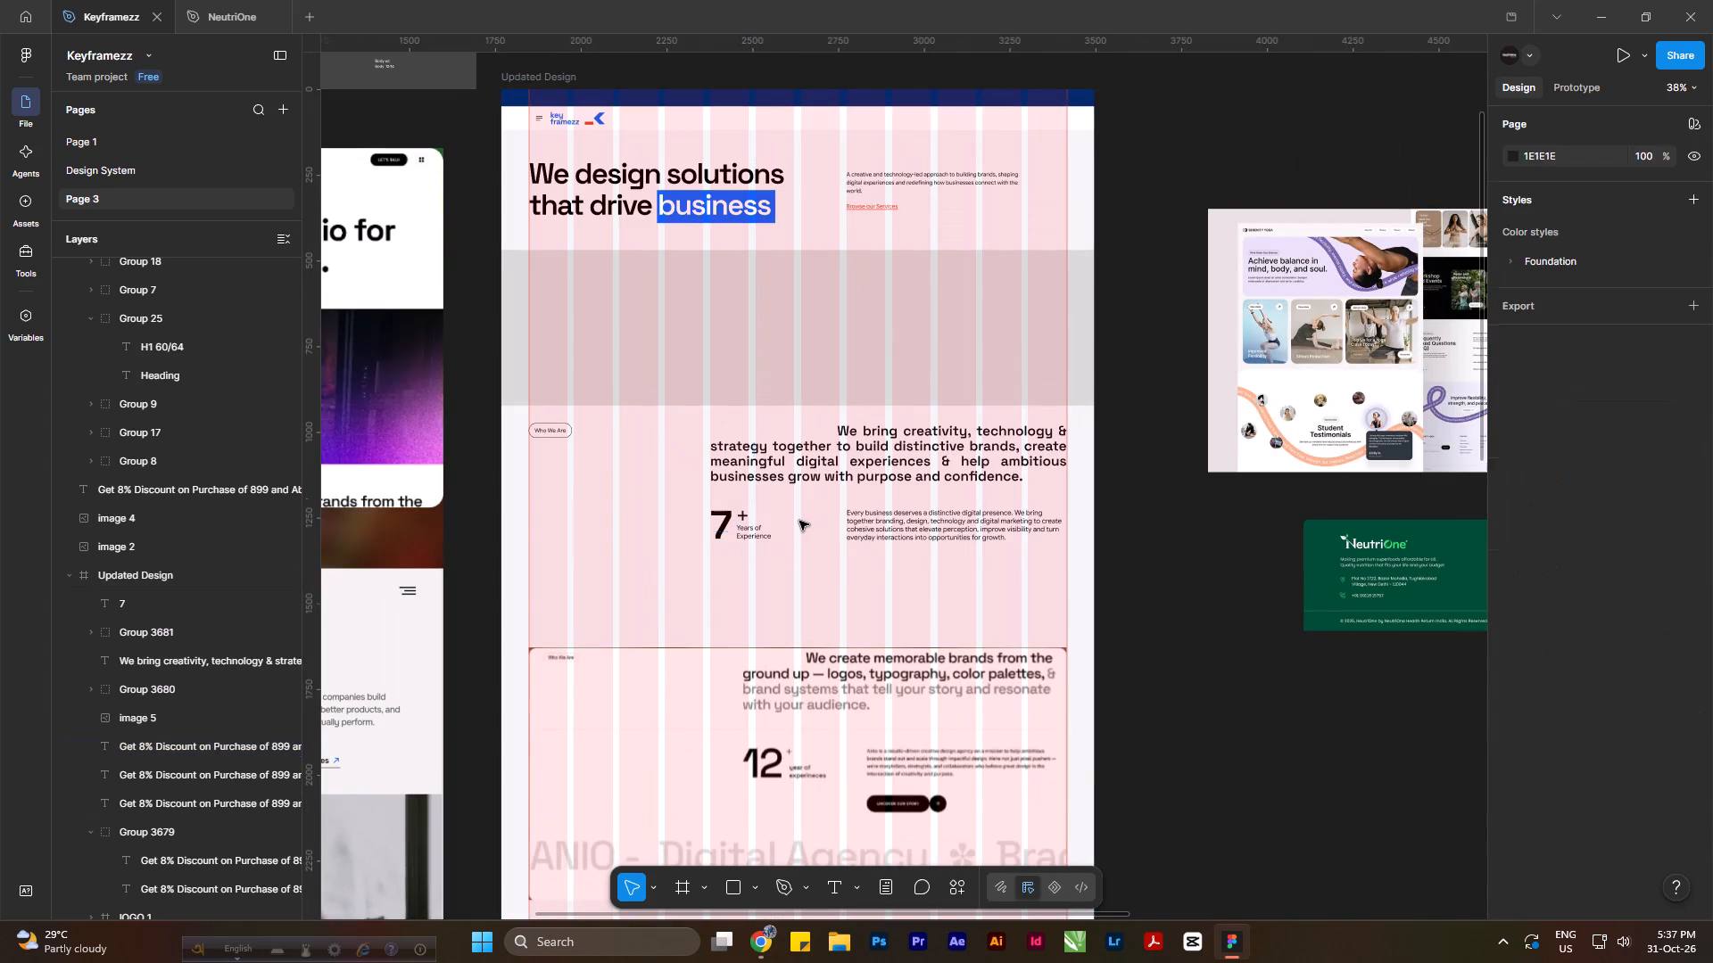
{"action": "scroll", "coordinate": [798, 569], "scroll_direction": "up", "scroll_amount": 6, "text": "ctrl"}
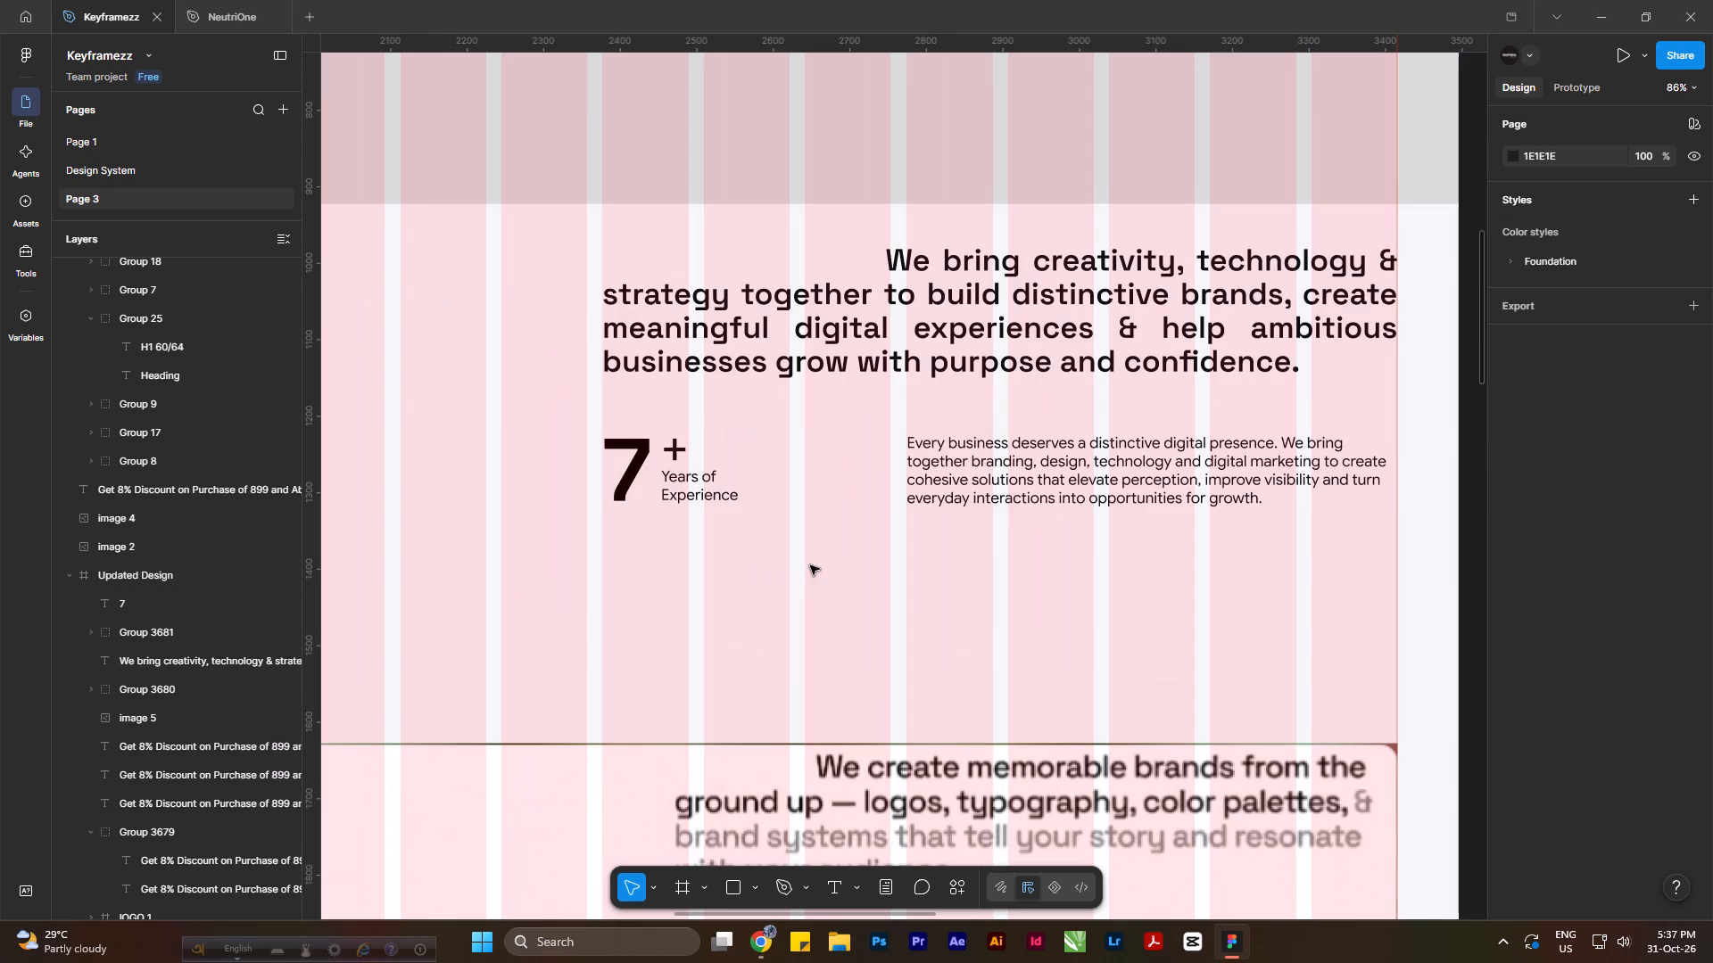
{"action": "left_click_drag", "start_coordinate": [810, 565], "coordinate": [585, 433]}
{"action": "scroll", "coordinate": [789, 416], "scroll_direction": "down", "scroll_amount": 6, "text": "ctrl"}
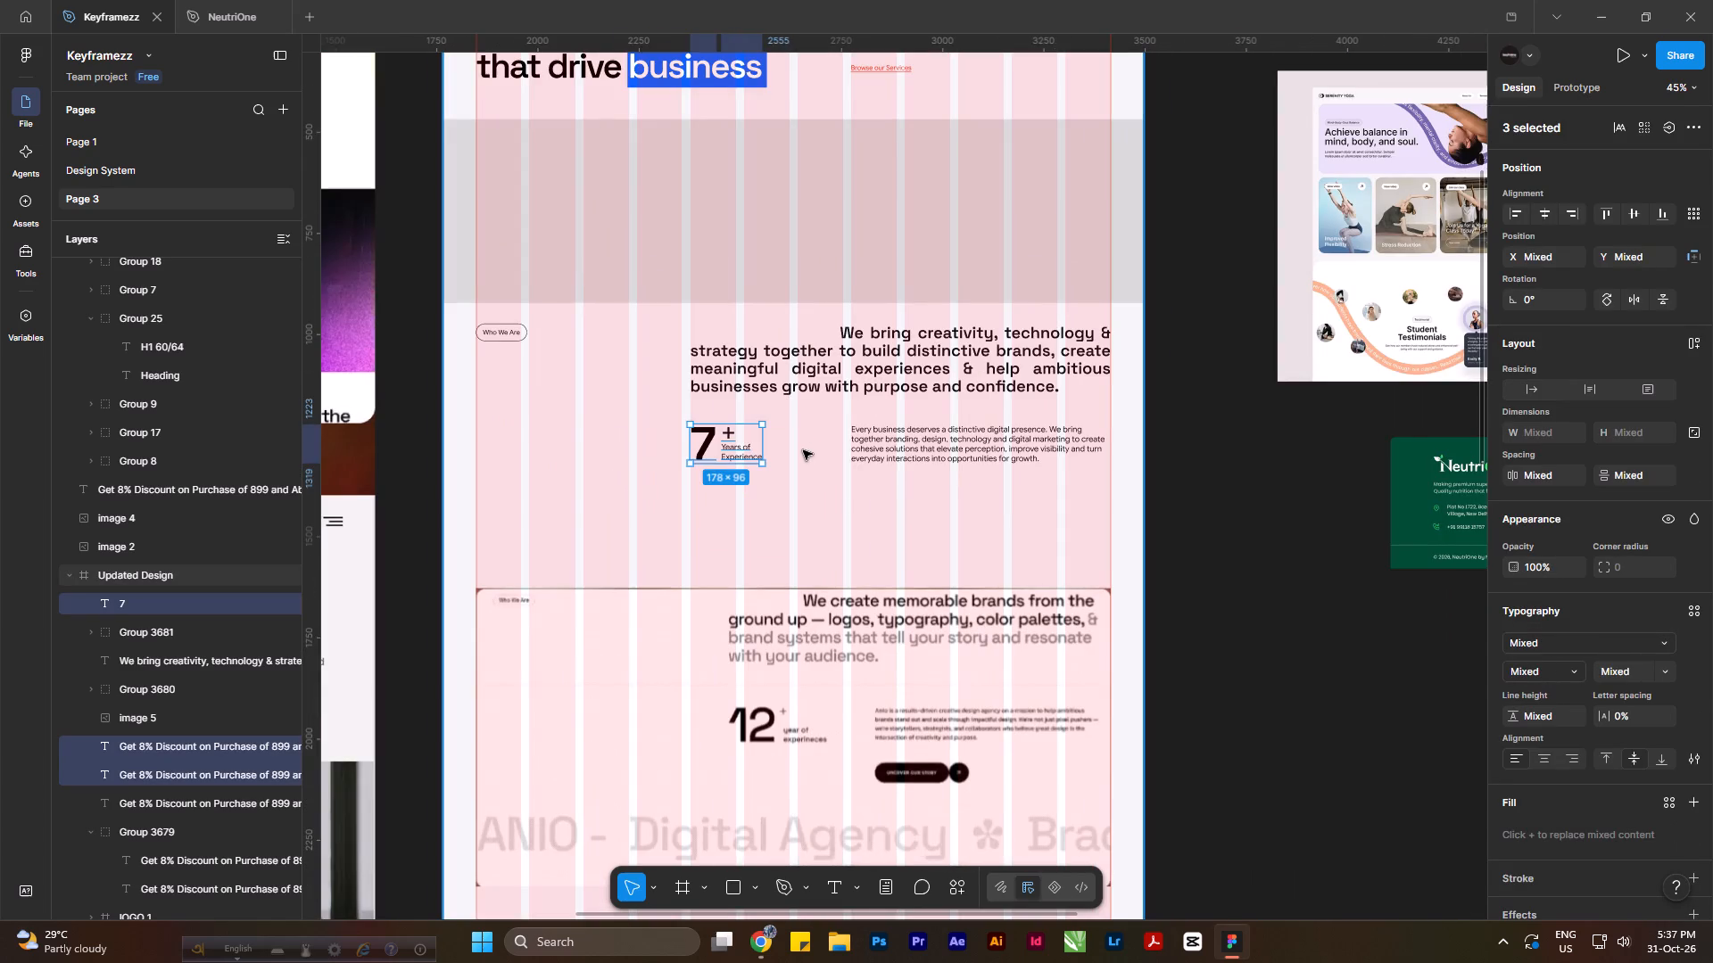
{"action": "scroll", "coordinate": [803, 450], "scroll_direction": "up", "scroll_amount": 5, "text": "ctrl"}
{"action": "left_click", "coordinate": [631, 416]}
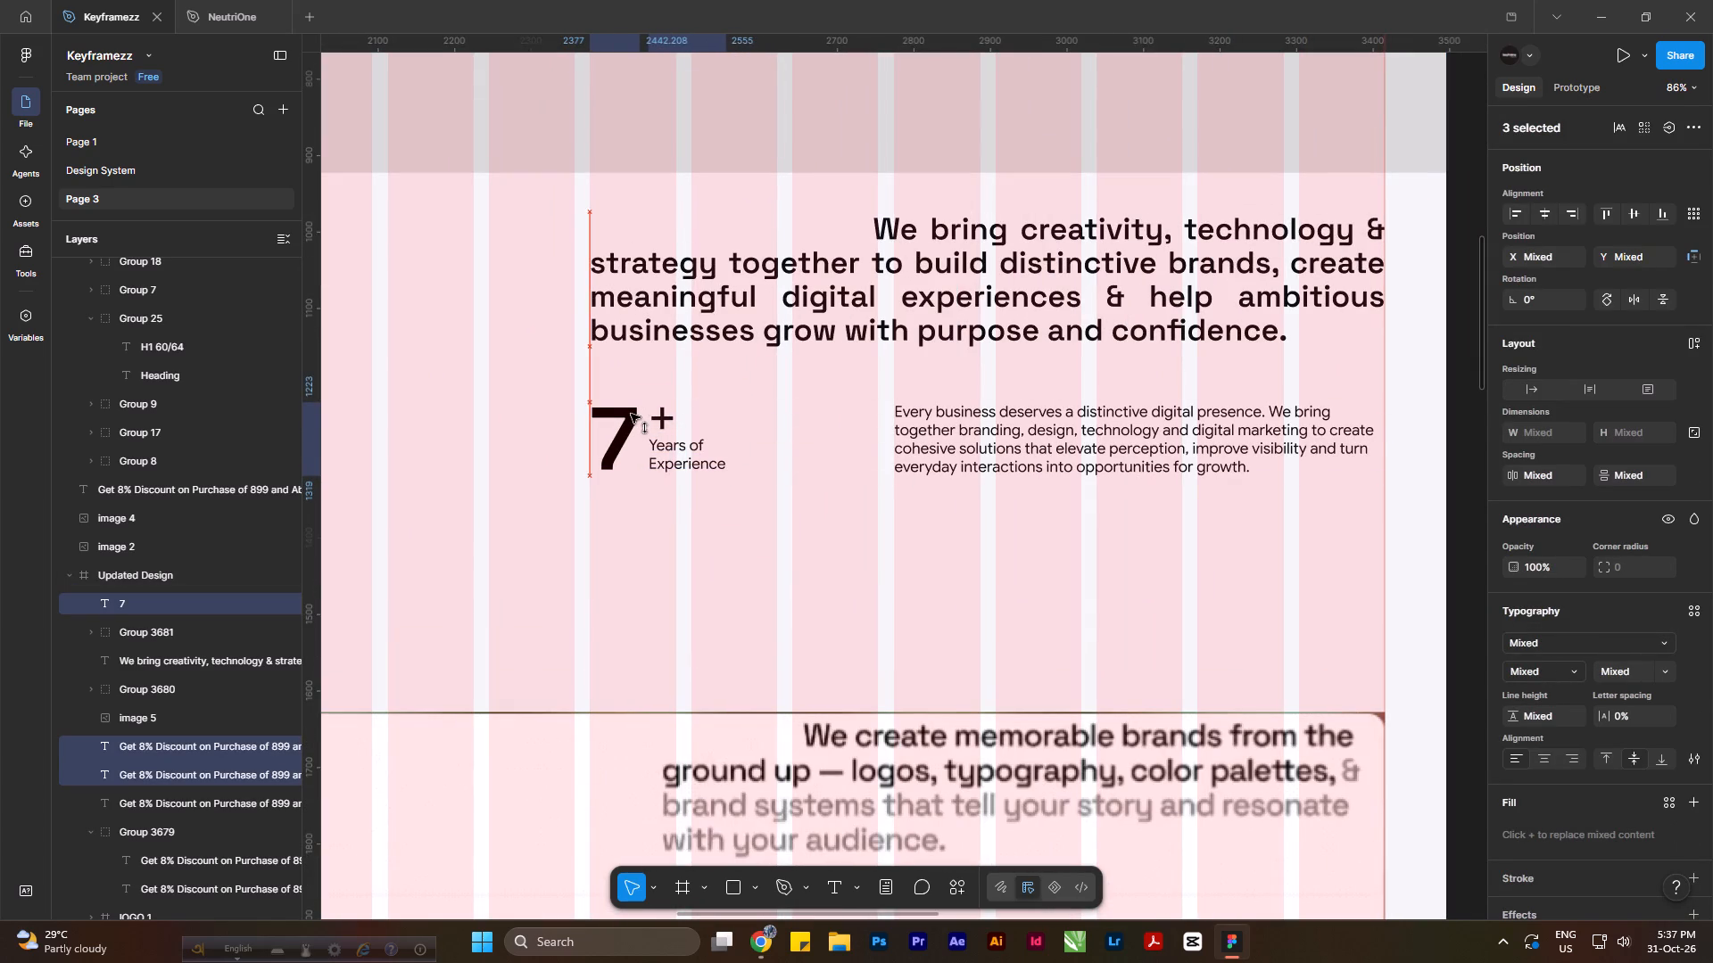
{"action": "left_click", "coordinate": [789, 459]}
Save the file.
{"action": "key", "text": "ctrl+s"}
{"action": "key", "text": "ctrl+s"}
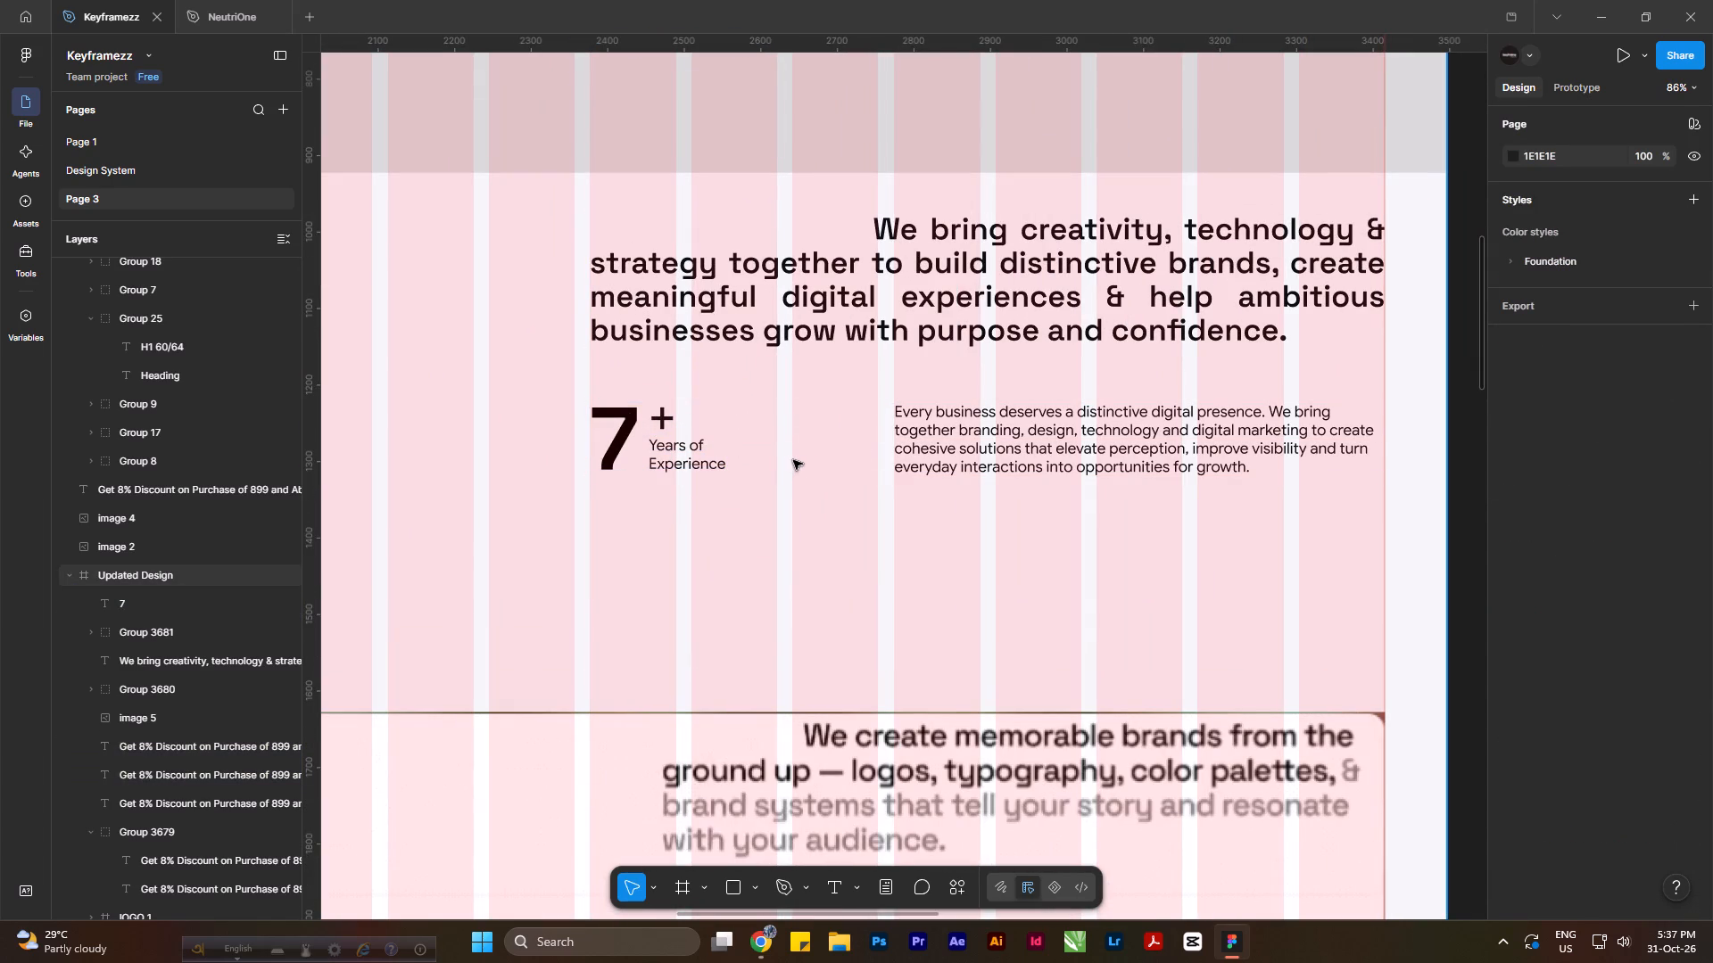
{"action": "key", "text": "ctrl+s"}
{"action": "key", "text": "ctrl+s"}
{"action": "left_click", "coordinate": [1054, 432]}
{"action": "key", "text": "ctrl+s"}
{"action": "key", "text": "ctrl+s"}
{"action": "key", "text": "ctrl+s"}
{"action": "key", "text": "ctrl+s"}
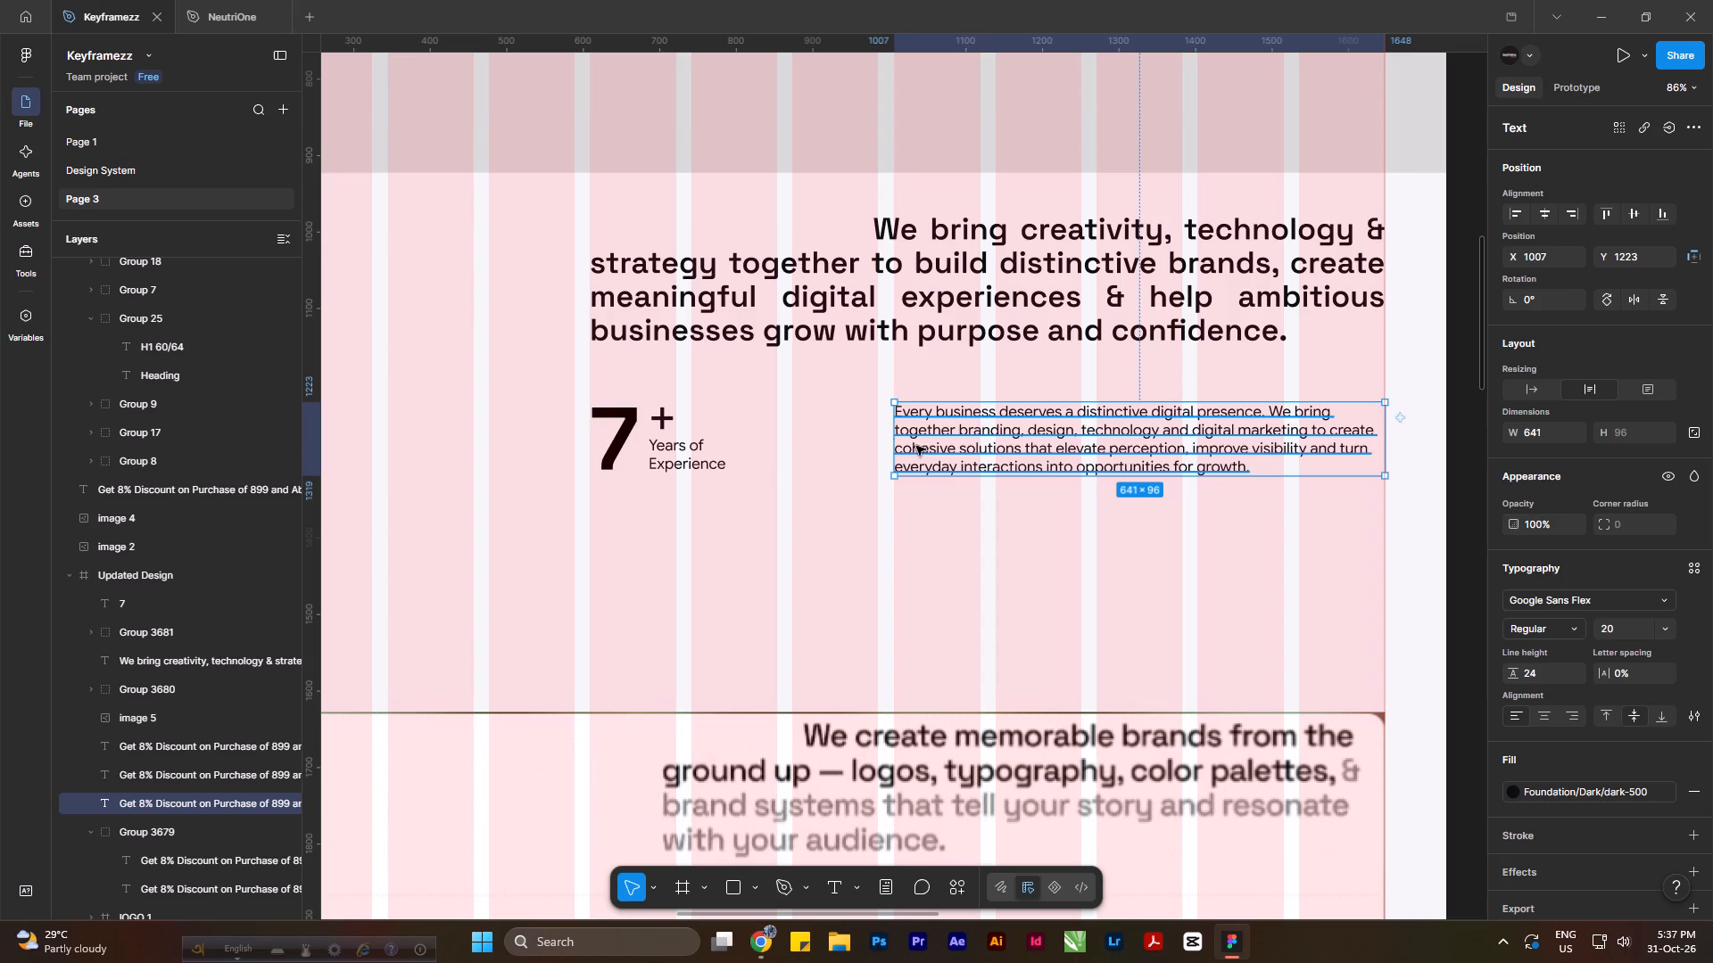
{"action": "key", "text": "ctrl+s"}
Check the body sizes in the type scale and set the supporting paragraph's font size to 16.
{"action": "scroll", "coordinate": [1113, 606], "scroll_direction": "down", "scroll_amount": 14, "text": "ctrl"}
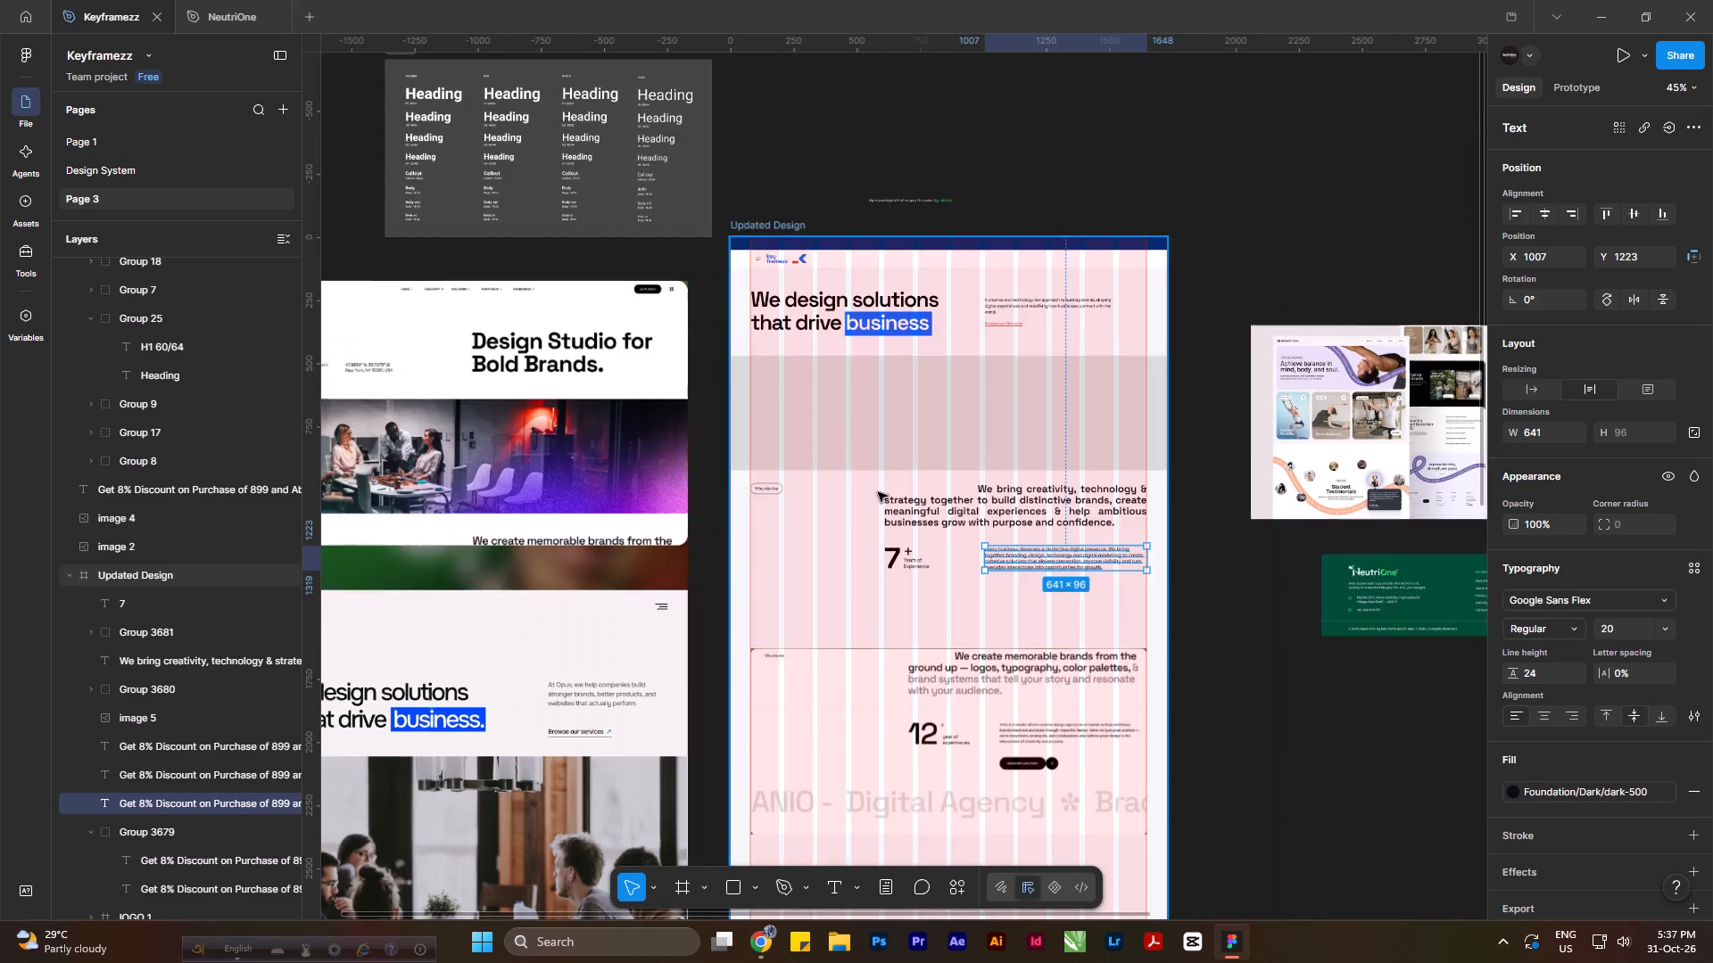
{"action": "scroll", "coordinate": [447, 159], "scroll_direction": "up", "scroll_amount": 11, "text": "ctrl"}
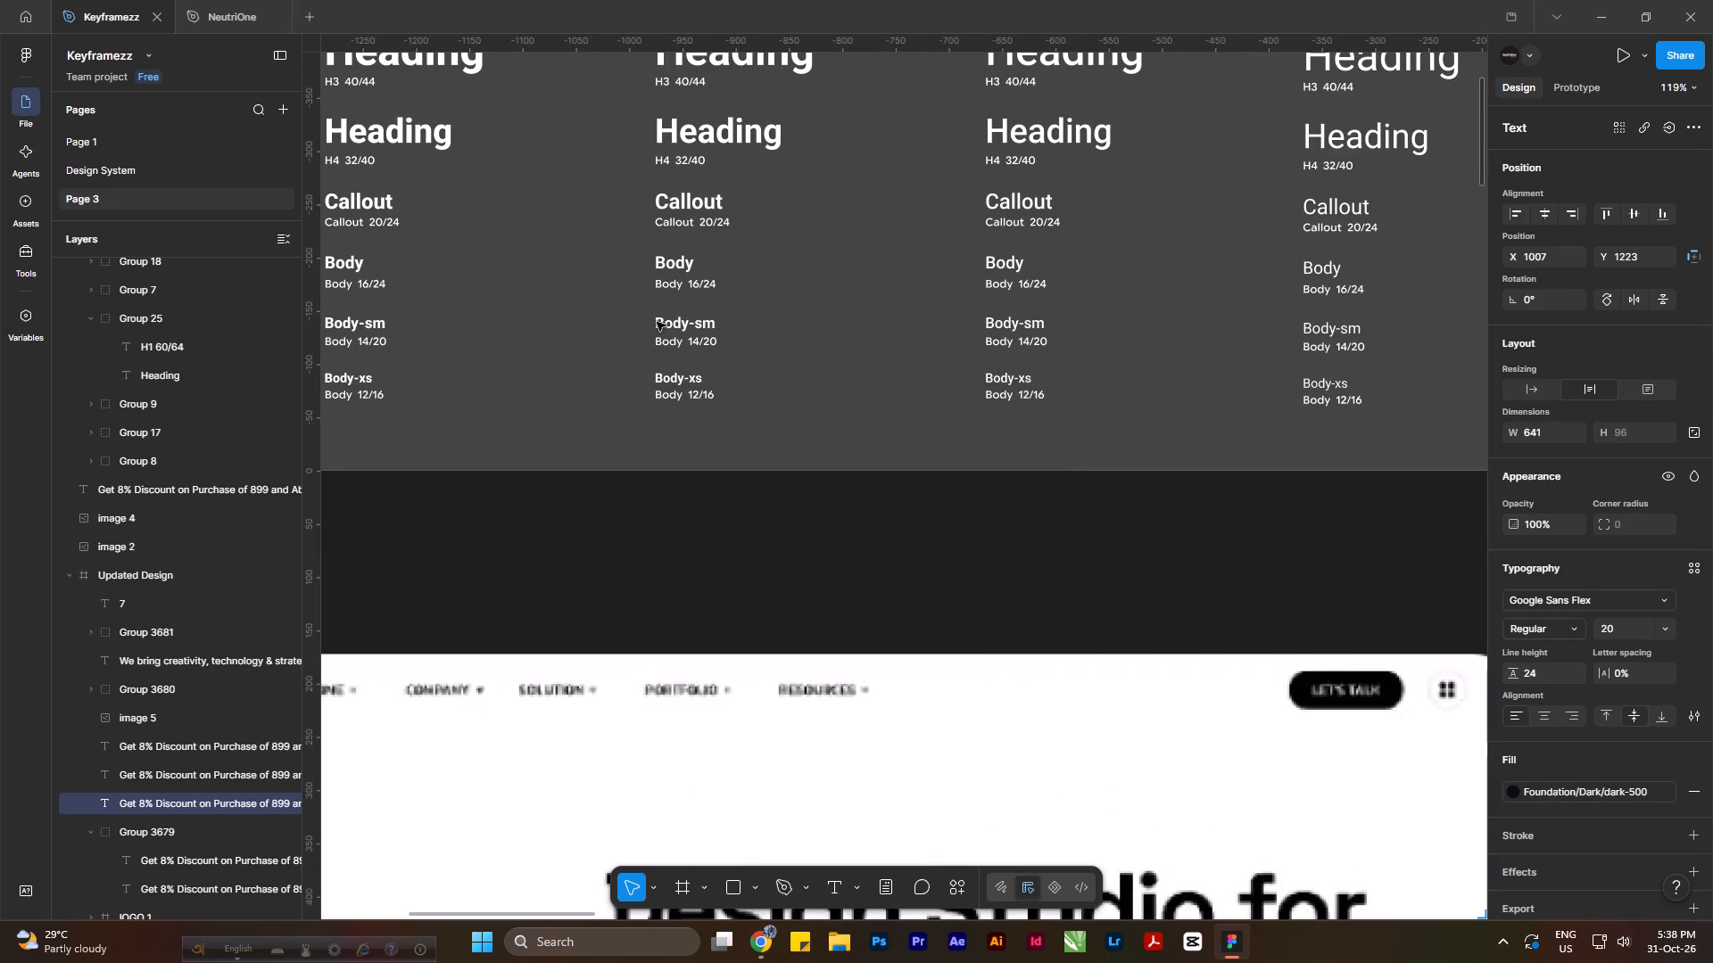
{"action": "scroll", "coordinate": [584, 285], "scroll_direction": "down", "scroll_amount": 8, "text": "ctrl"}
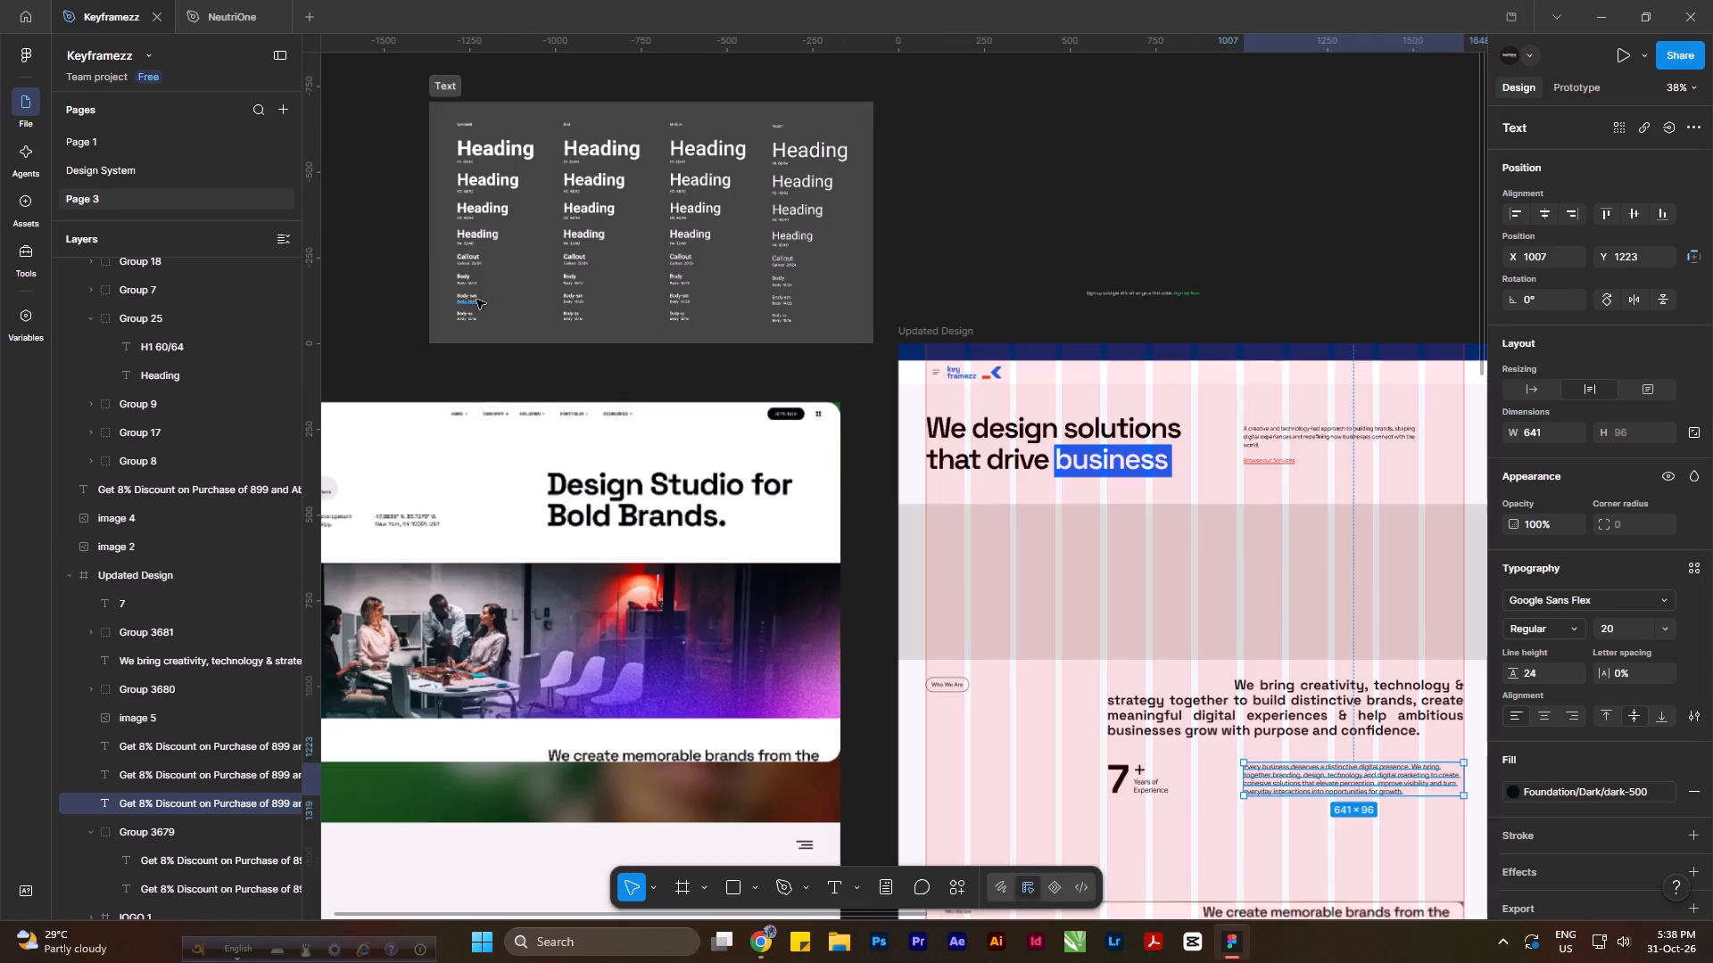
{"action": "scroll", "coordinate": [1431, 834], "scroll_direction": "up", "scroll_amount": 8, "text": "ctrl"}
{"action": "scroll", "coordinate": [758, 510], "scroll_direction": "down", "scroll_amount": 3, "text": "ctrl"}
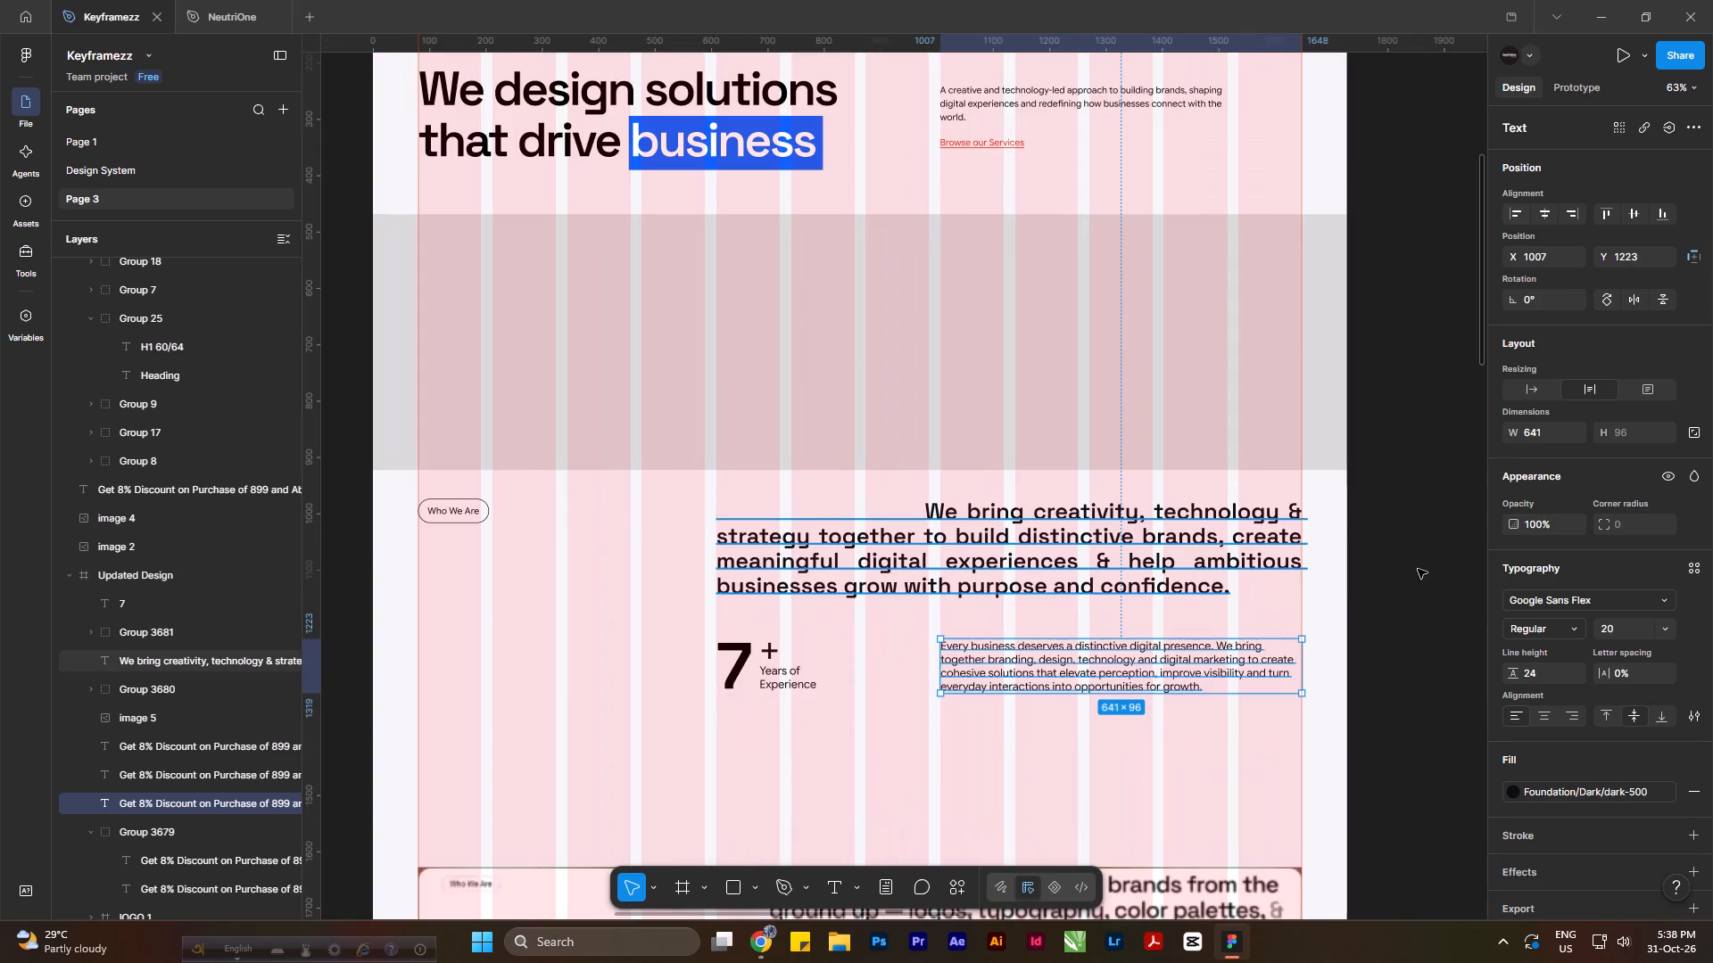
{"action": "left_click", "coordinate": [1631, 632]}
{"action": "type", "text": "16"}
{"action": "key", "text": "Return"}
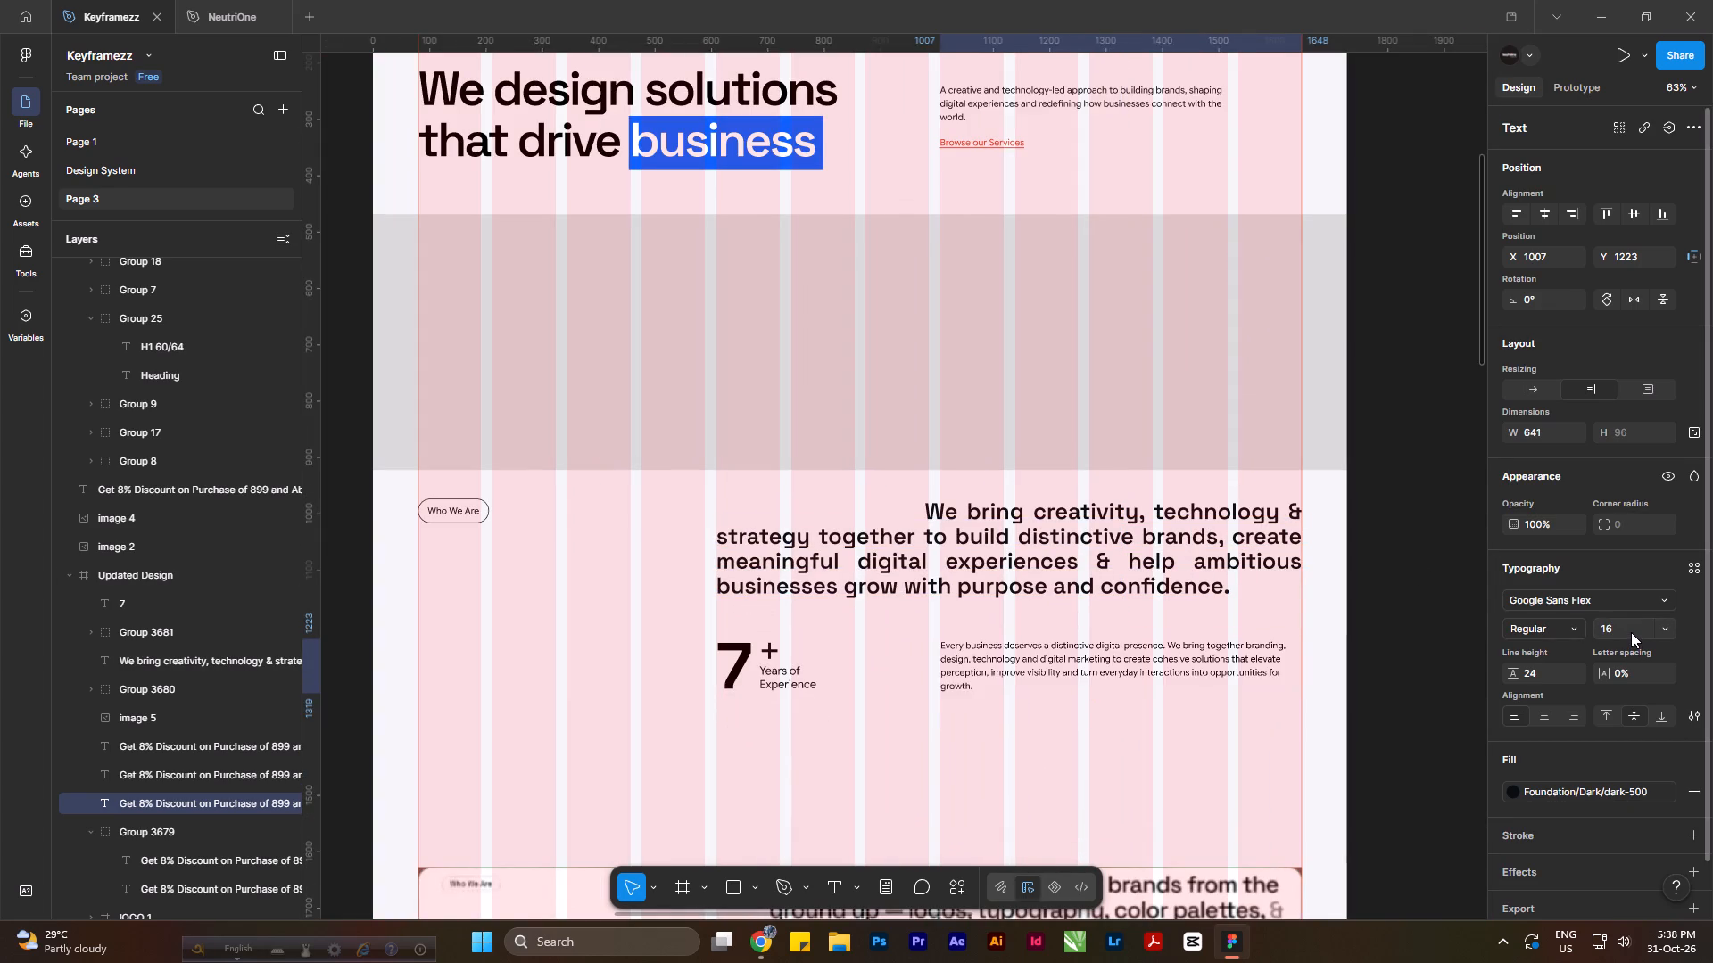
{"action": "scroll", "coordinate": [1221, 688], "scroll_direction": "up", "scroll_amount": 7, "text": "ctrl"}
{"action": "scroll", "coordinate": [1136, 544], "scroll_direction": "down", "scroll_amount": 5, "text": "ctrl"}
{"action": "left_click", "coordinate": [1013, 657]}
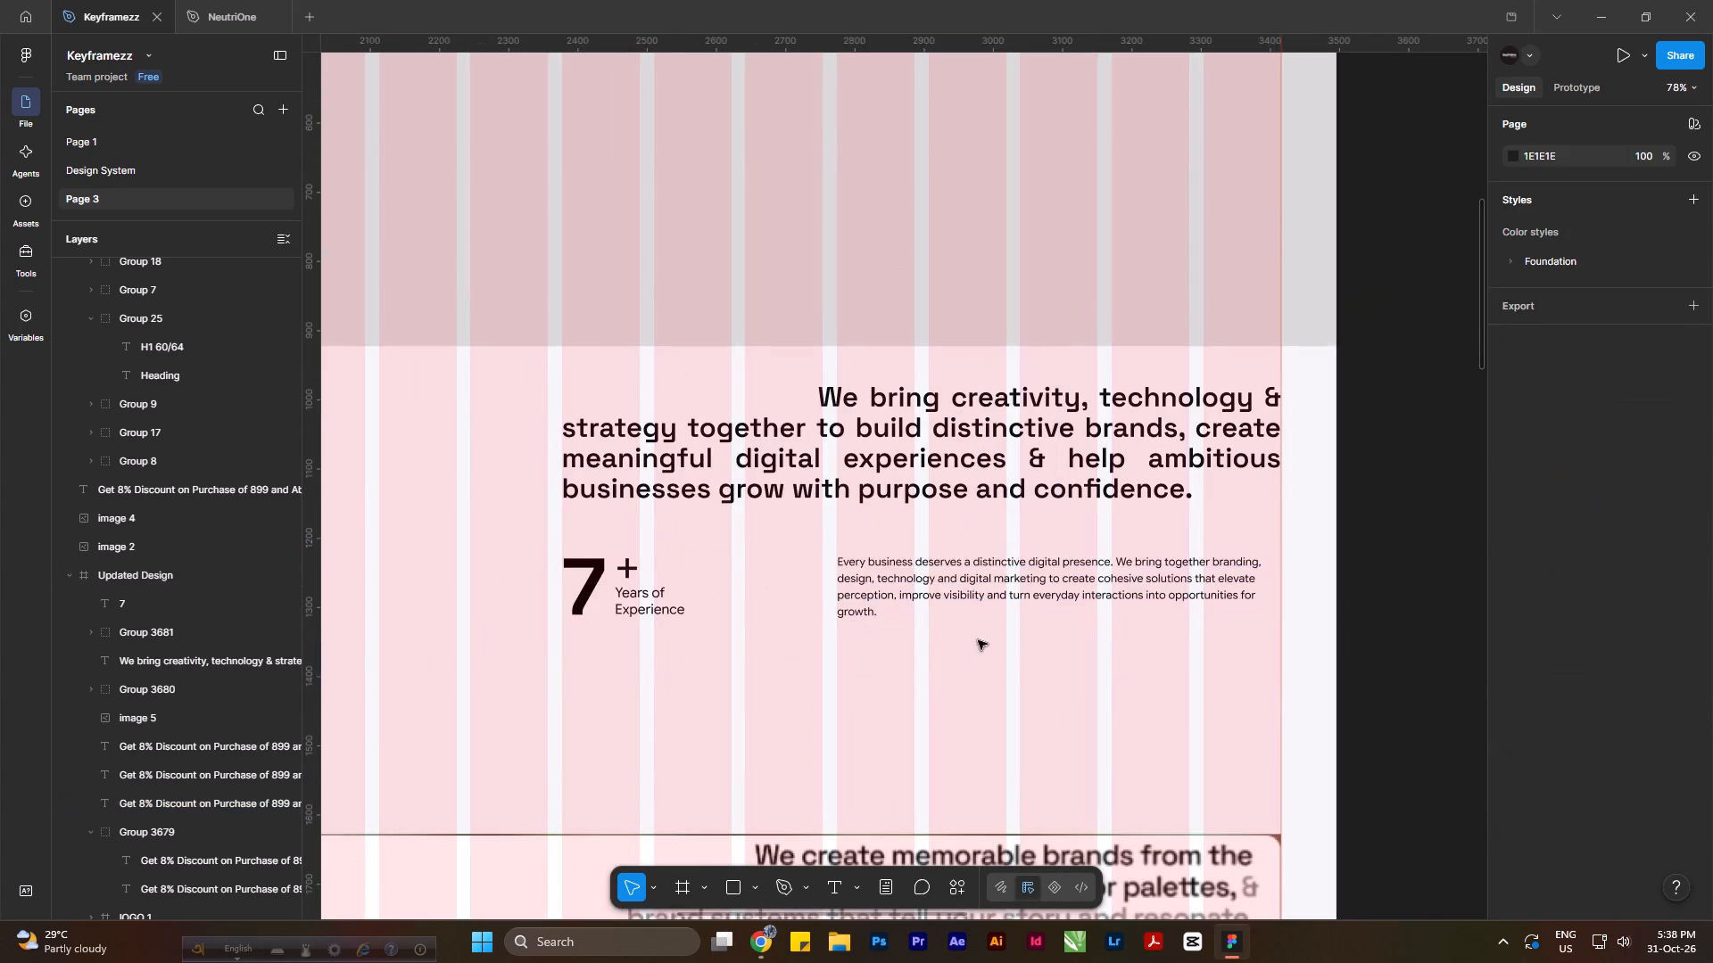
Save the file with the resized paragraph.
{"action": "left_click", "coordinate": [974, 589]}
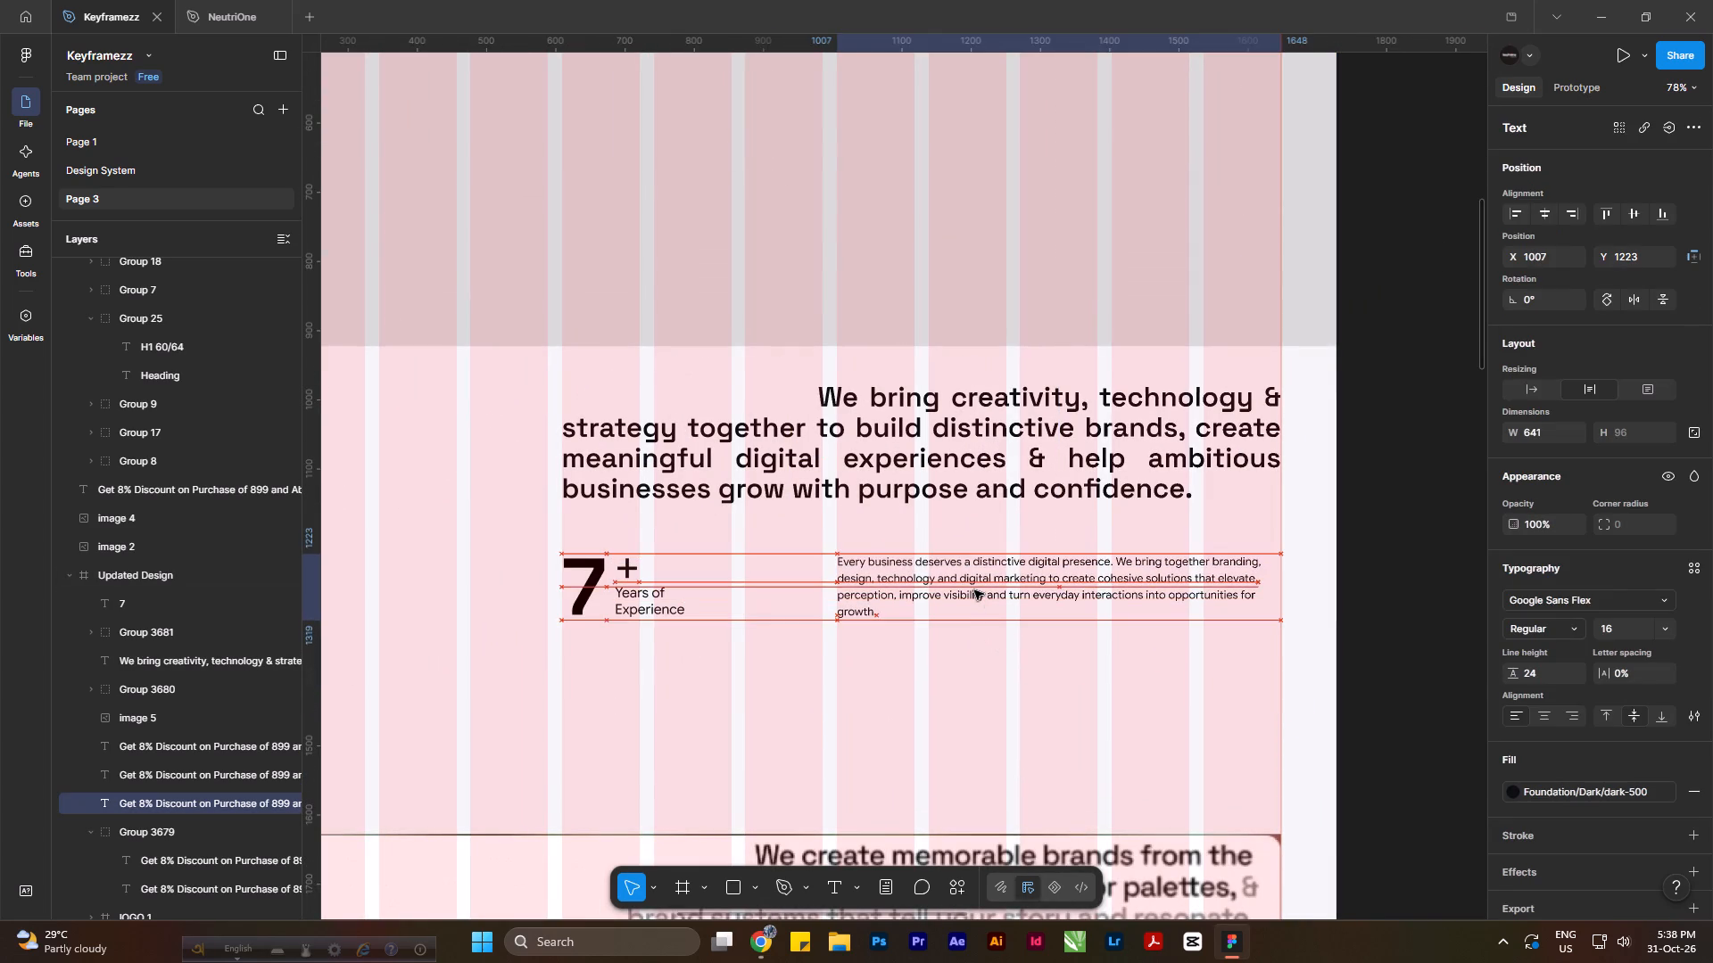
{"action": "left_click", "coordinate": [974, 650]}
{"action": "key", "text": "ctrl+s"}
{"action": "key", "text": "ctrl+s"}
{"action": "scroll", "coordinate": [980, 528], "scroll_direction": "down", "scroll_amount": 1, "text": "ctrl"}
{"action": "key", "text": "ctrl+s"}
{"action": "key", "text": "ctrl+s"}
{"action": "scroll", "coordinate": [1156, 424], "scroll_direction": "down", "scroll_amount": 5, "text": "ctrl"}
{"action": "left_click", "coordinate": [1044, 565]}
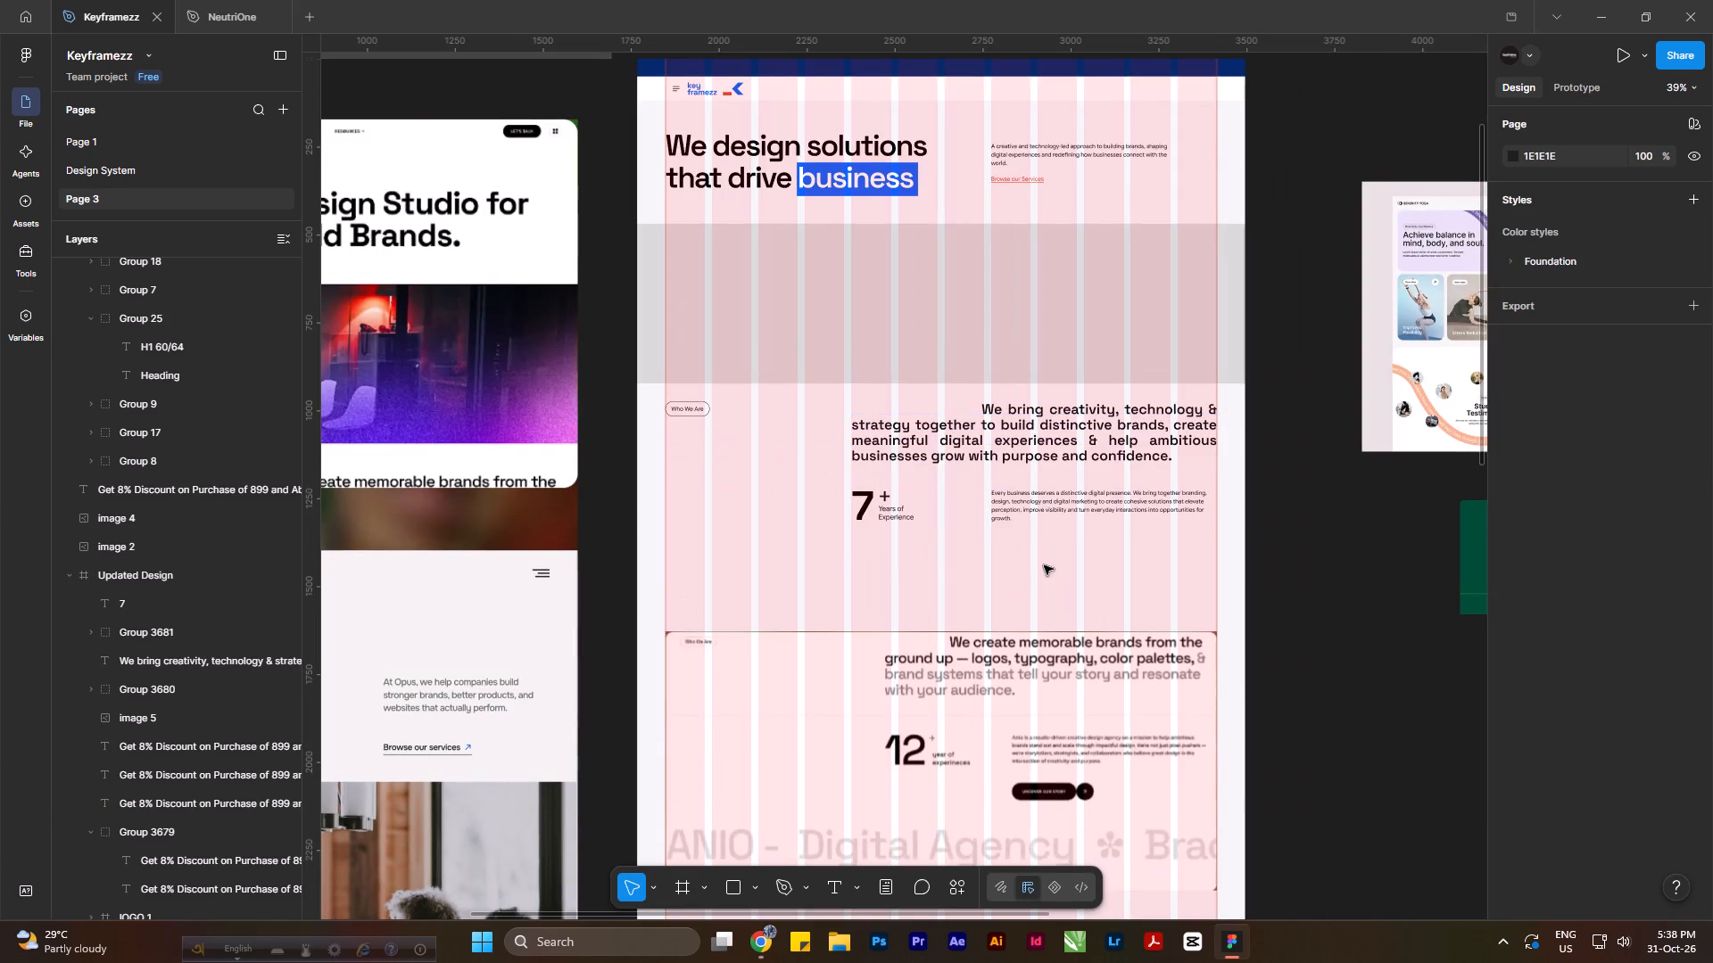
Move the "7+ Years of Experience" figure and the supporting paragraph down together to Y 1228, and save the file.
{"action": "left_click_drag", "start_coordinate": [847, 551], "coordinate": [1132, 490]}
{"action": "left_click", "coordinate": [1132, 500]}
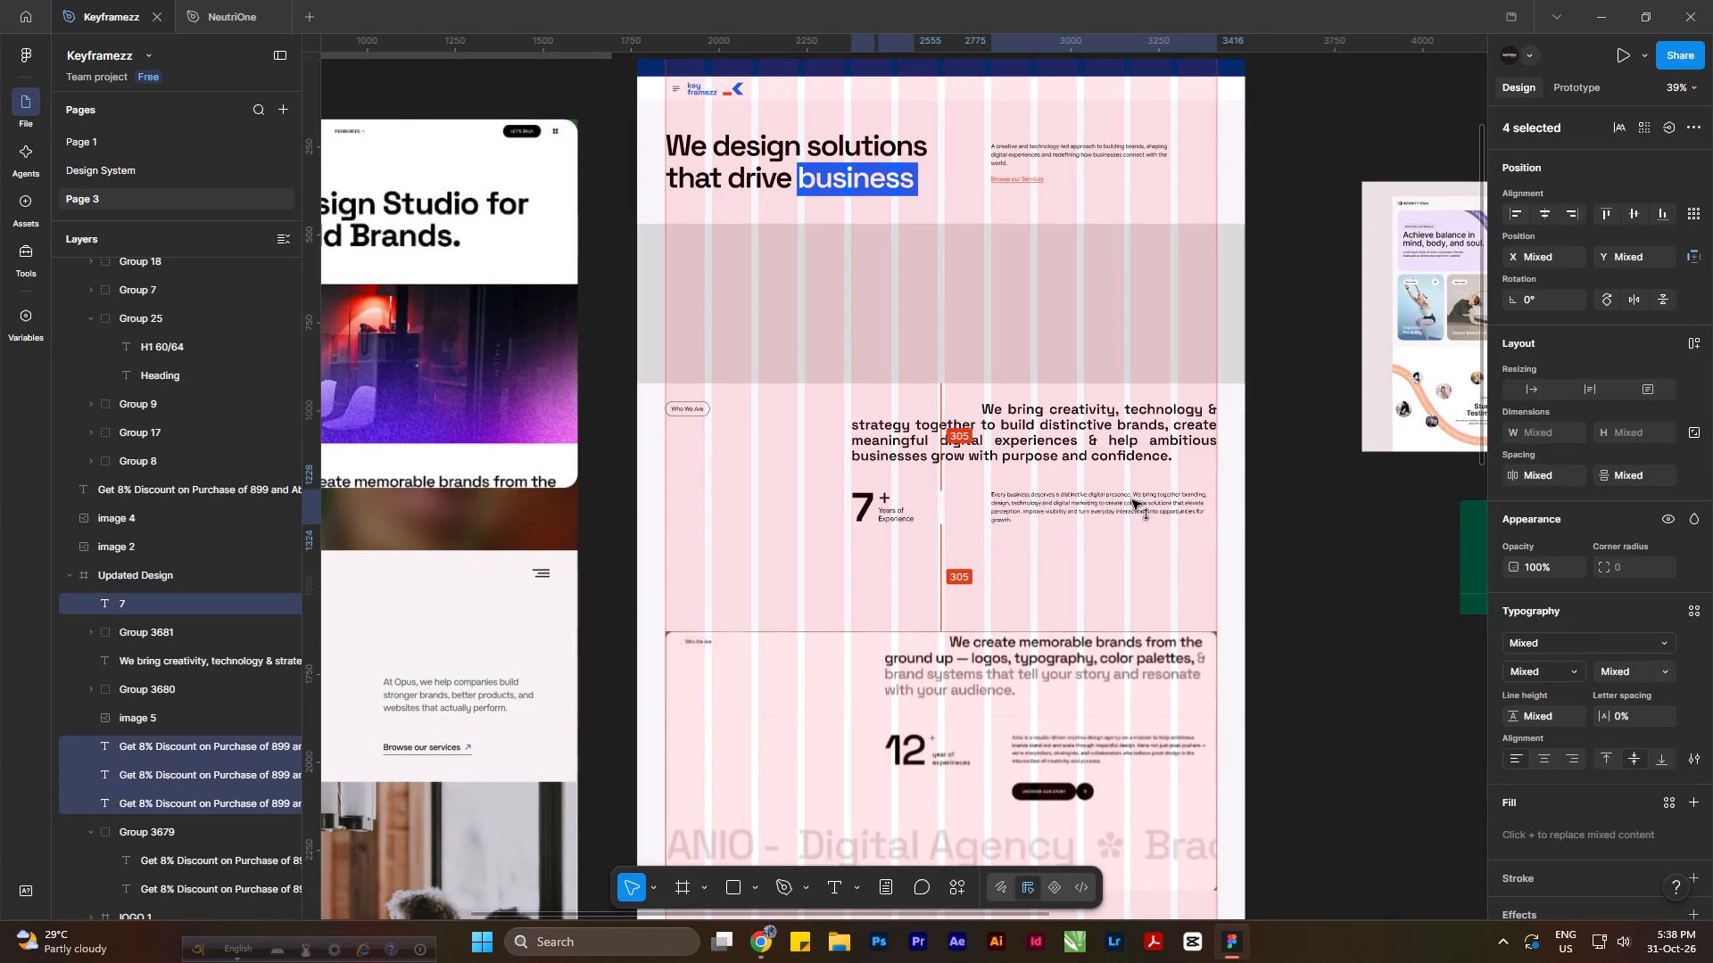
{"action": "left_click", "coordinate": [962, 563]}
{"action": "key", "text": "ctrl+s"}
{"action": "key", "text": "ctrl+s"}
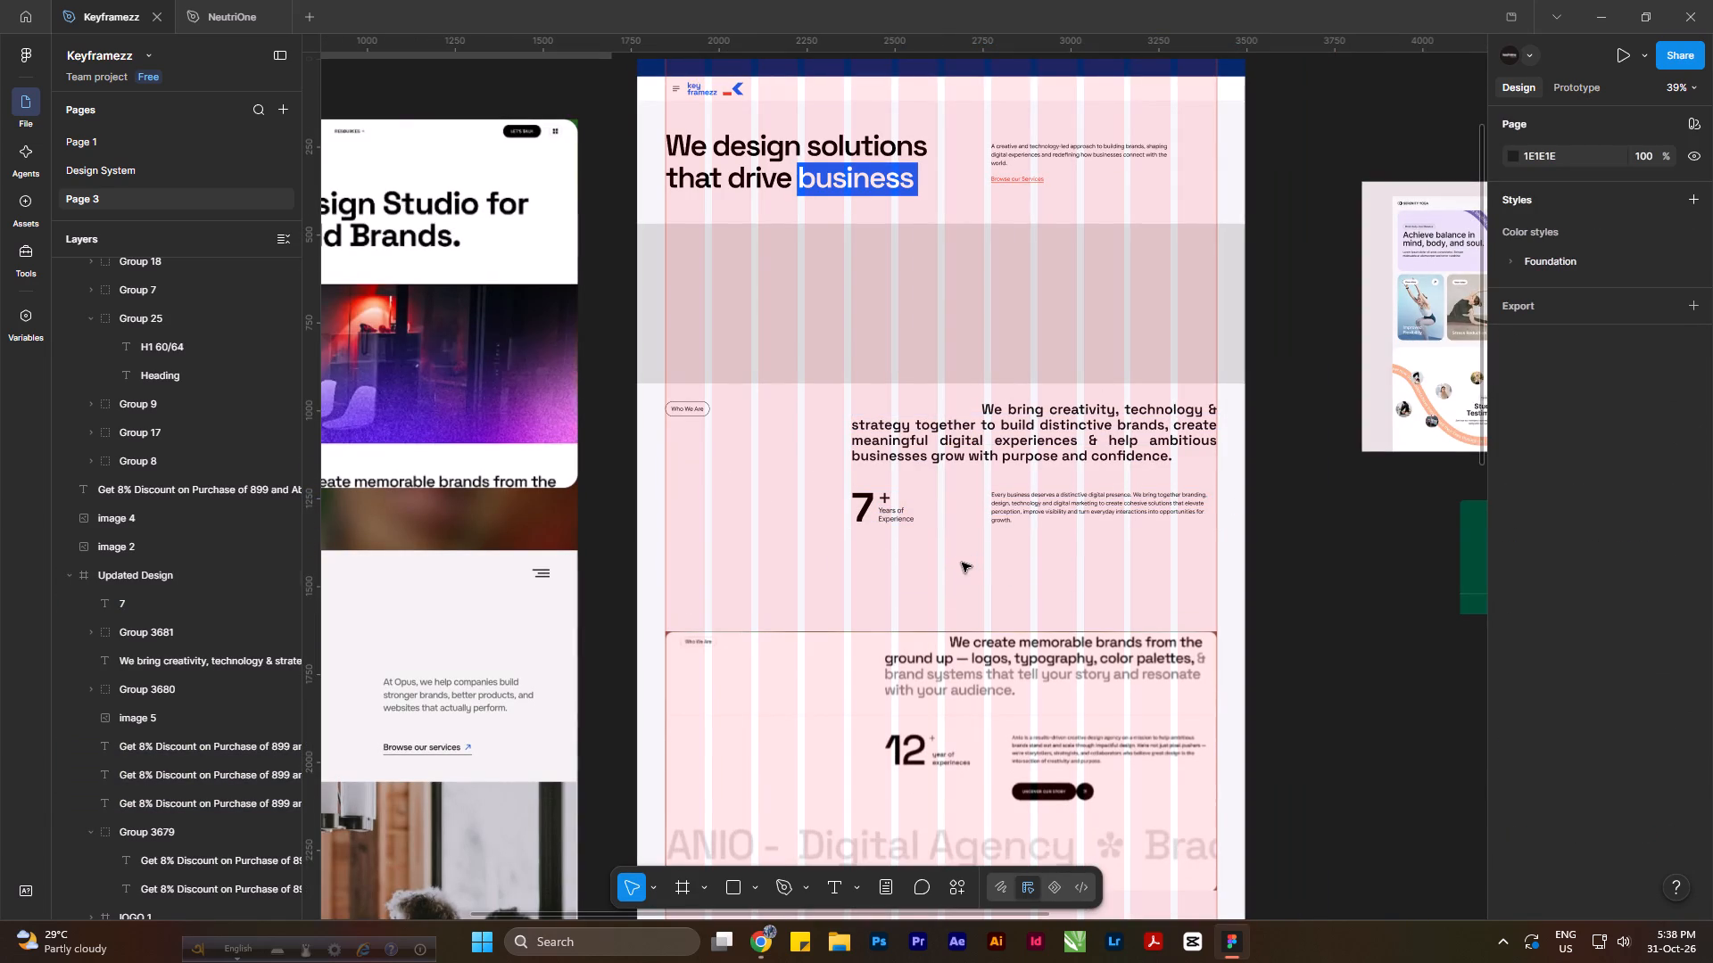
{"action": "key", "text": "ctrl+s"}
{"action": "key", "text": "ctrl+s"}
Move the "7+ Years of Experience" figure one grid column to the right, closer to the supporting paragraph.
{"action": "left_click", "coordinate": [869, 562]}
{"action": "left_click_drag", "start_coordinate": [838, 556], "coordinate": [932, 494]}
{"action": "left_click_drag", "start_coordinate": [869, 511], "coordinate": [915, 509]}
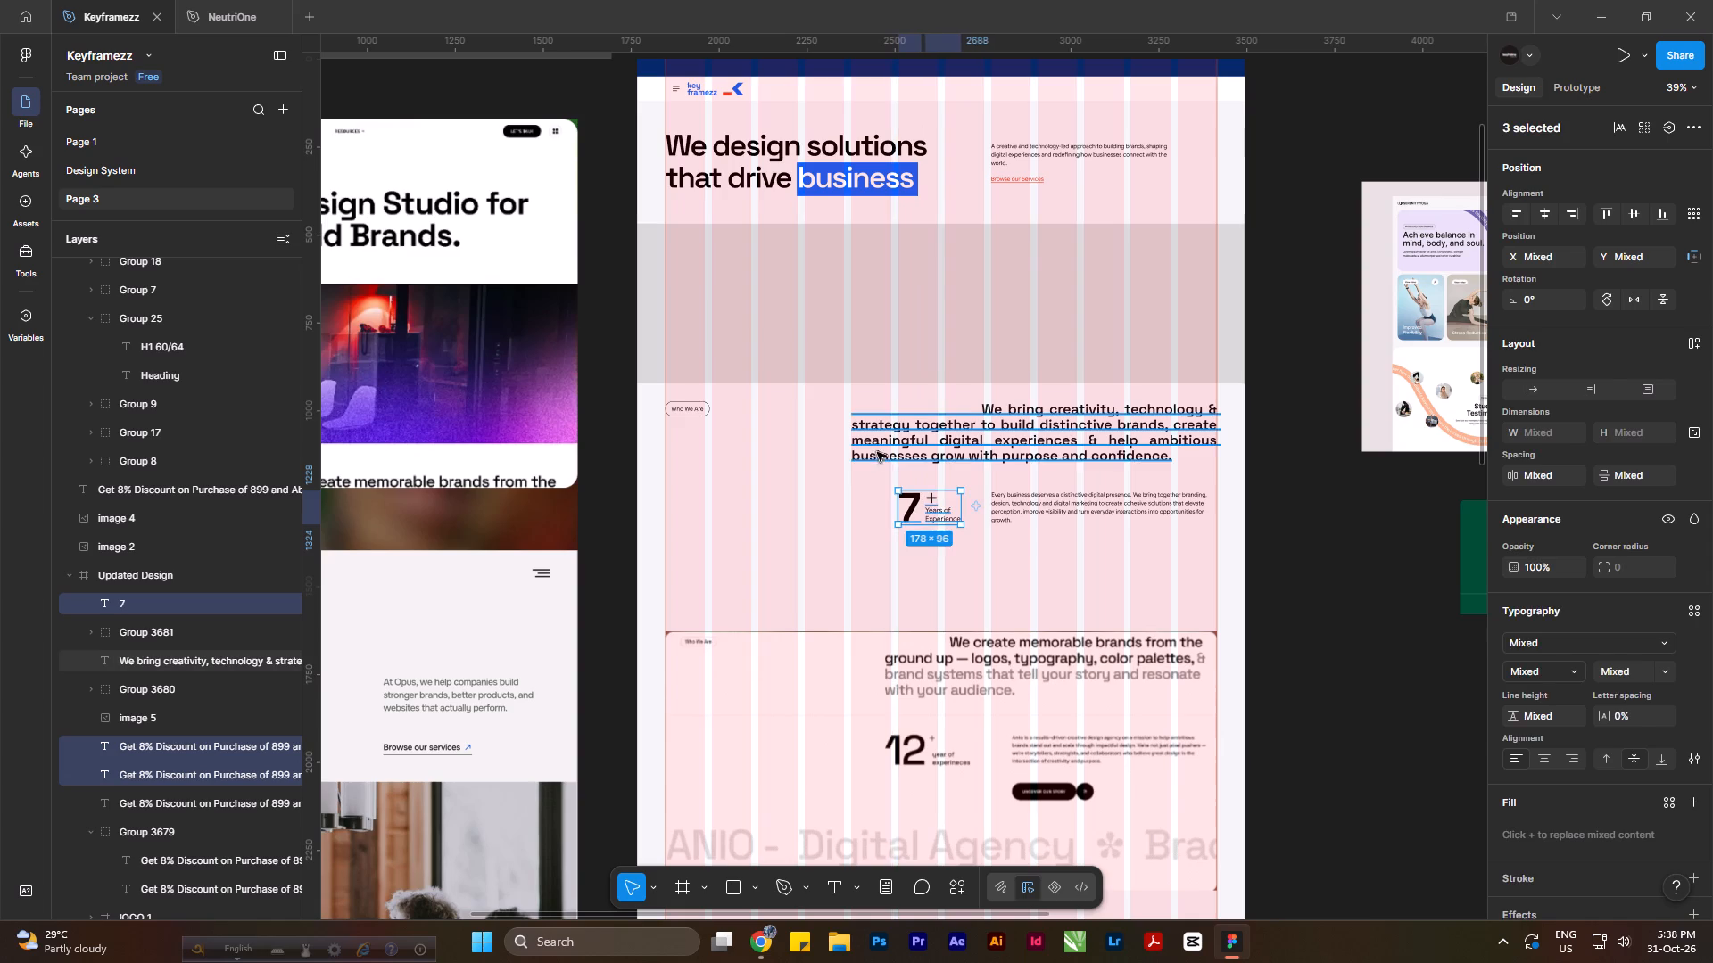
Narrow the "We bring creativity" intro text from its left edge to X 742, making it 906 wide.
{"action": "left_click", "coordinate": [877, 452]}
{"action": "left_click_drag", "start_coordinate": [855, 444], "coordinate": [906, 442]}
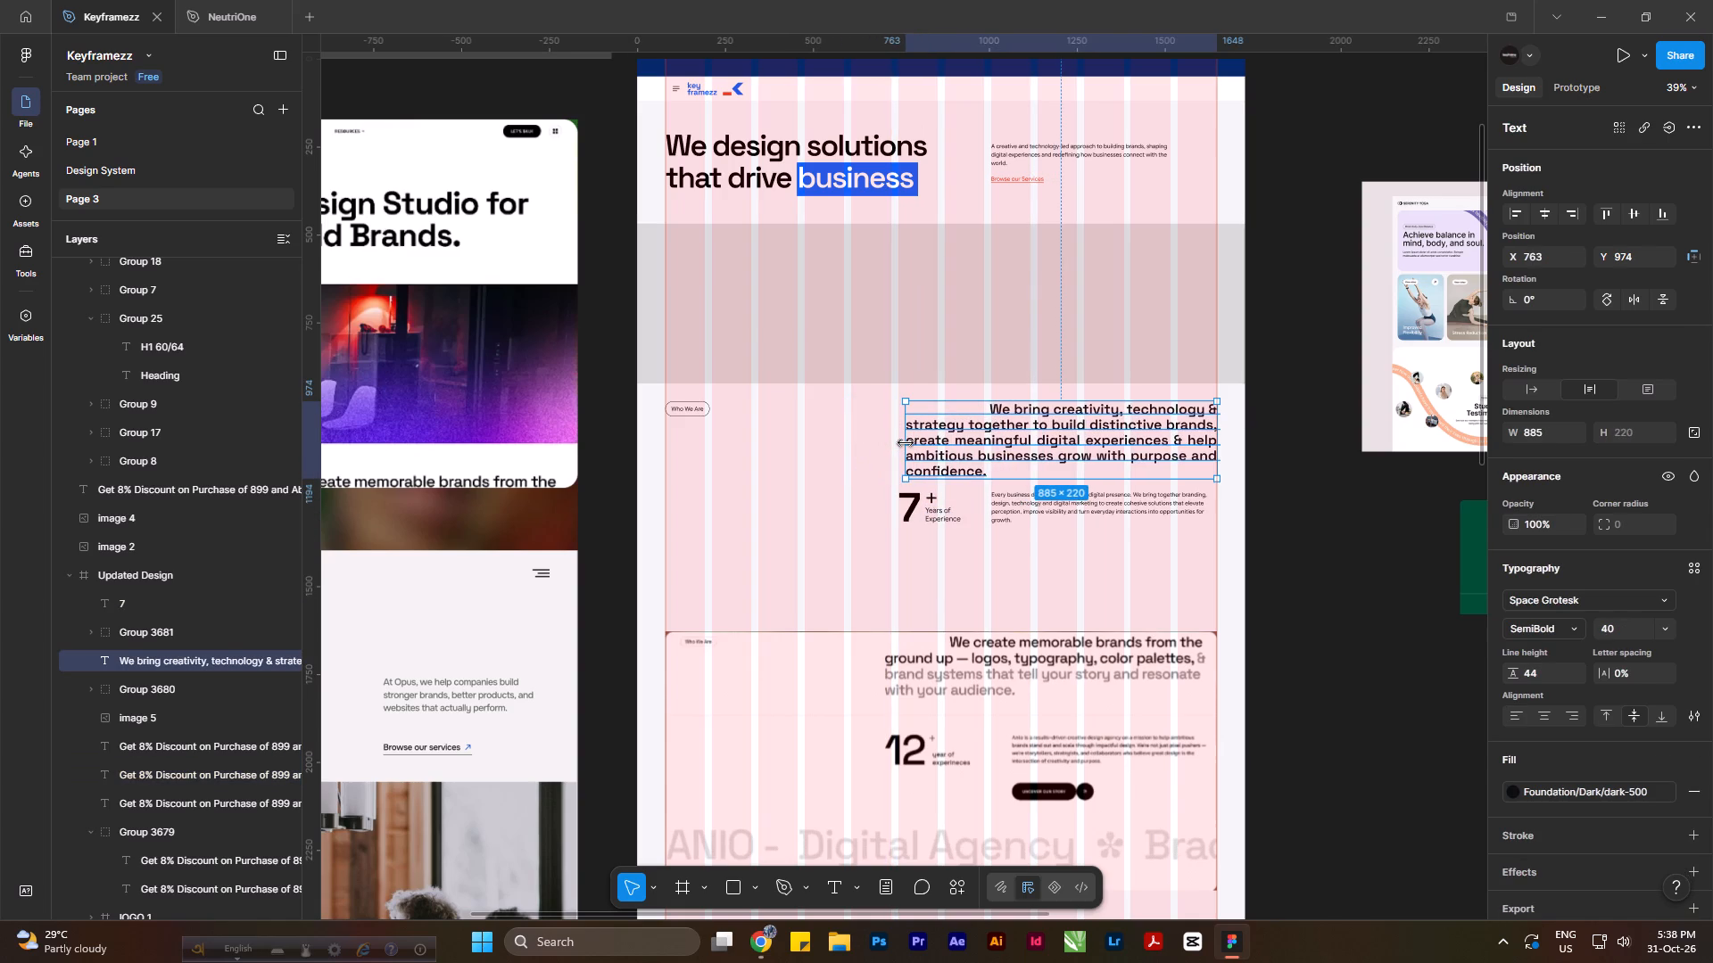
{"action": "left_click_drag", "start_coordinate": [906, 442], "coordinate": [899, 441]}
Delete "create meaningful digital experiences" from the "We bring creativity" intro text so it reads "distinctive brands & help".
{"action": "scroll", "coordinate": [1032, 461], "scroll_direction": "up", "scroll_amount": 6, "text": "ctrl"}
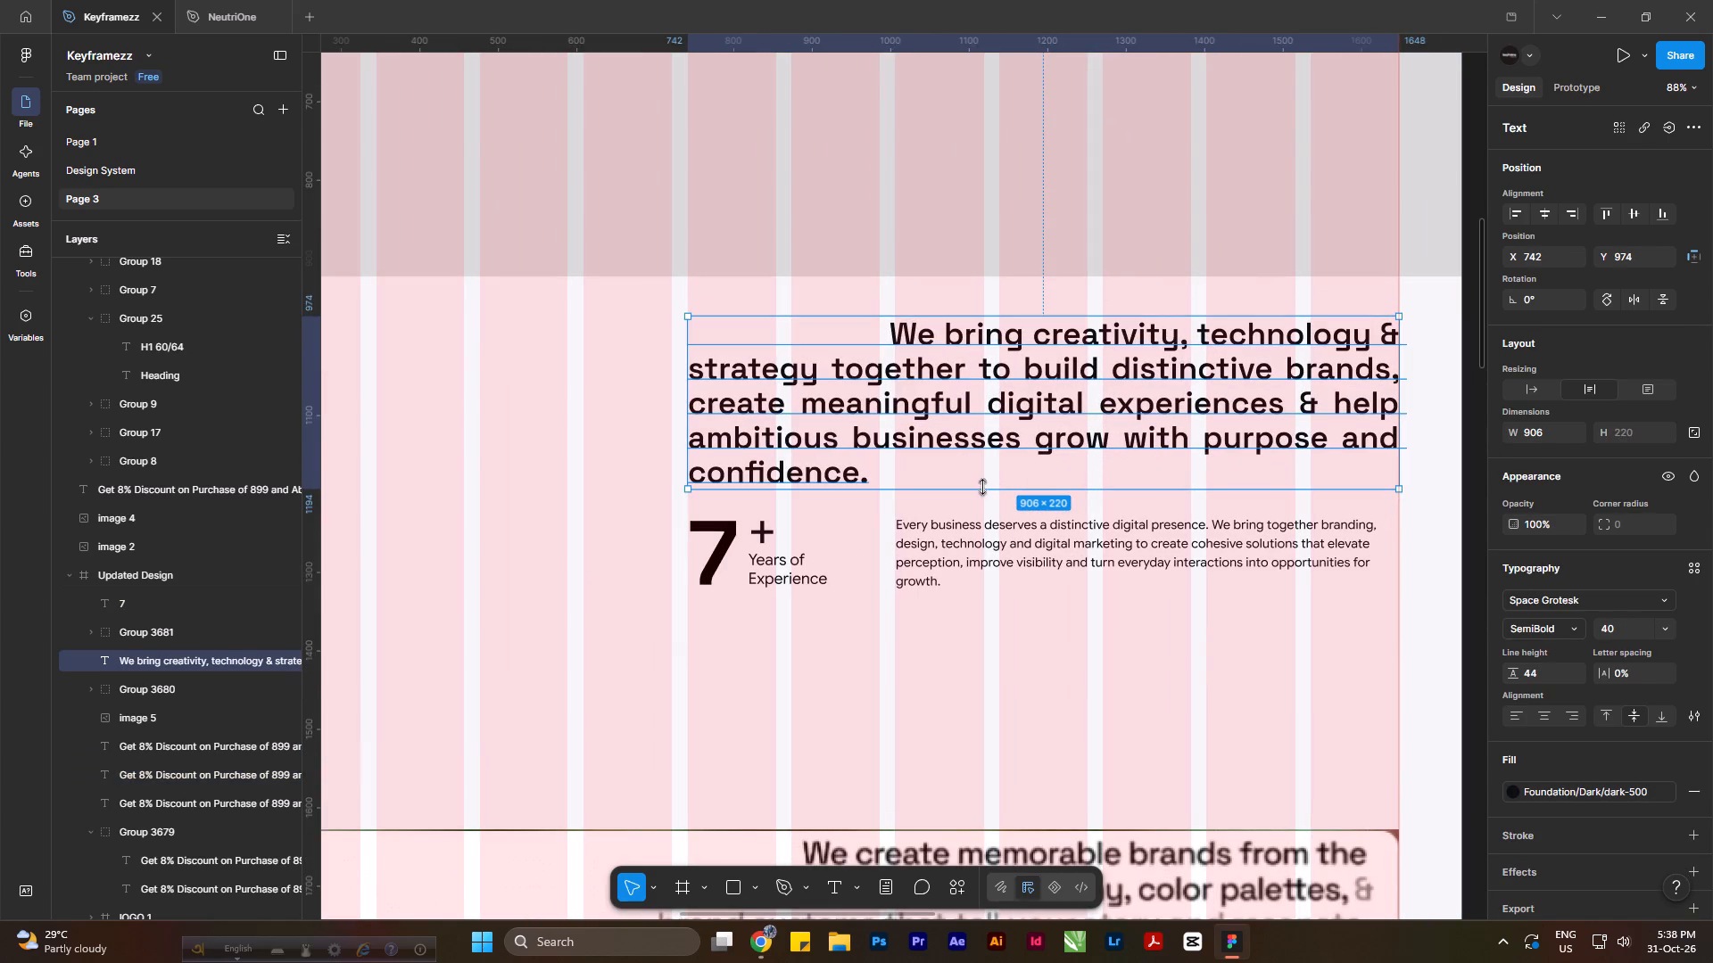
{"action": "left_click", "coordinate": [980, 491]}
{"action": "double_click", "coordinate": [1010, 398]}
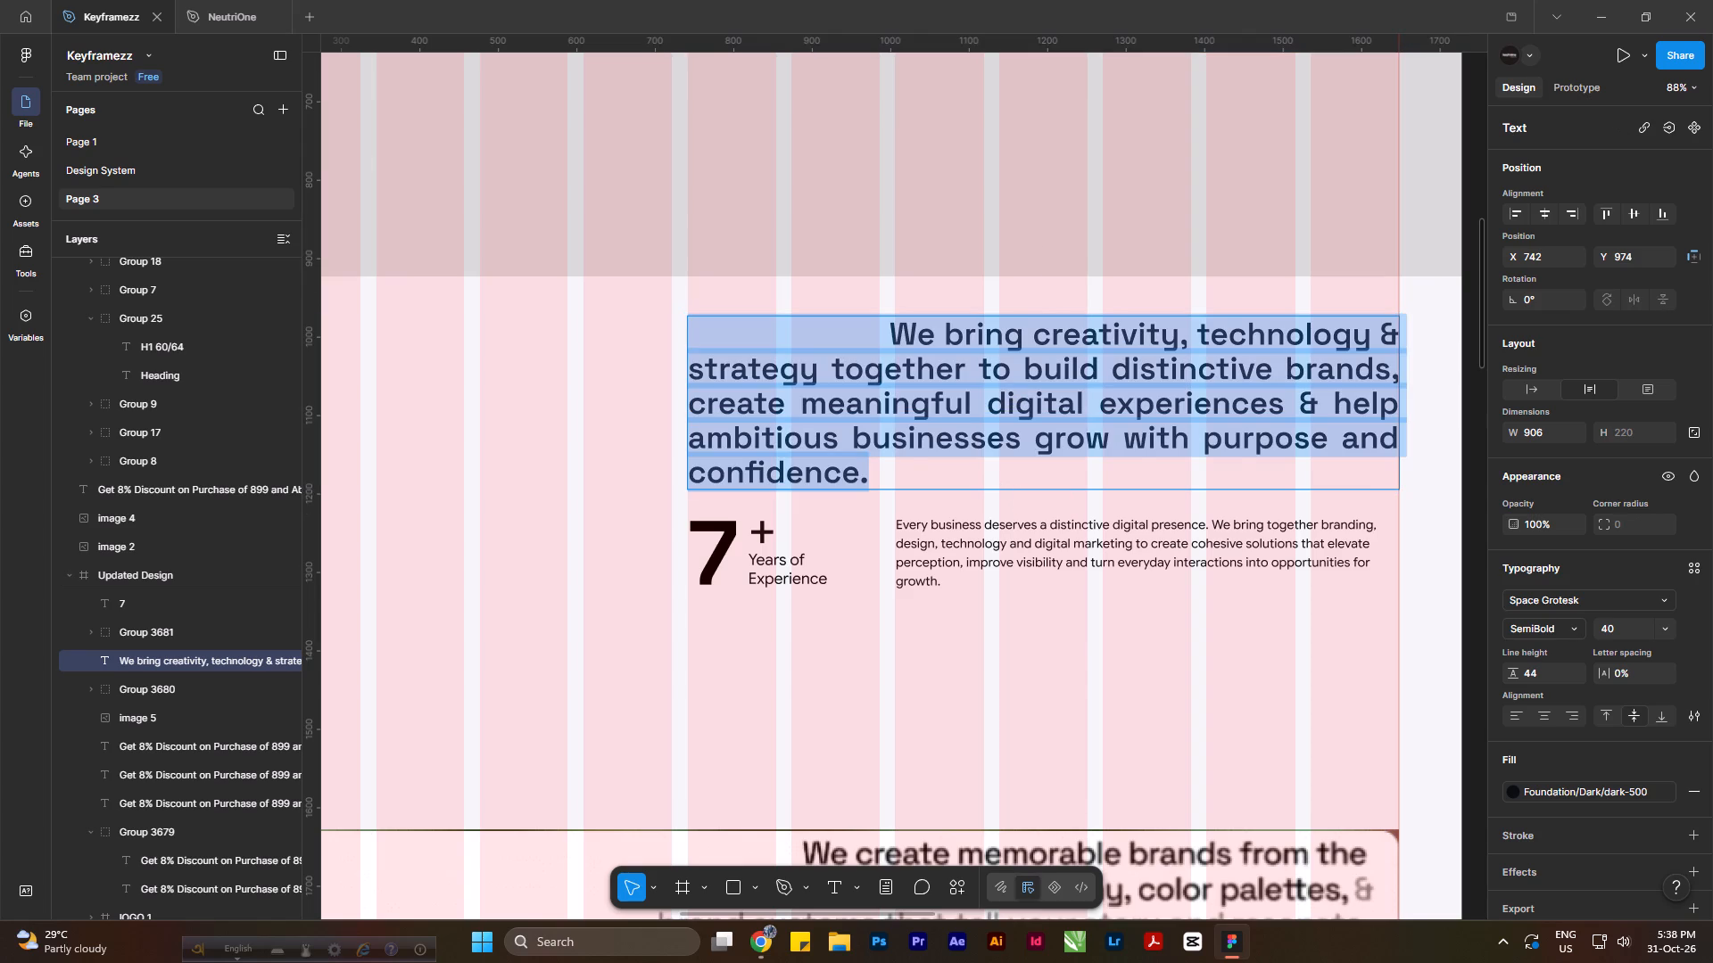
{"action": "left_click", "coordinate": [1015, 404]}
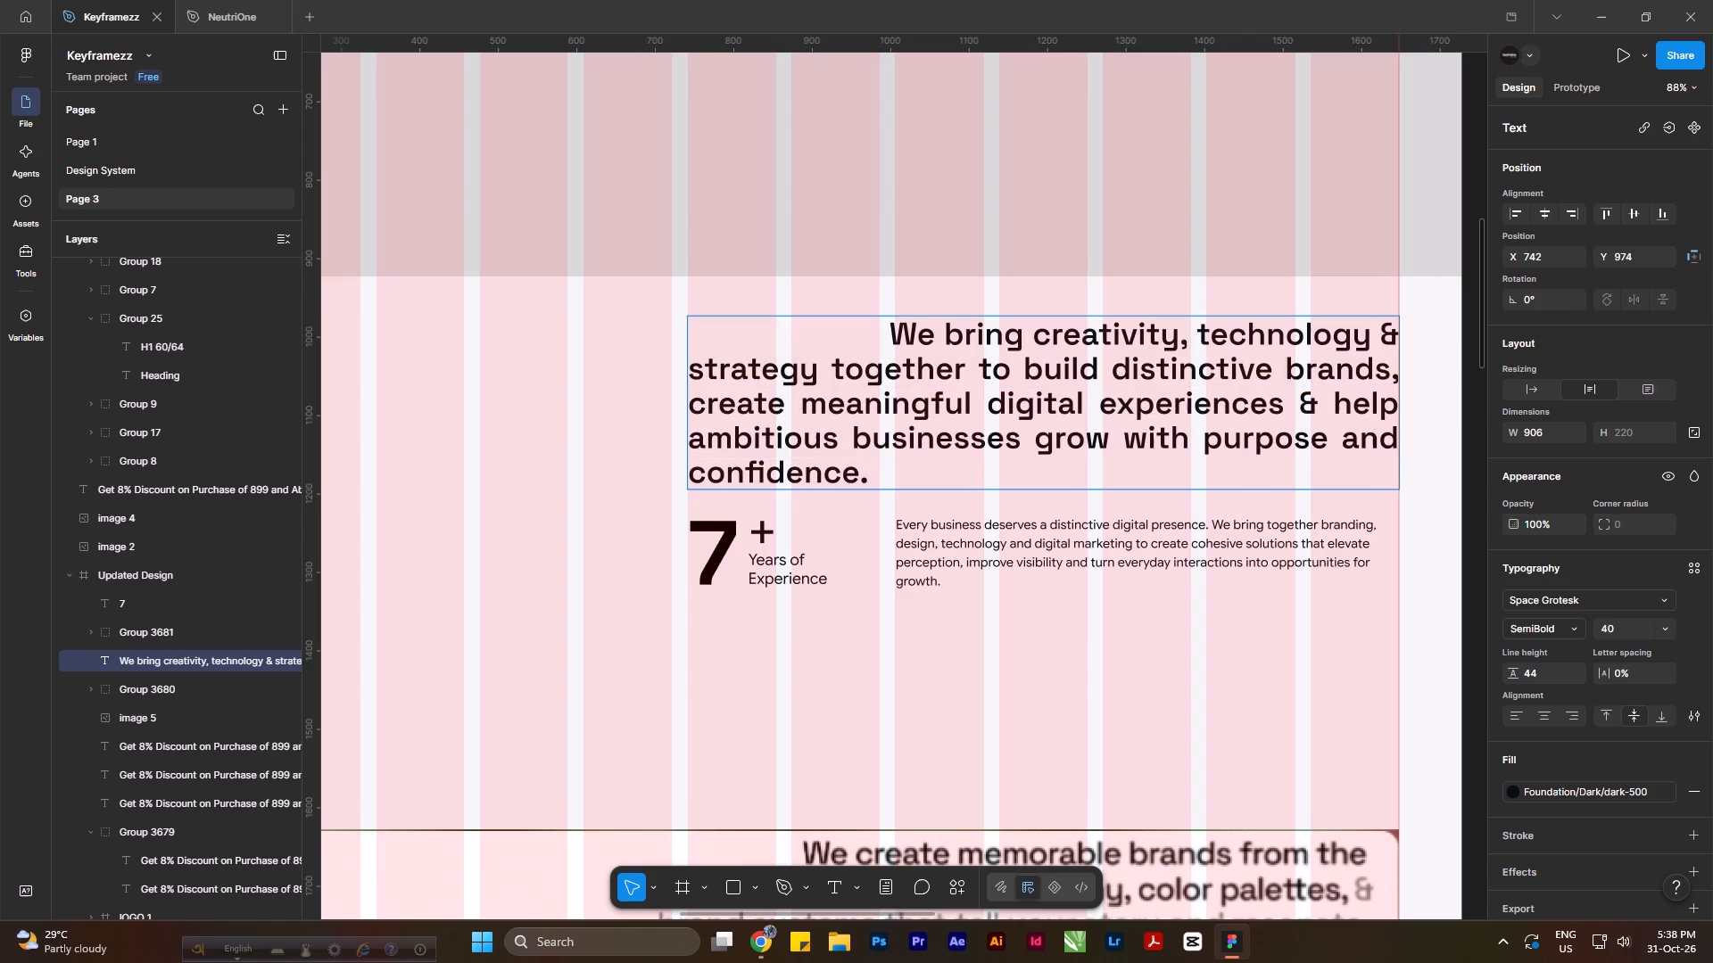
{"action": "left_click_drag", "start_coordinate": [1392, 371], "coordinate": [1404, 426]}
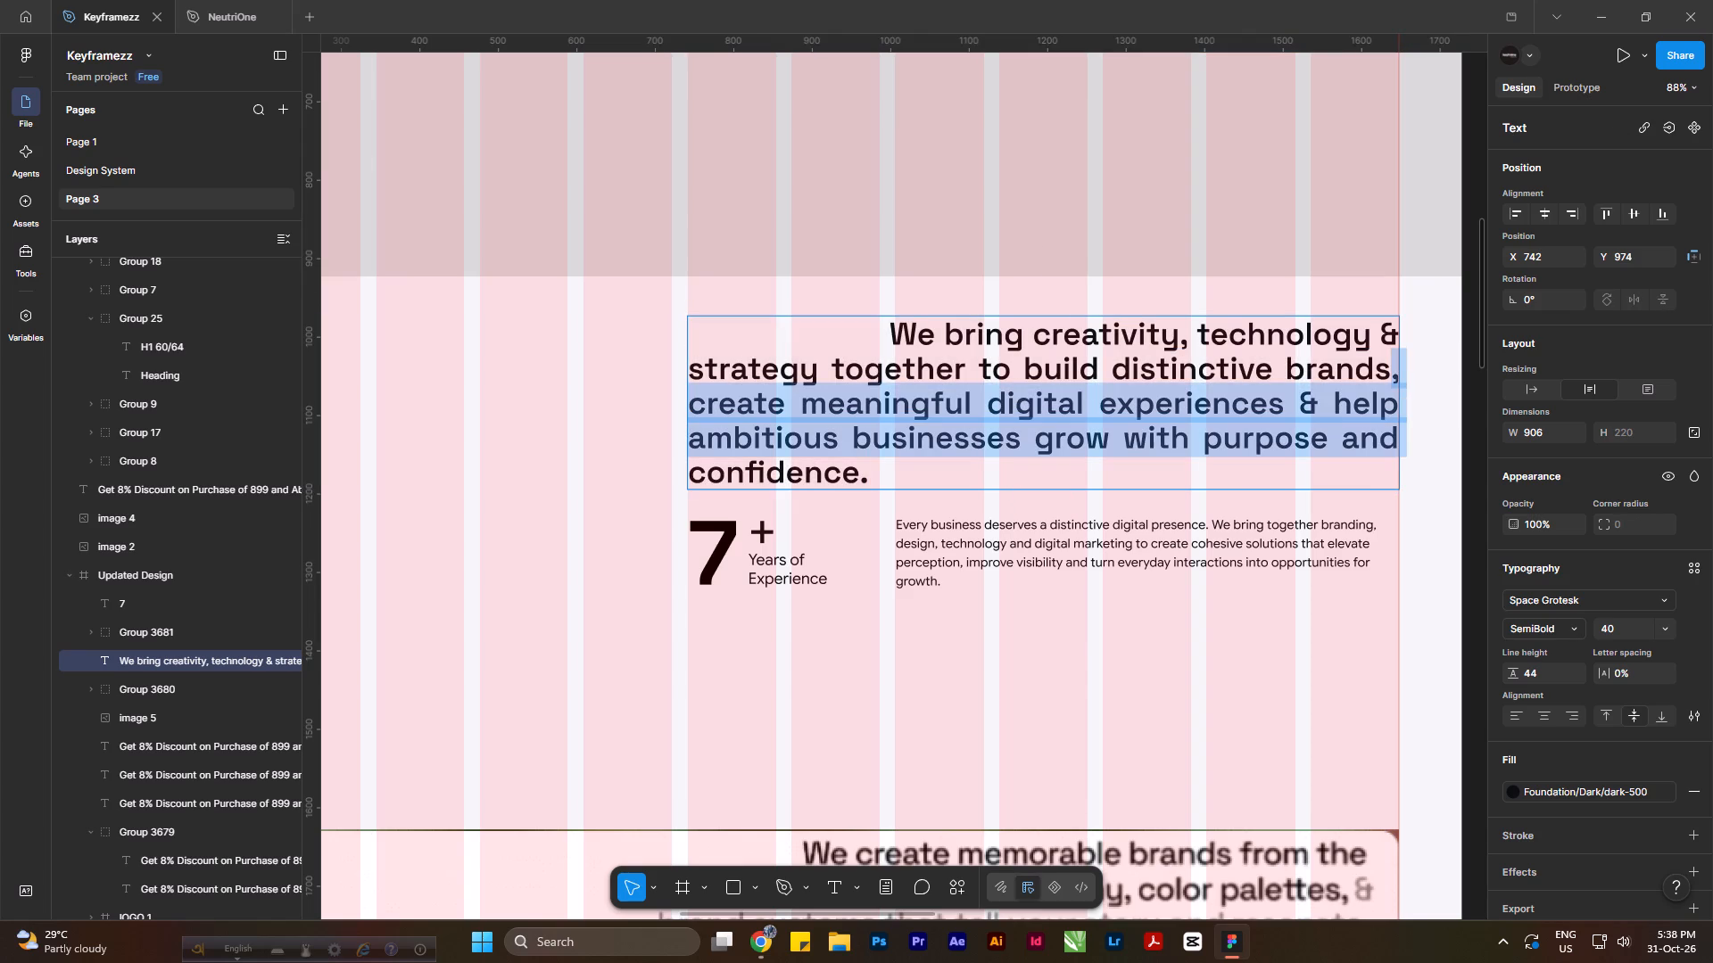
{"action": "left_click_drag", "start_coordinate": [1404, 426], "coordinate": [1310, 411]}
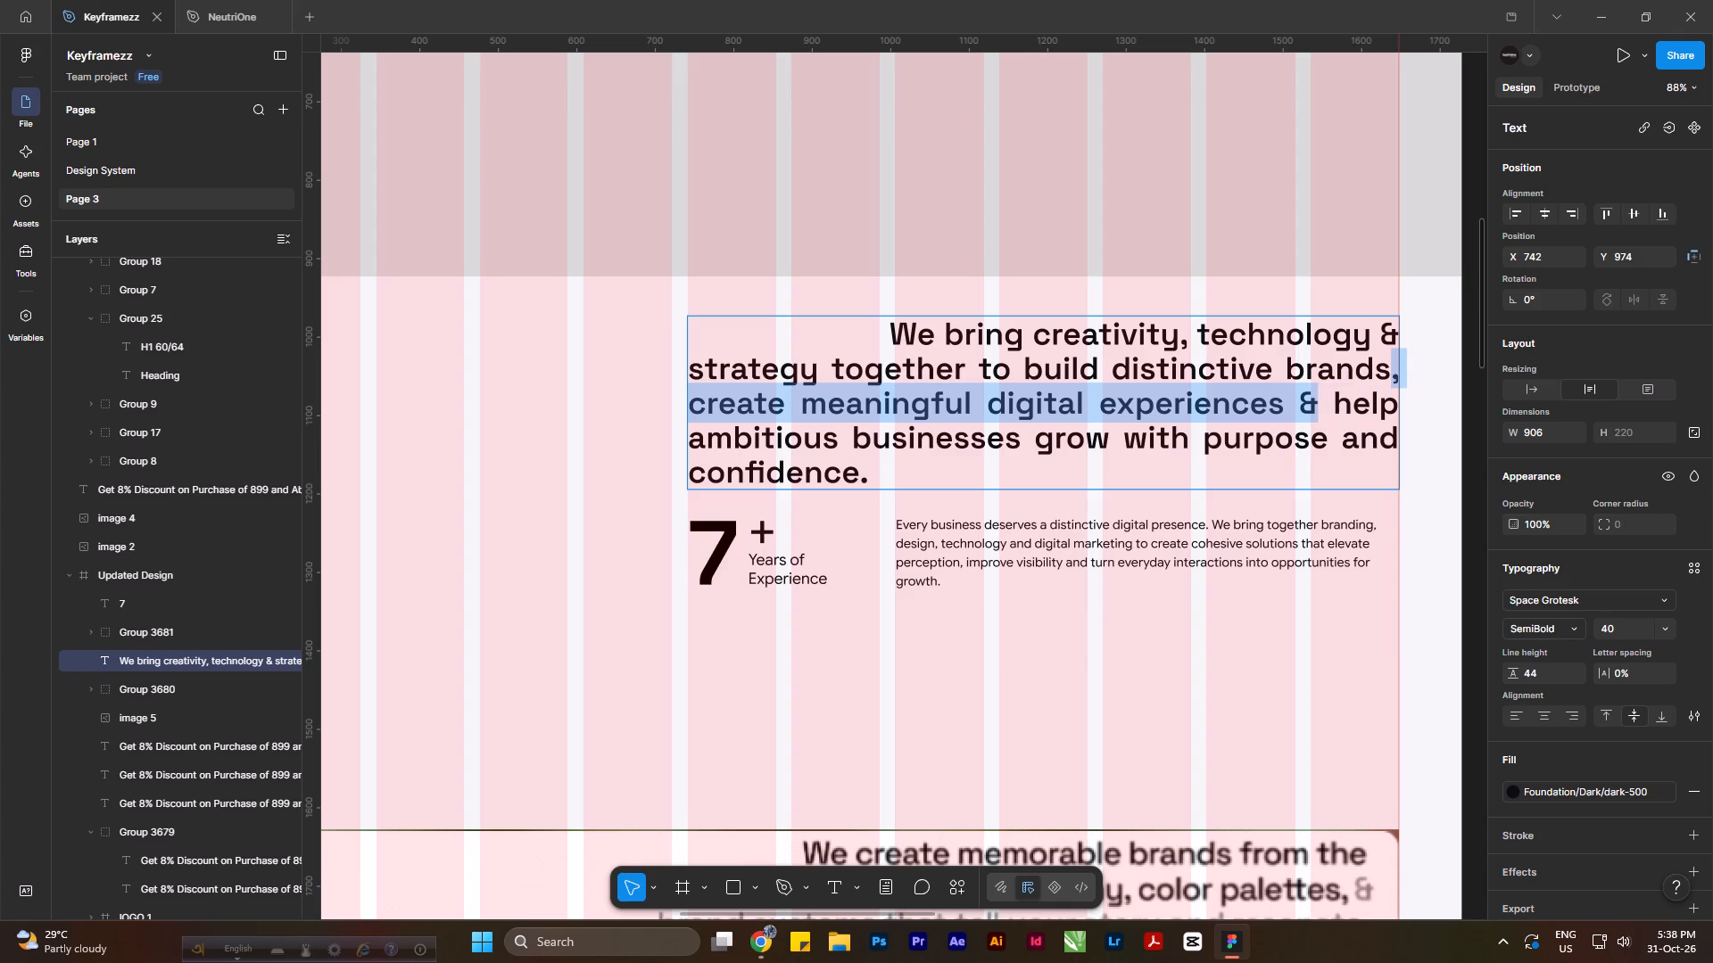
{"action": "left_click_drag", "start_coordinate": [1310, 411], "coordinate": [1298, 410]}
{"action": "key", "text": "BackSpace"}
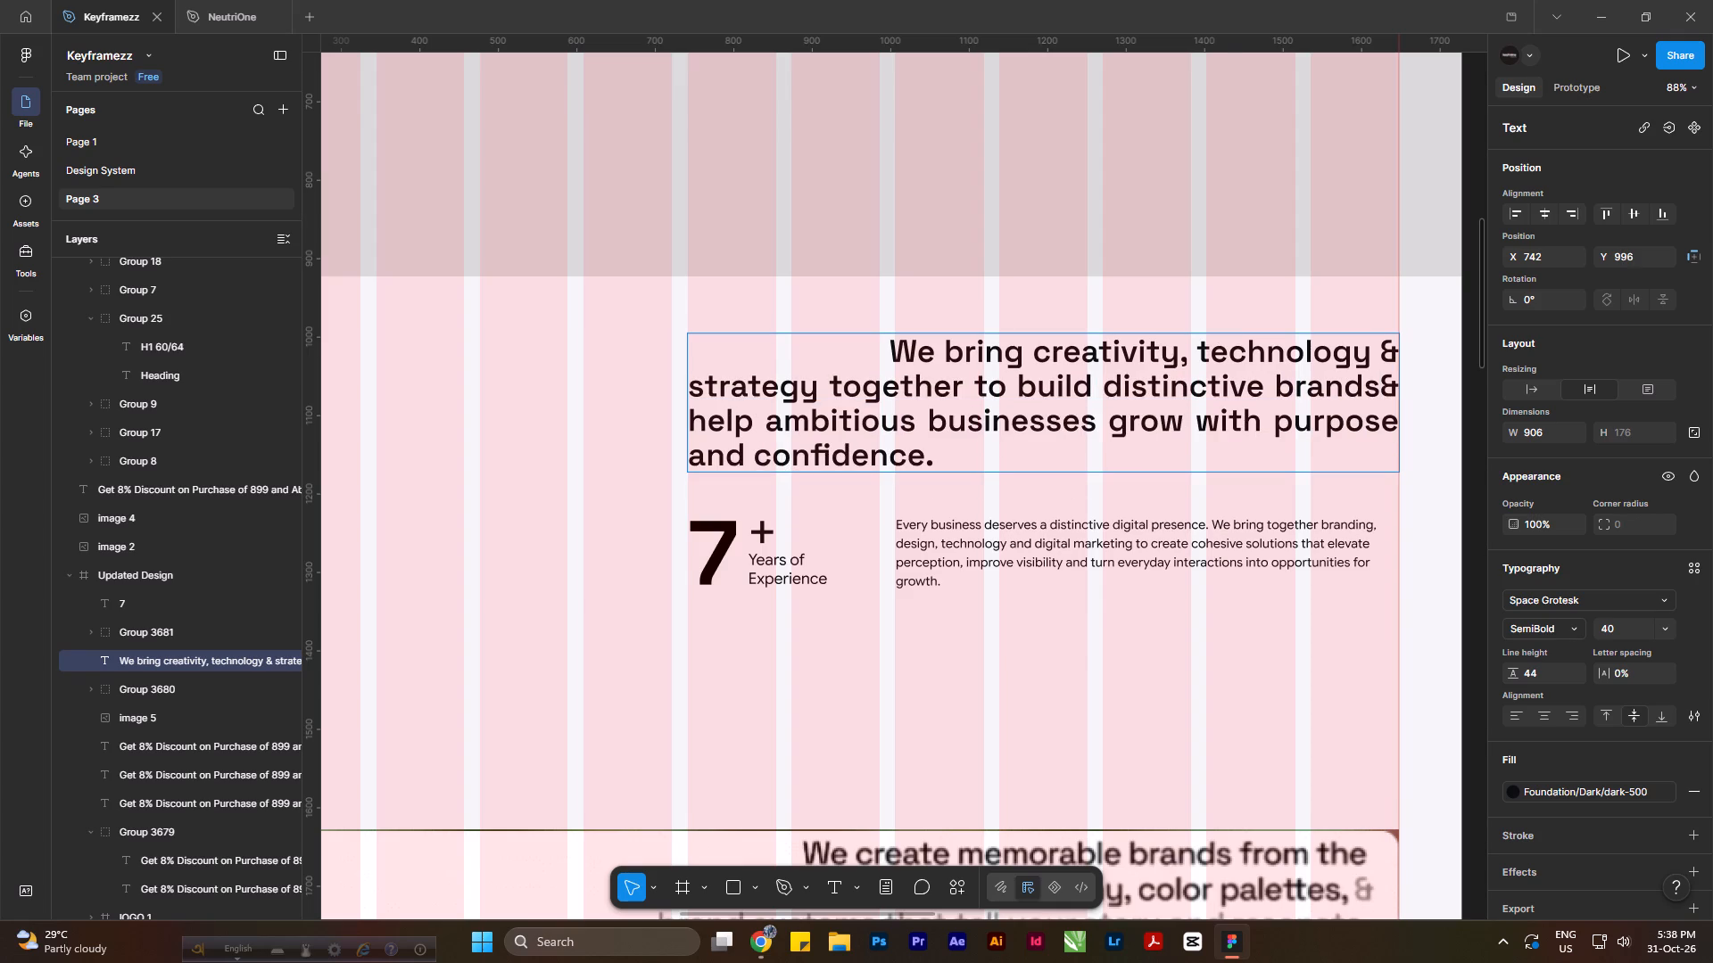
{"action": "key", "text": "space"}
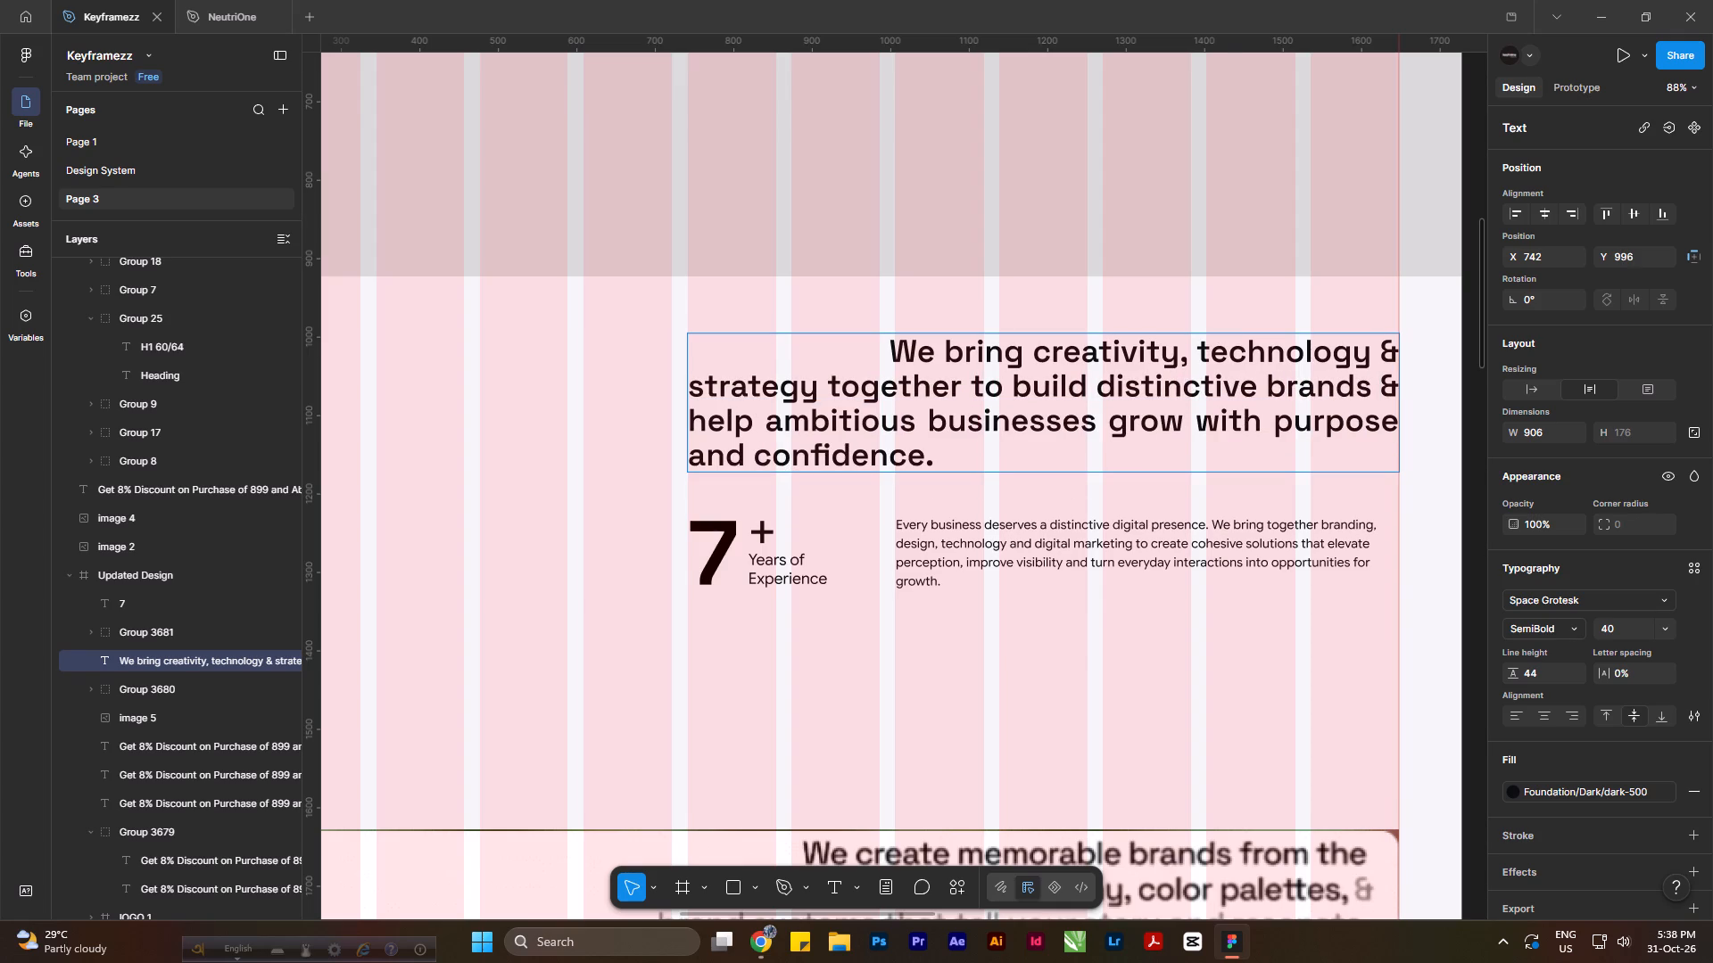
Shorten the intro's ending to "help businesses grow with purpose." by removing "ambitious" and "and confidence".
{"action": "double_click", "coordinate": [880, 419]}
{"action": "key", "text": "BackSpace"}
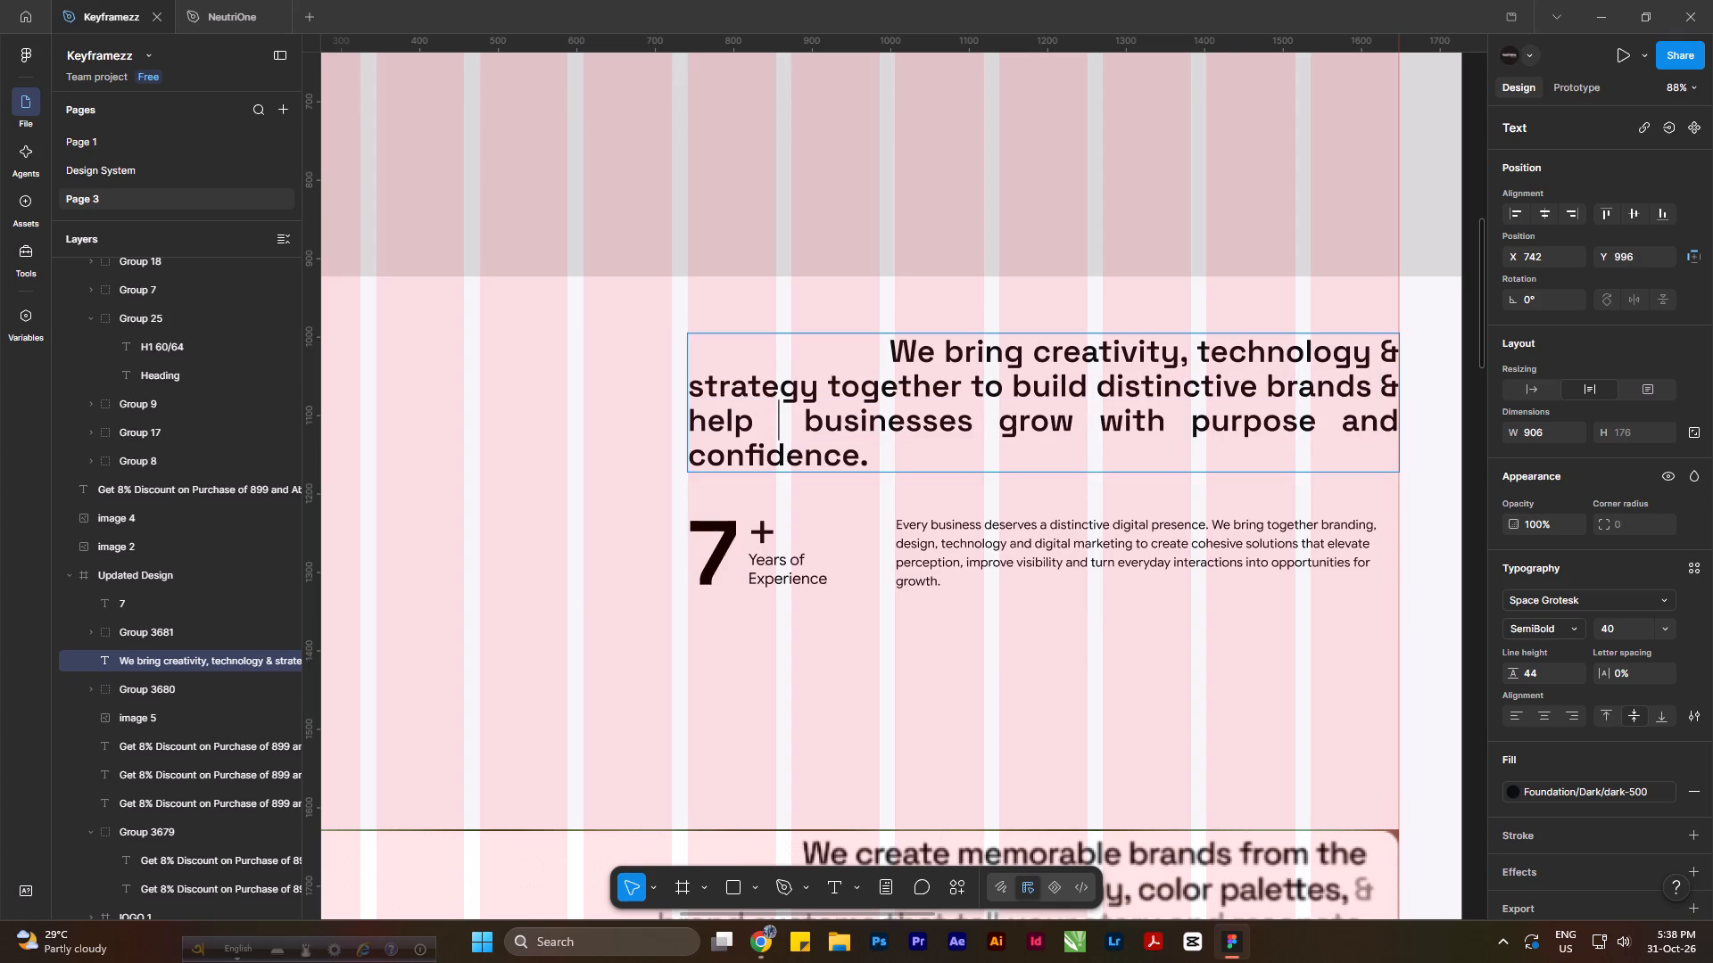
{"action": "key", "text": "BackSpace"}
{"action": "double_click", "coordinate": [1371, 426]}
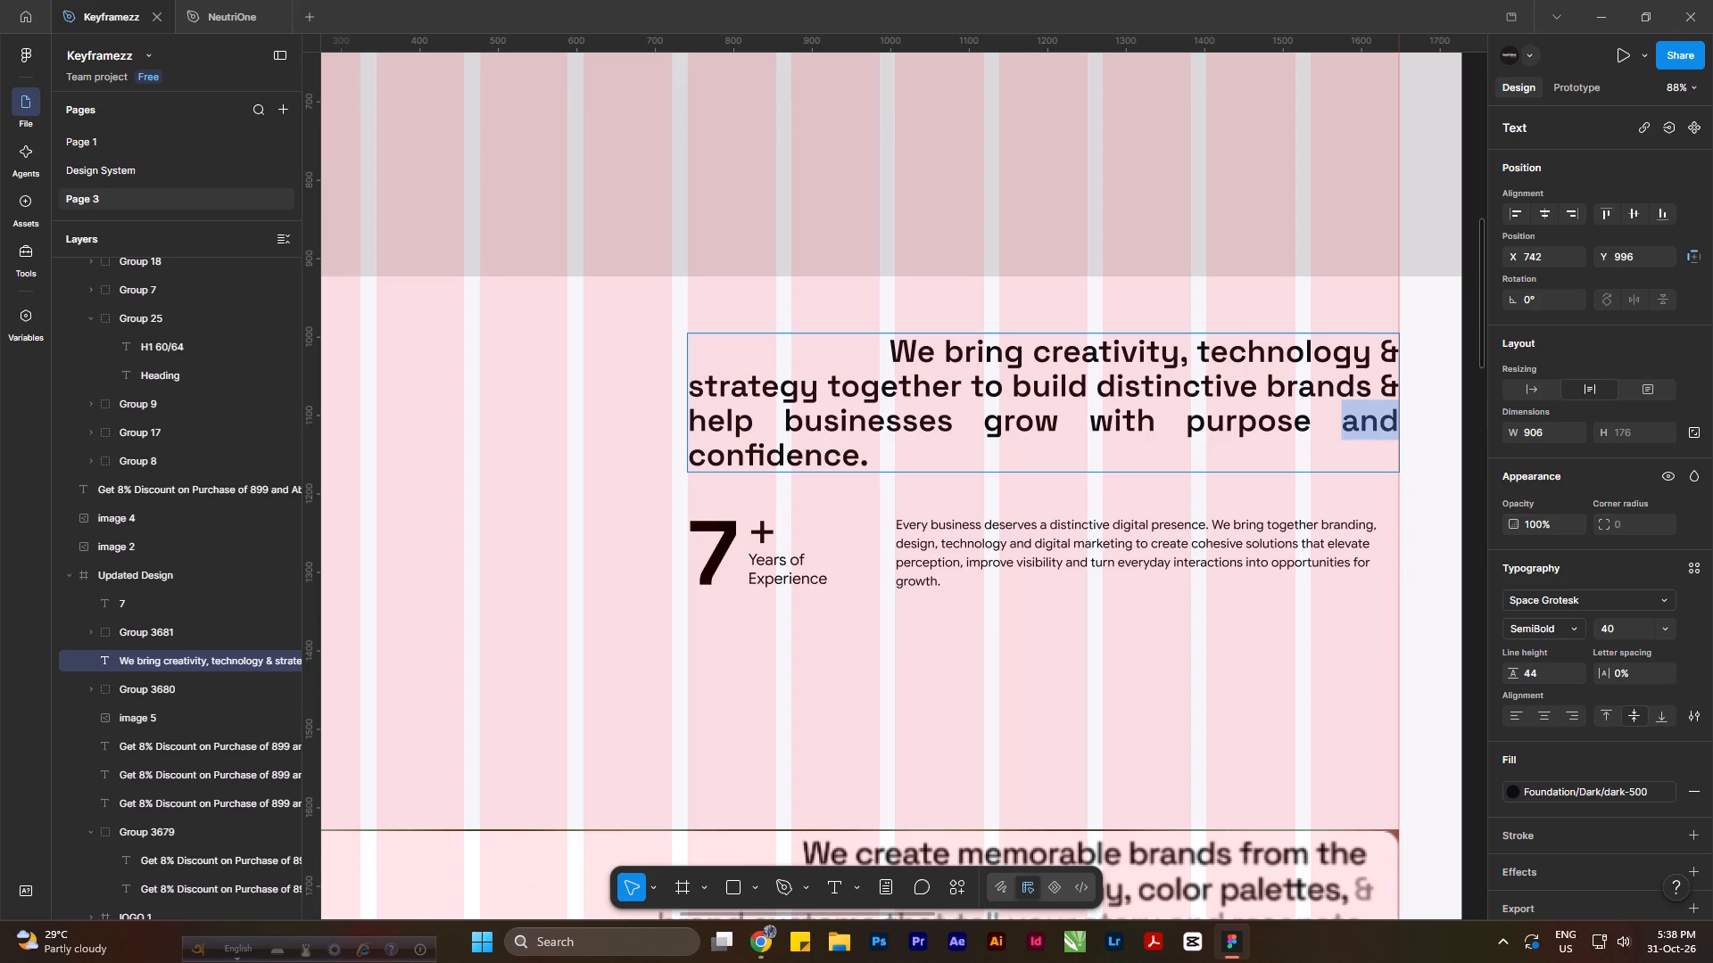
{"action": "key", "text": "BackSpace"}
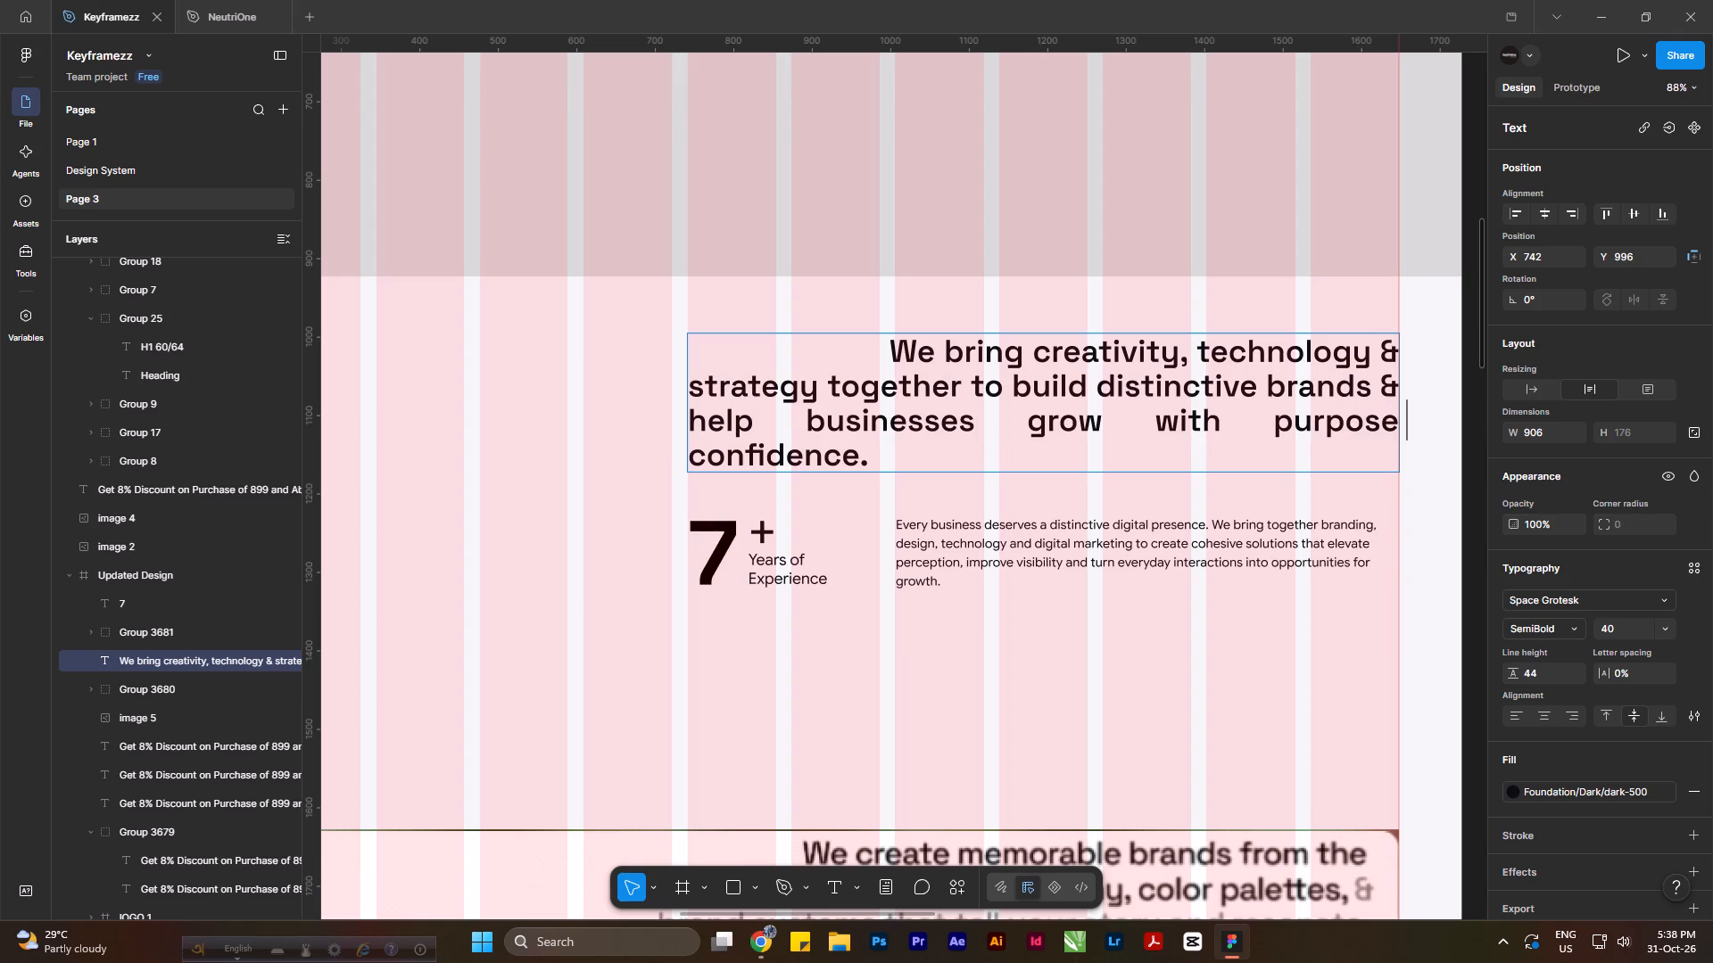
{"action": "key", "text": "BackSpace"}
{"action": "left_click_drag", "start_coordinate": [881, 462], "coordinate": [615, 465]}
{"action": "key", "text": "BackSpace"}
{"action": "key", "text": "BackSpace"}
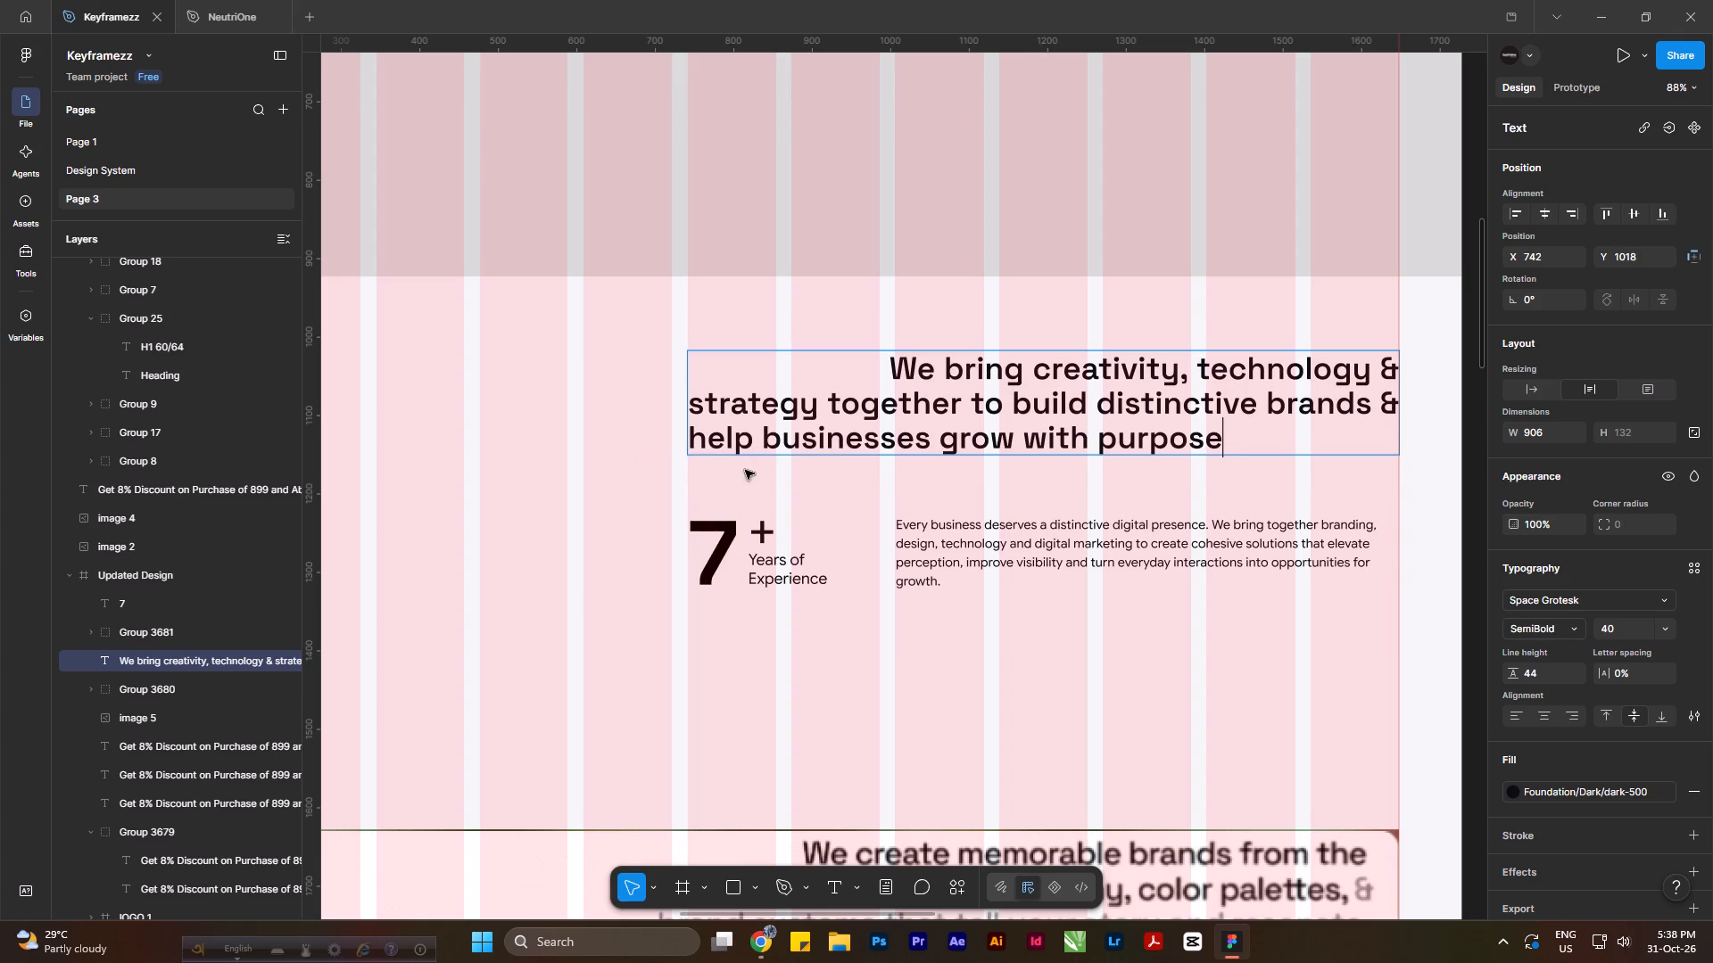
{"action": "key", "text": "period"}
{"action": "left_click", "coordinate": [1065, 729]}
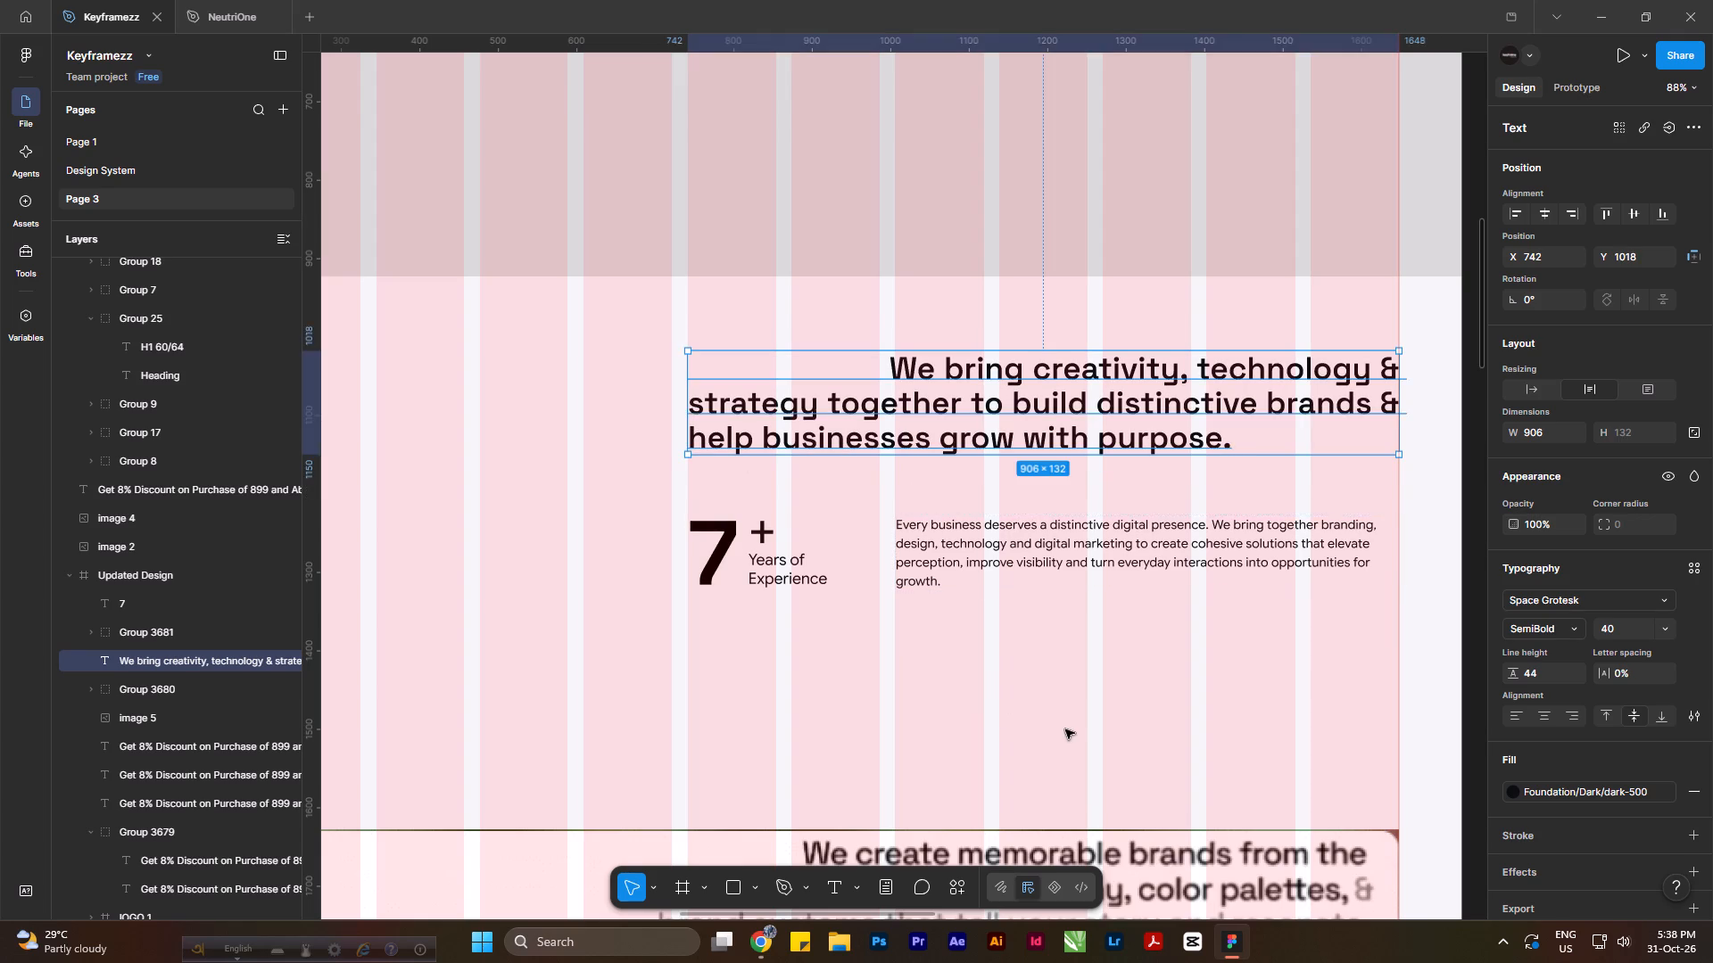
Move the shortened intro text up to Y 974, level with the "Who We Are" label, keeping it at X 742.
{"action": "scroll", "coordinate": [1147, 569], "scroll_direction": "down", "scroll_amount": 6, "text": "ctrl"}
{"action": "left_click", "coordinate": [1159, 499]}
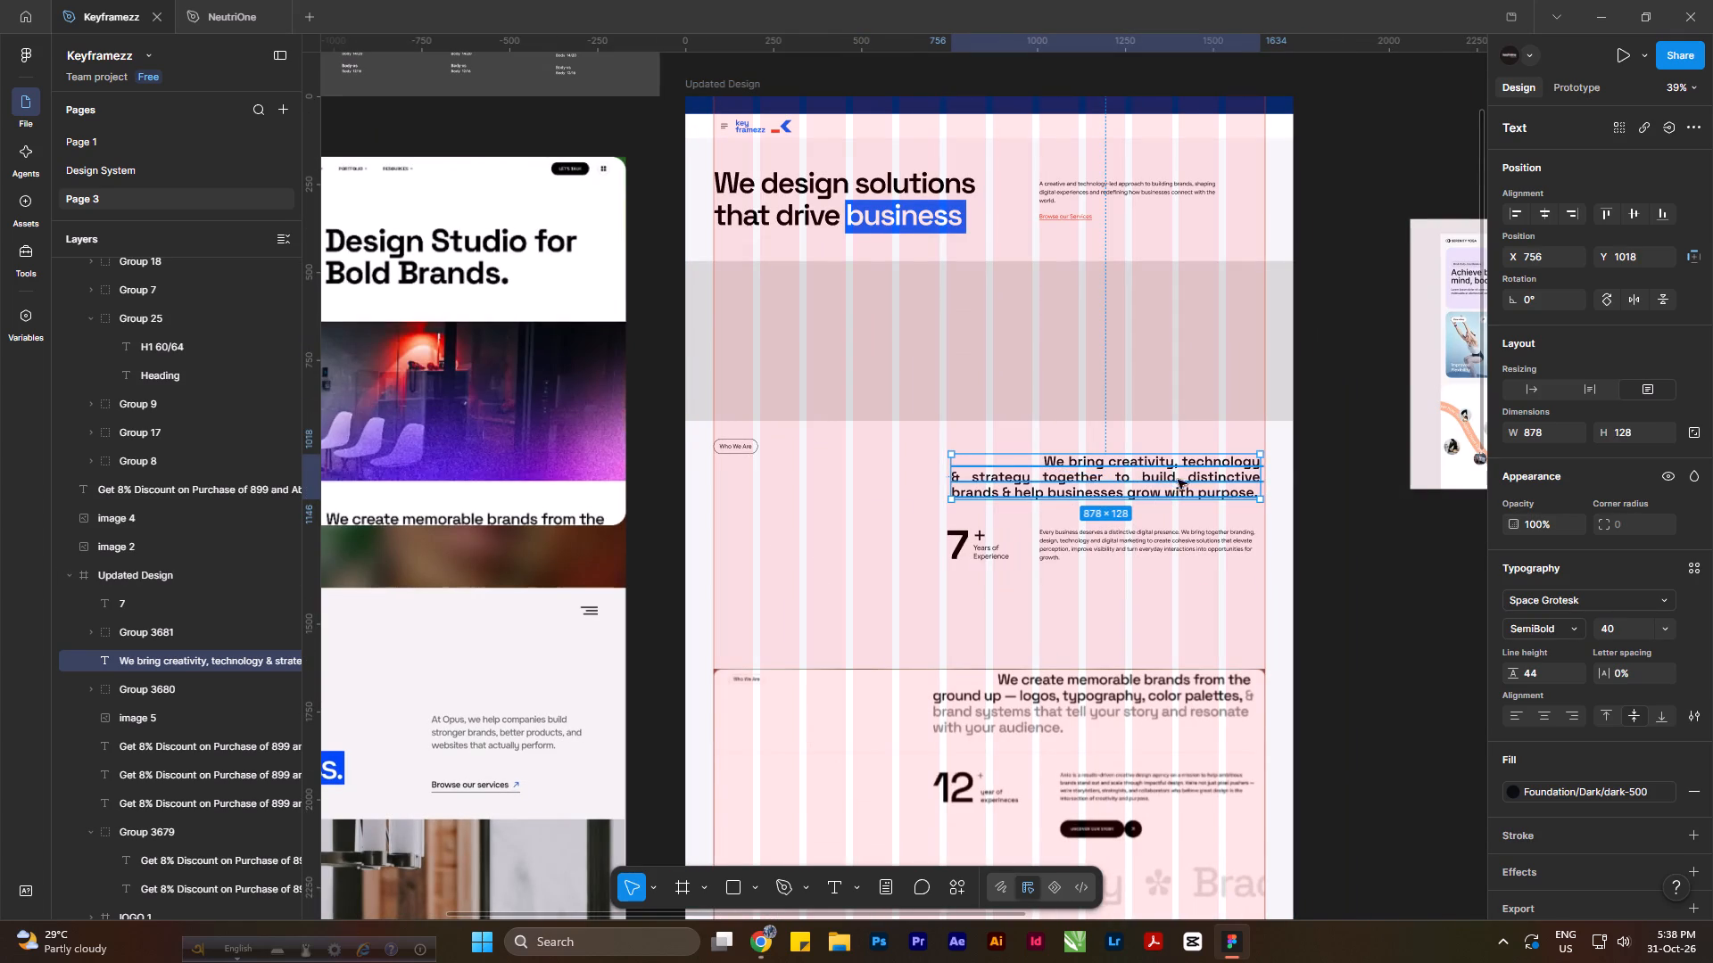
{"action": "key", "text": "ctrl+z"}
{"action": "left_click_drag", "start_coordinate": [1169, 483], "coordinate": [1169, 471]}
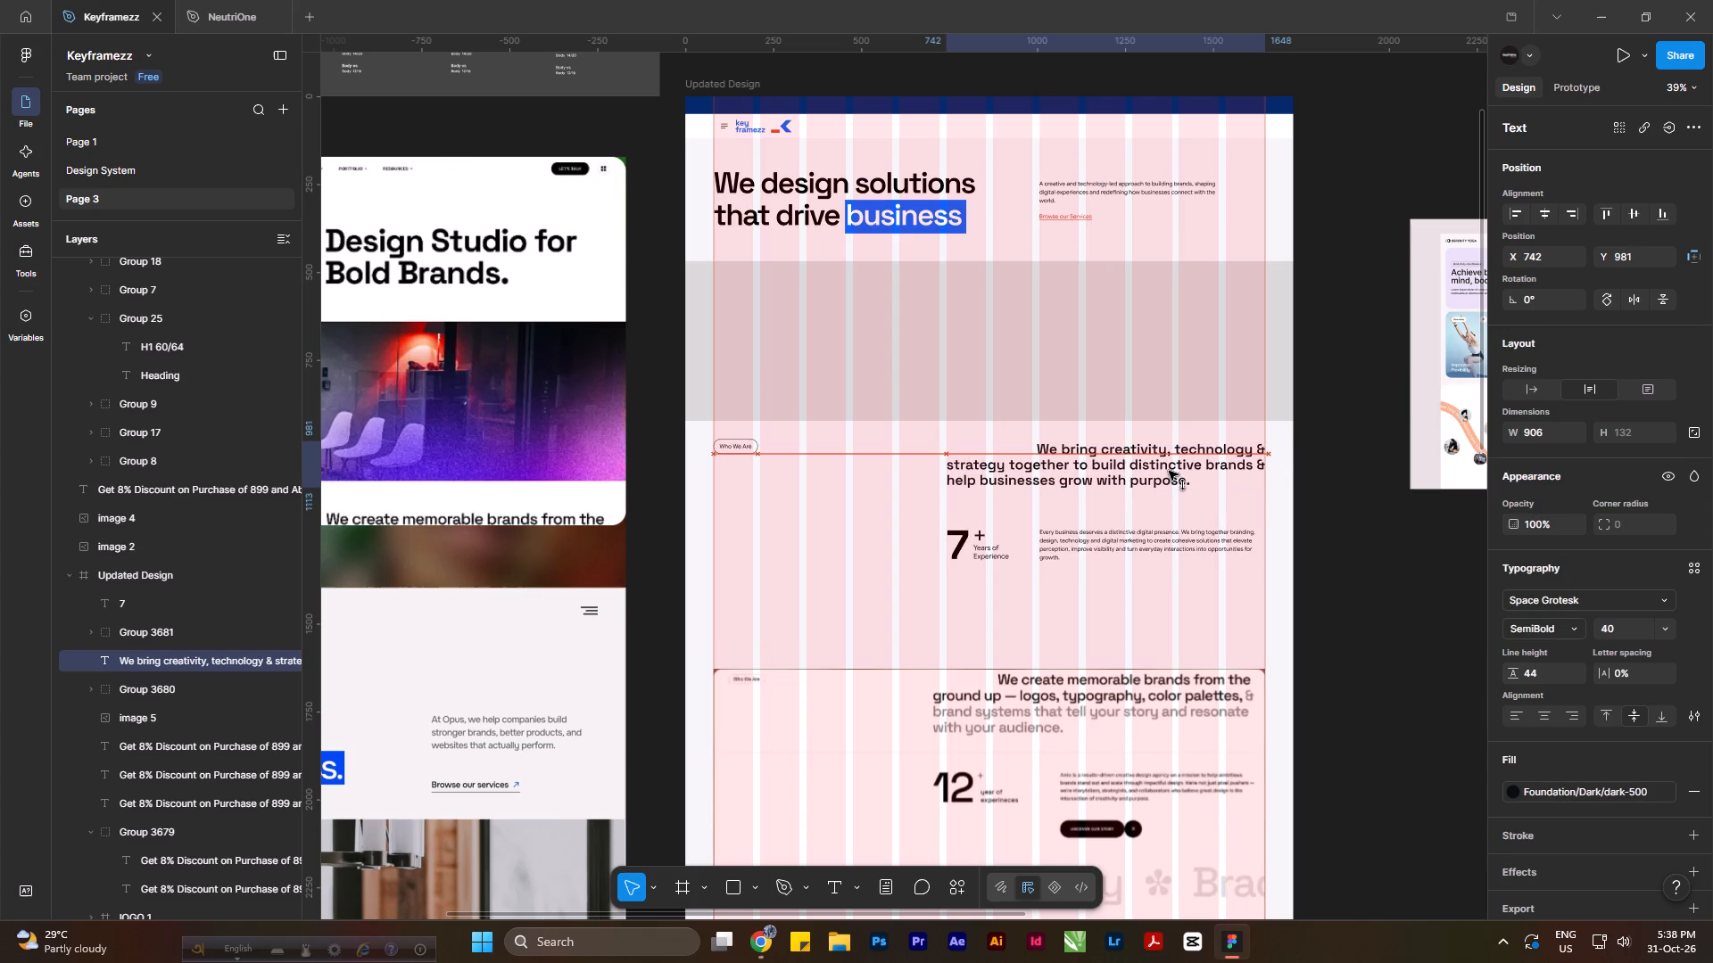
{"action": "left_click_drag", "start_coordinate": [1169, 471], "coordinate": [1169, 470]}
{"action": "scroll", "coordinate": [1155, 453], "scroll_direction": "up", "scroll_amount": 3, "text": "ctrl"}
{"action": "left_click_drag", "start_coordinate": [1163, 469], "coordinate": [1163, 460]}
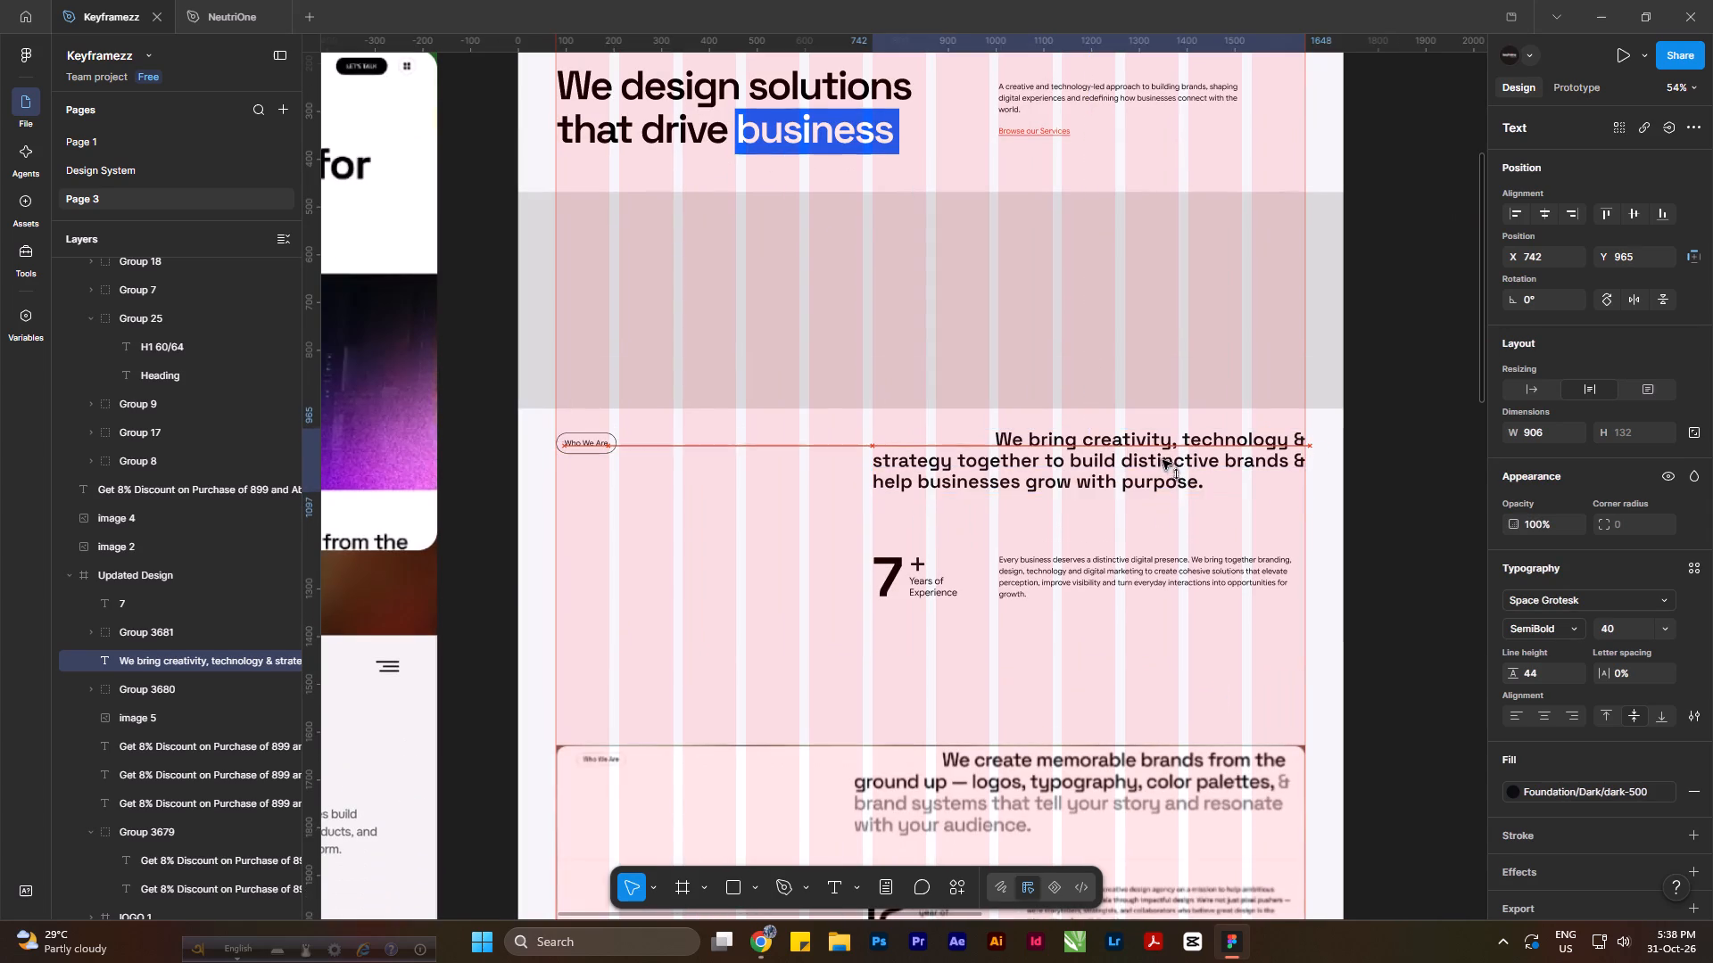
{"action": "left_click_drag", "start_coordinate": [1163, 460], "coordinate": [1163, 449]}
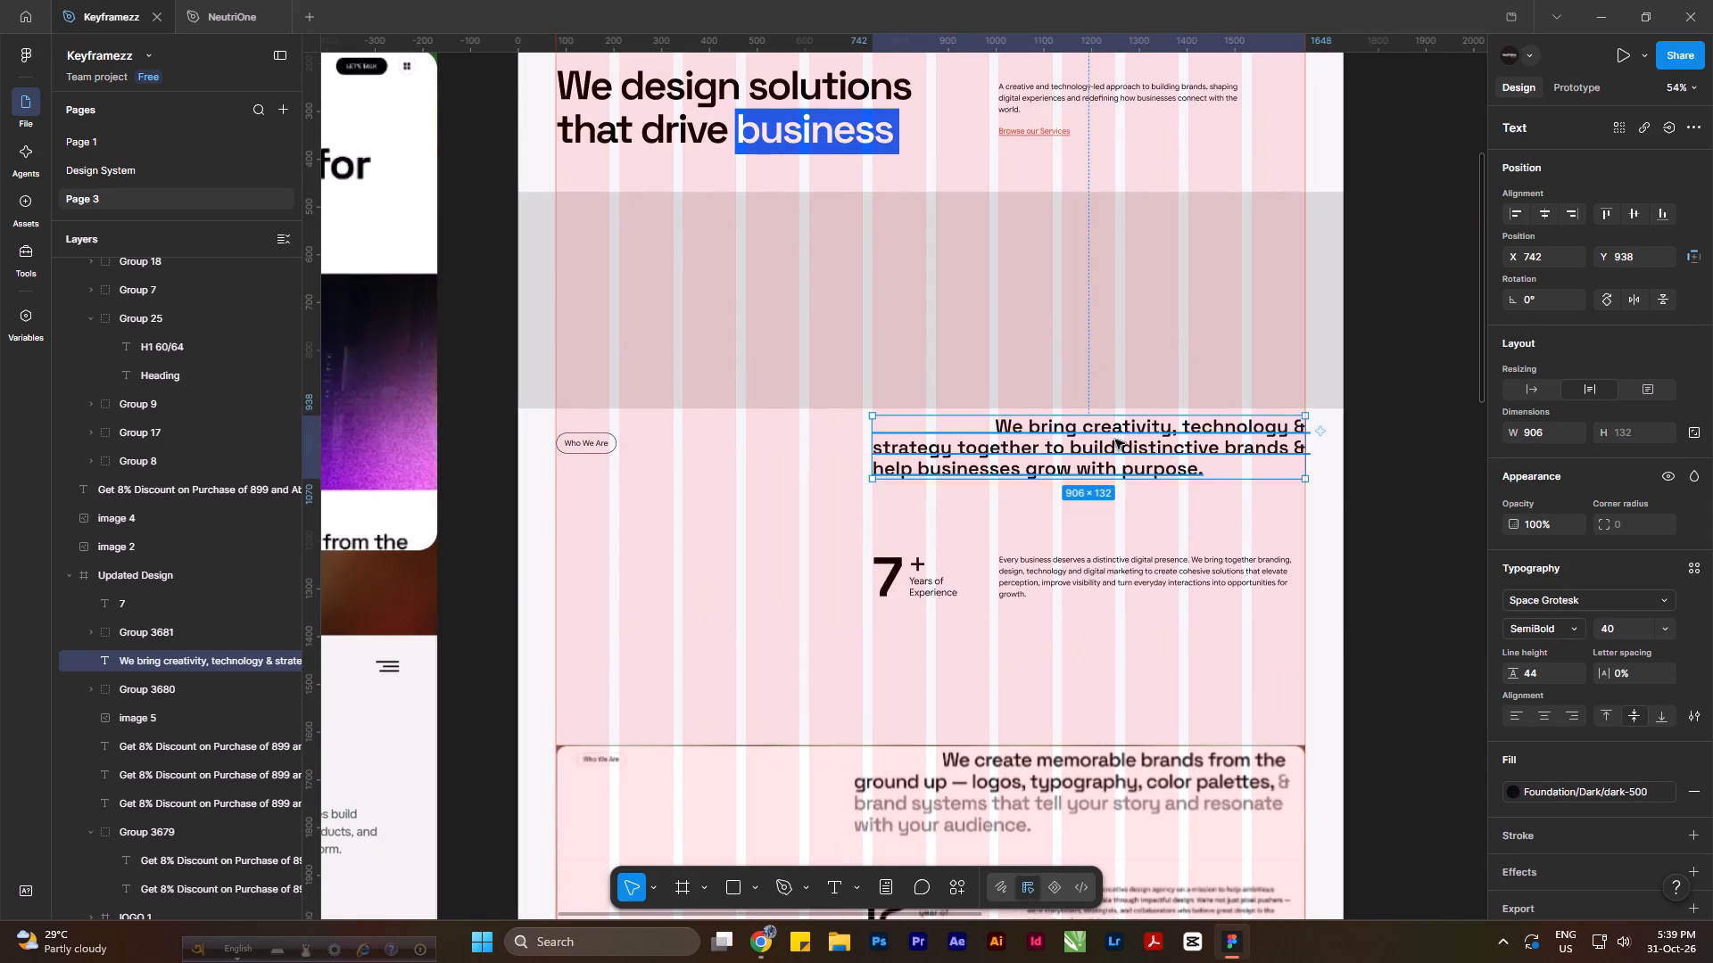
{"action": "left_click_drag", "start_coordinate": [1116, 440], "coordinate": [1116, 458]}
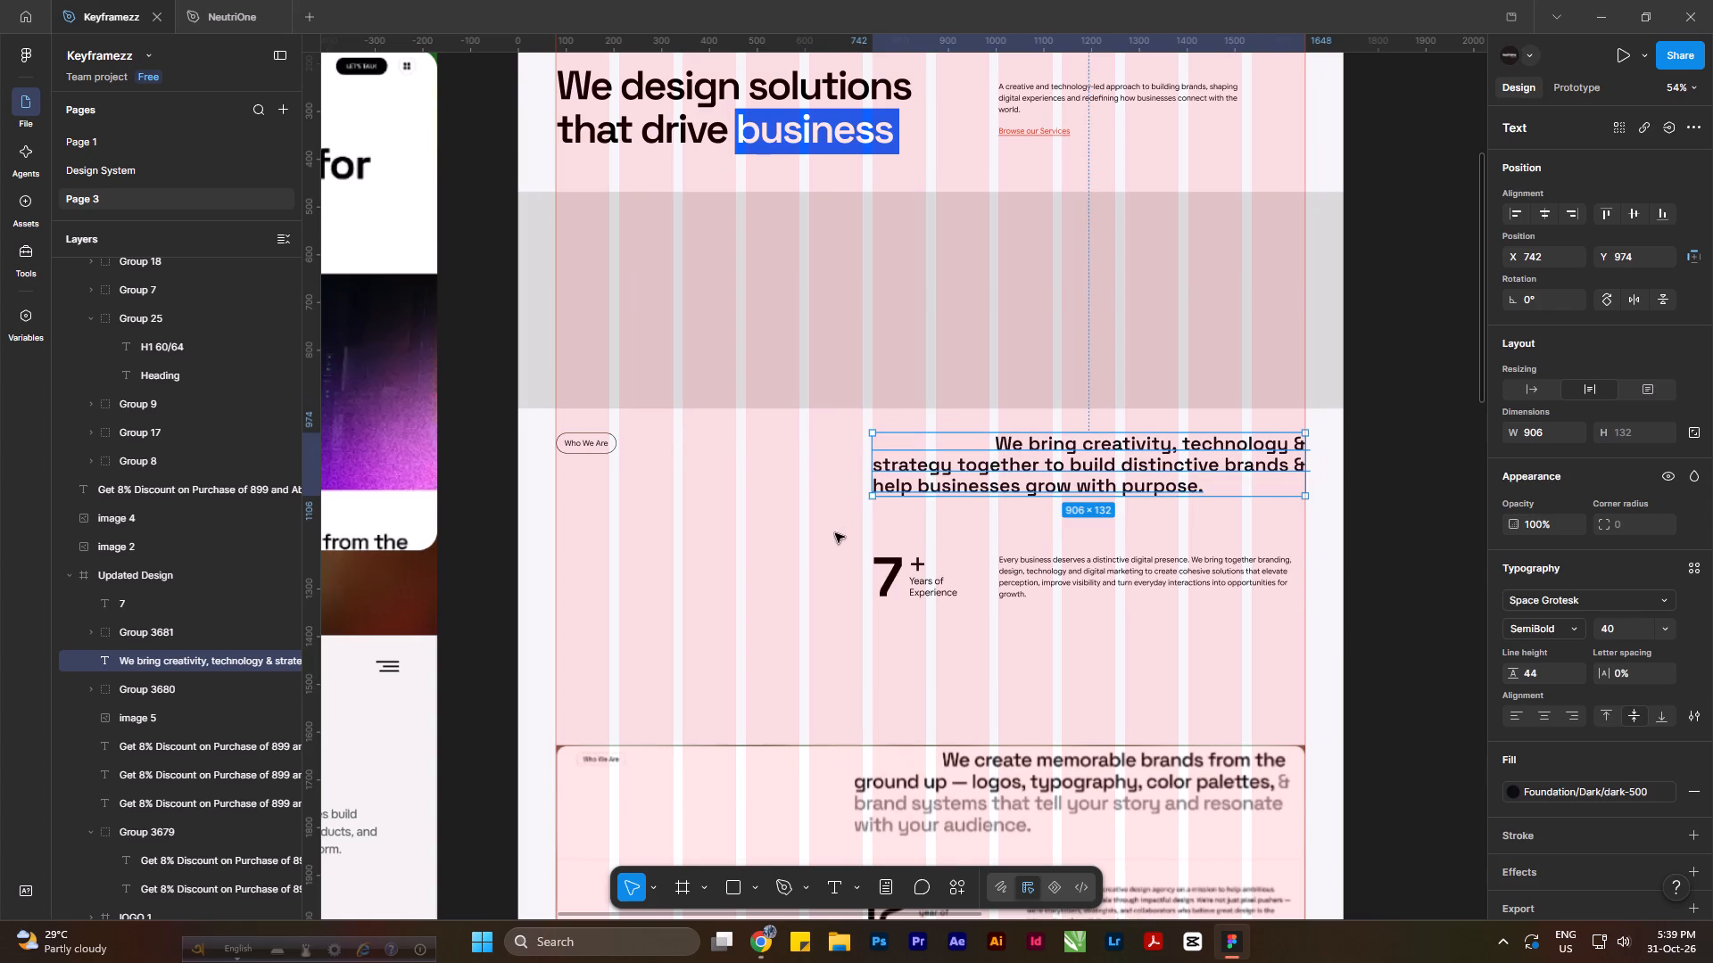
Move the "7+ Years of Experience" figure and the supporting paragraph up together, closer to the intro text.
{"action": "left_click_drag", "start_coordinate": [835, 533], "coordinate": [1174, 621]}
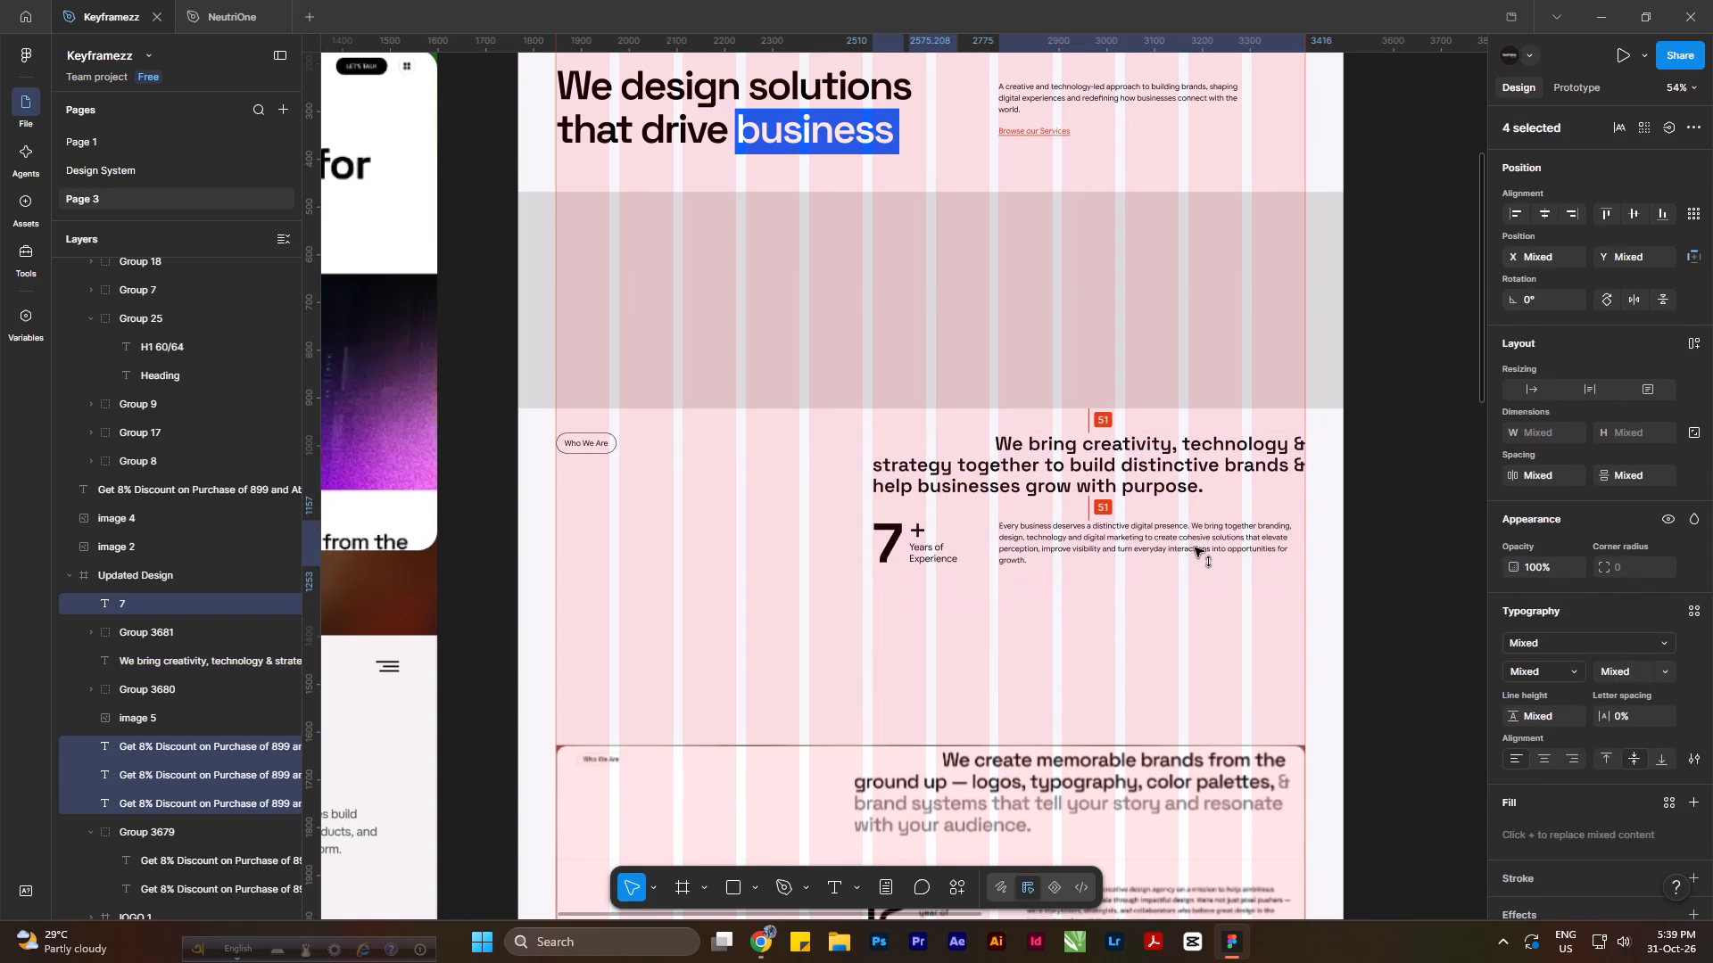
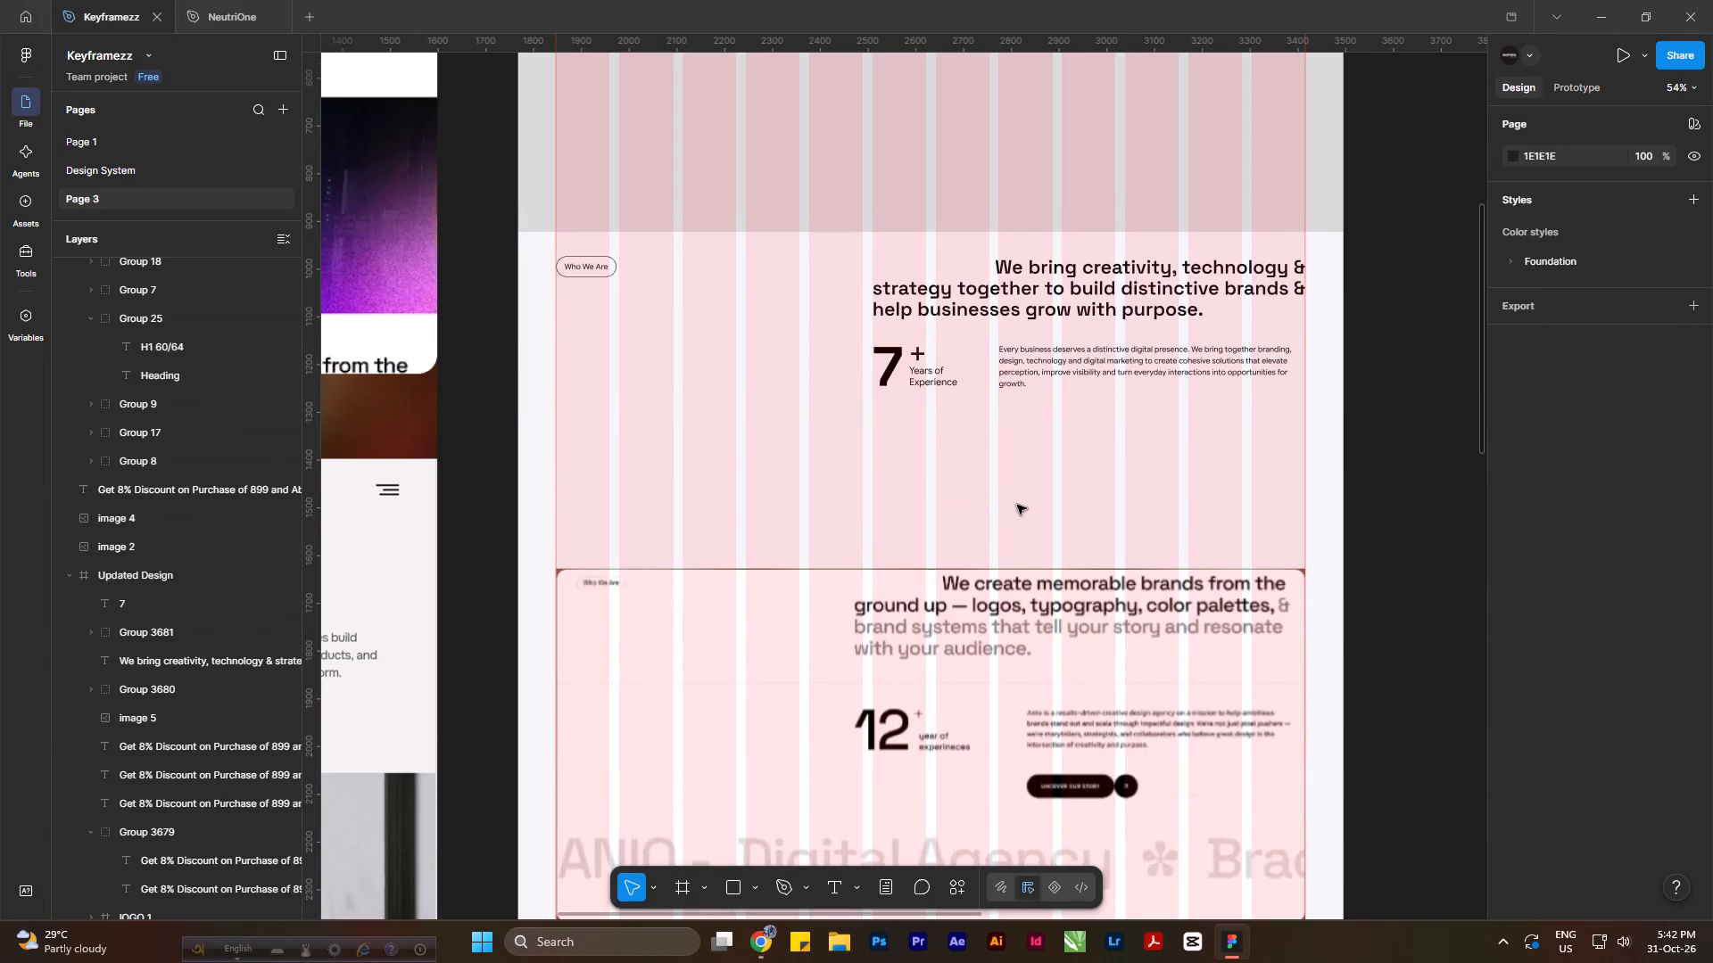
Compare the "Who We Are" section with the reference image below it, including the reference's button under the paragraph.
{"action": "scroll", "coordinate": [1030, 477], "scroll_direction": "down", "scroll_amount": 3, "text": "ctrl"}
{"action": "scroll", "coordinate": [1047, 730], "scroll_direction": "up", "scroll_amount": 7, "text": "ctrl"}
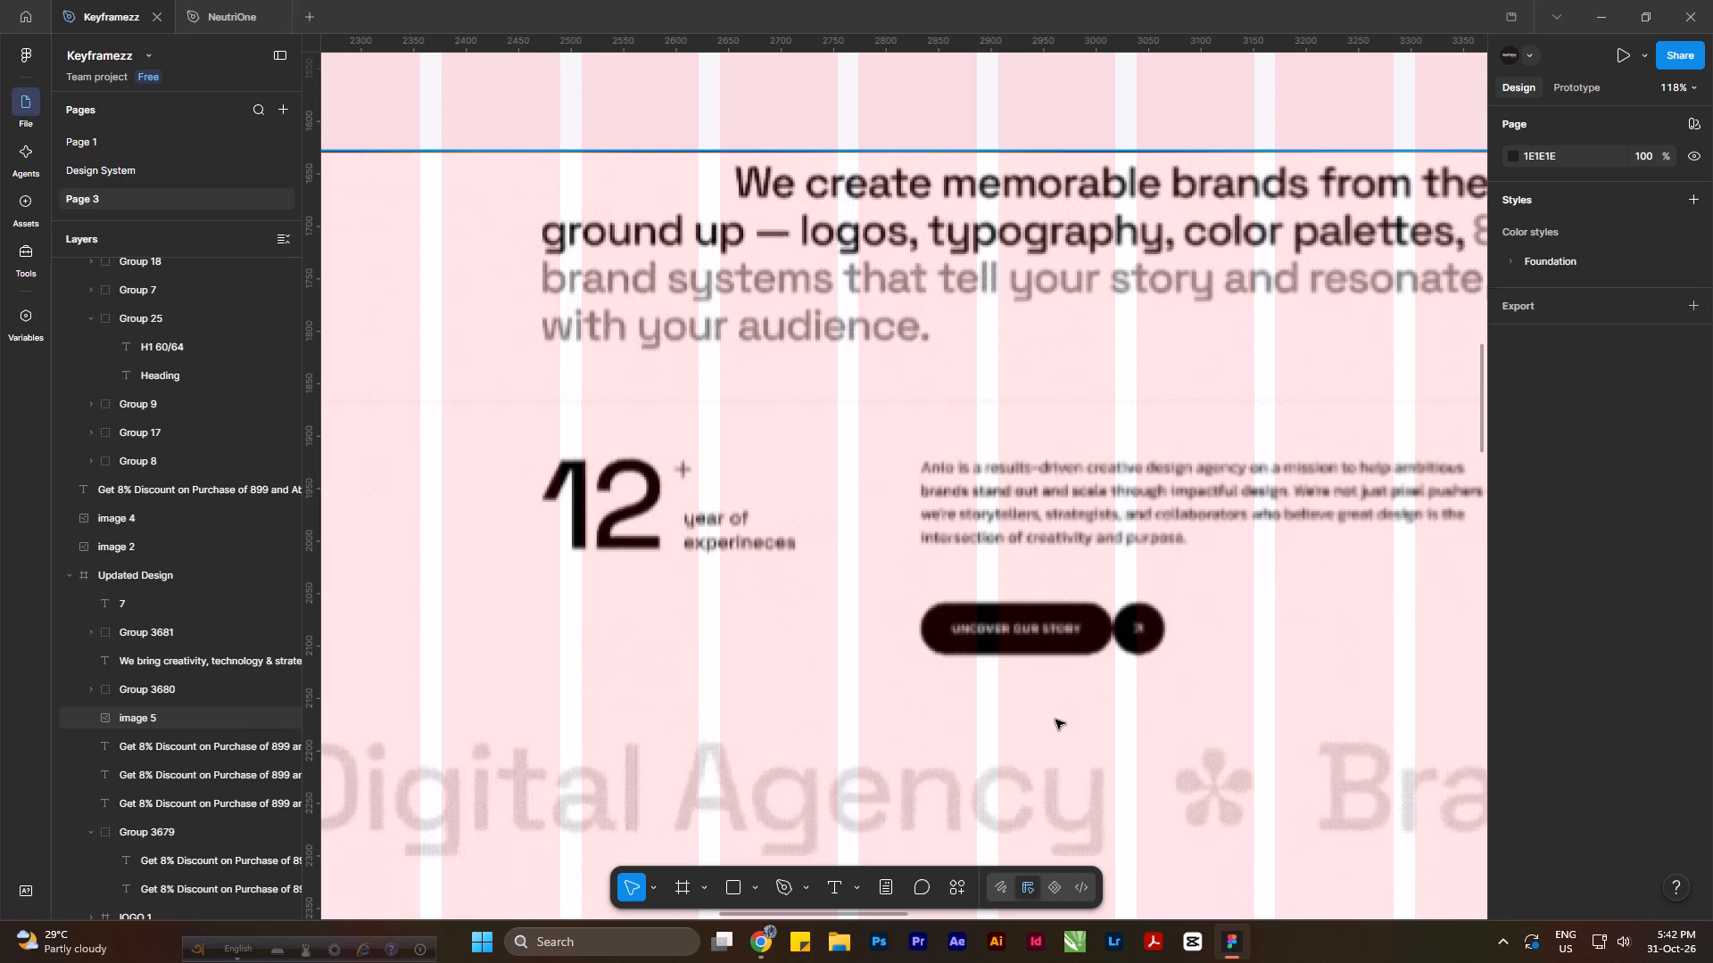
{"action": "scroll", "coordinate": [1018, 728], "scroll_direction": "down", "scroll_amount": 9, "text": "ctrl"}
{"action": "scroll", "coordinate": [977, 467], "scroll_direction": "up", "scroll_amount": 6, "text": "ctrl"}
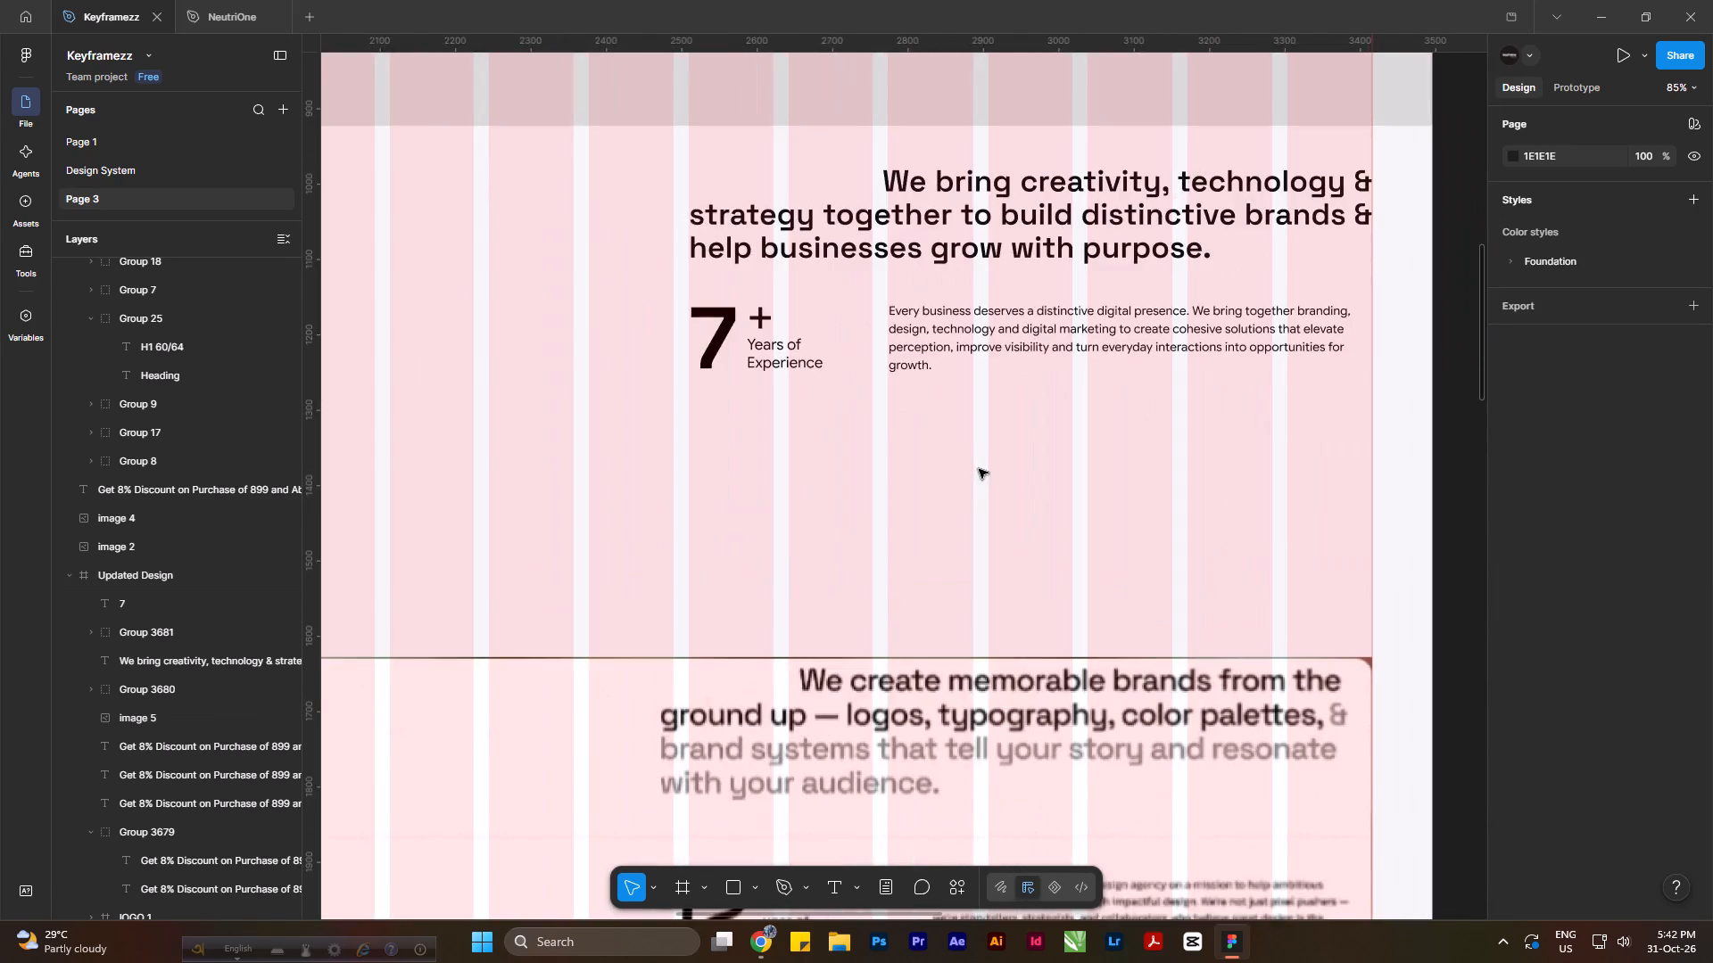
{"action": "scroll", "coordinate": [948, 468], "scroll_direction": "down", "scroll_amount": 5, "text": "ctrl"}
{"action": "scroll", "coordinate": [970, 471], "scroll_direction": "up", "scroll_amount": 5, "text": "ctrl"}
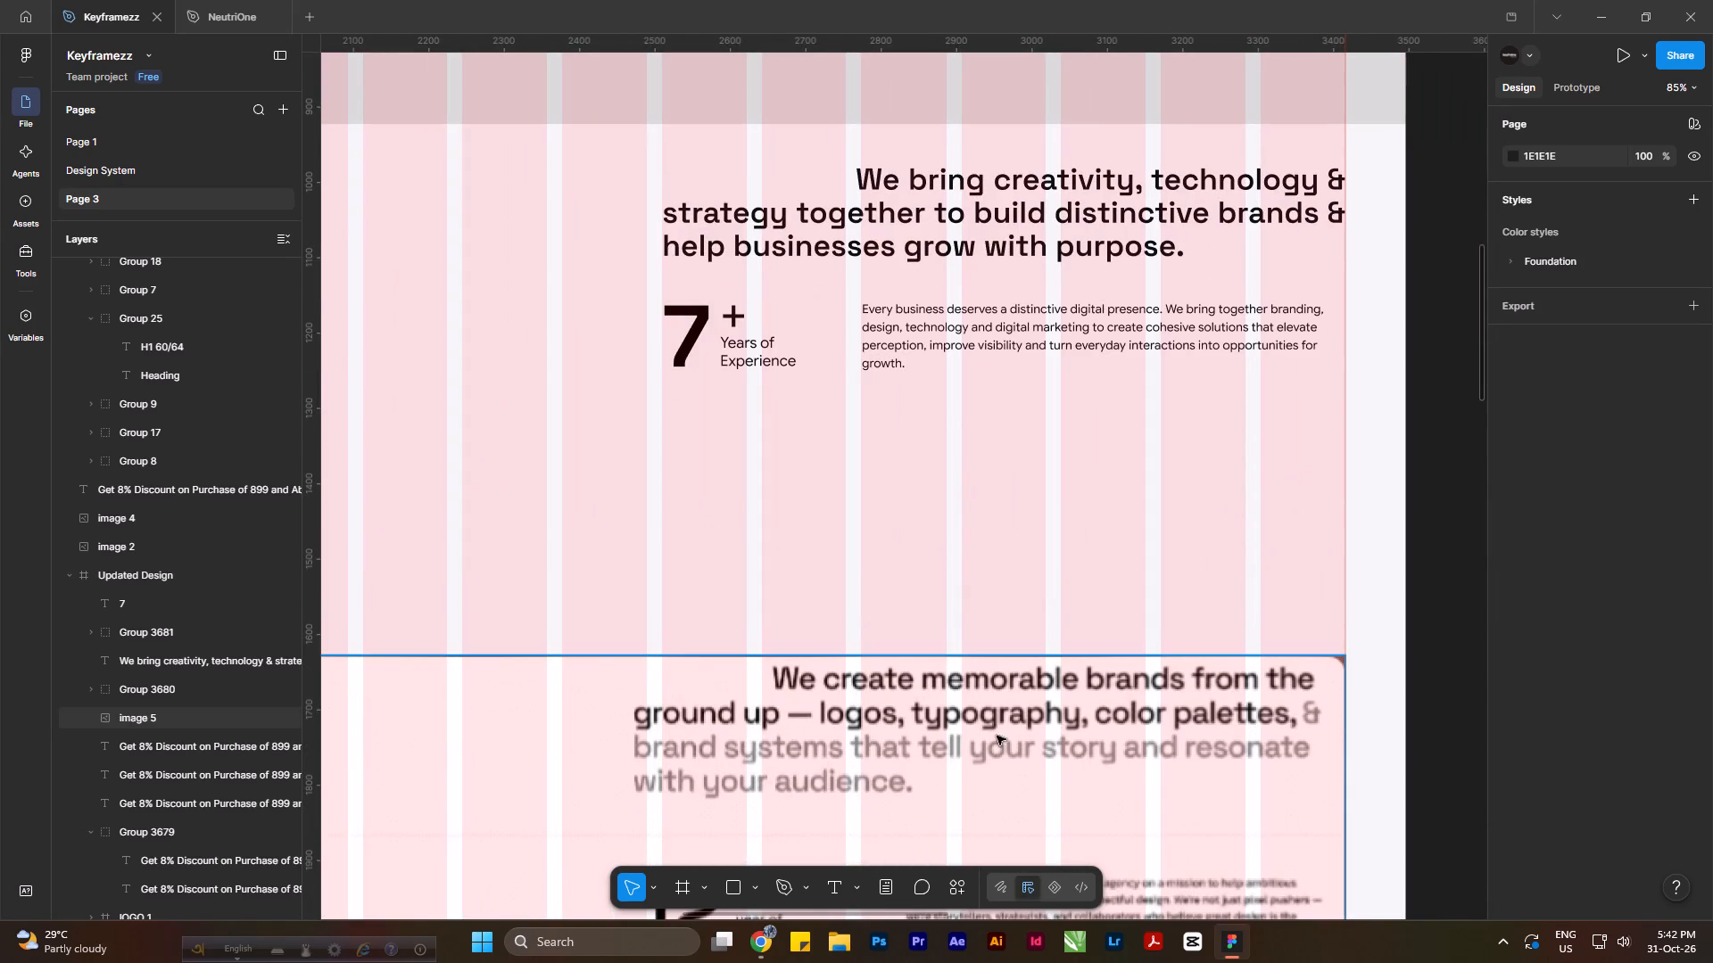
{"action": "left_click", "coordinate": [732, 889]}
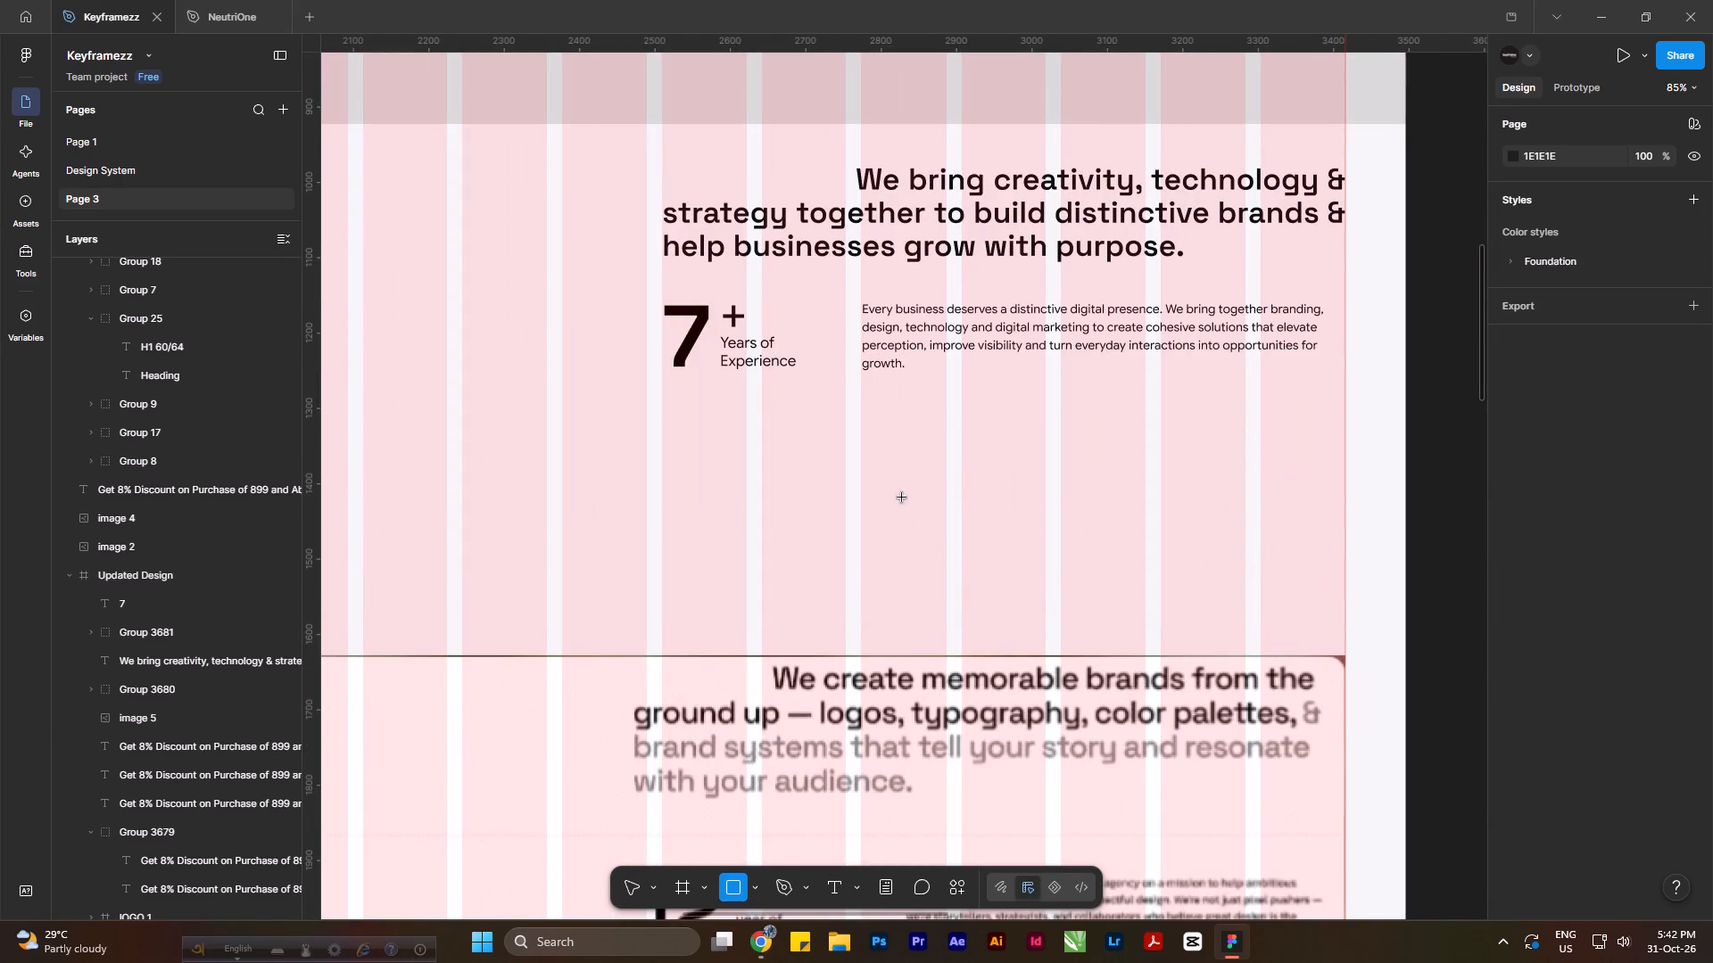
{"action": "left_click", "coordinate": [618, 884]}
{"action": "scroll", "coordinate": [869, 527], "scroll_direction": "down", "scroll_amount": 13, "text": "ctrl"}
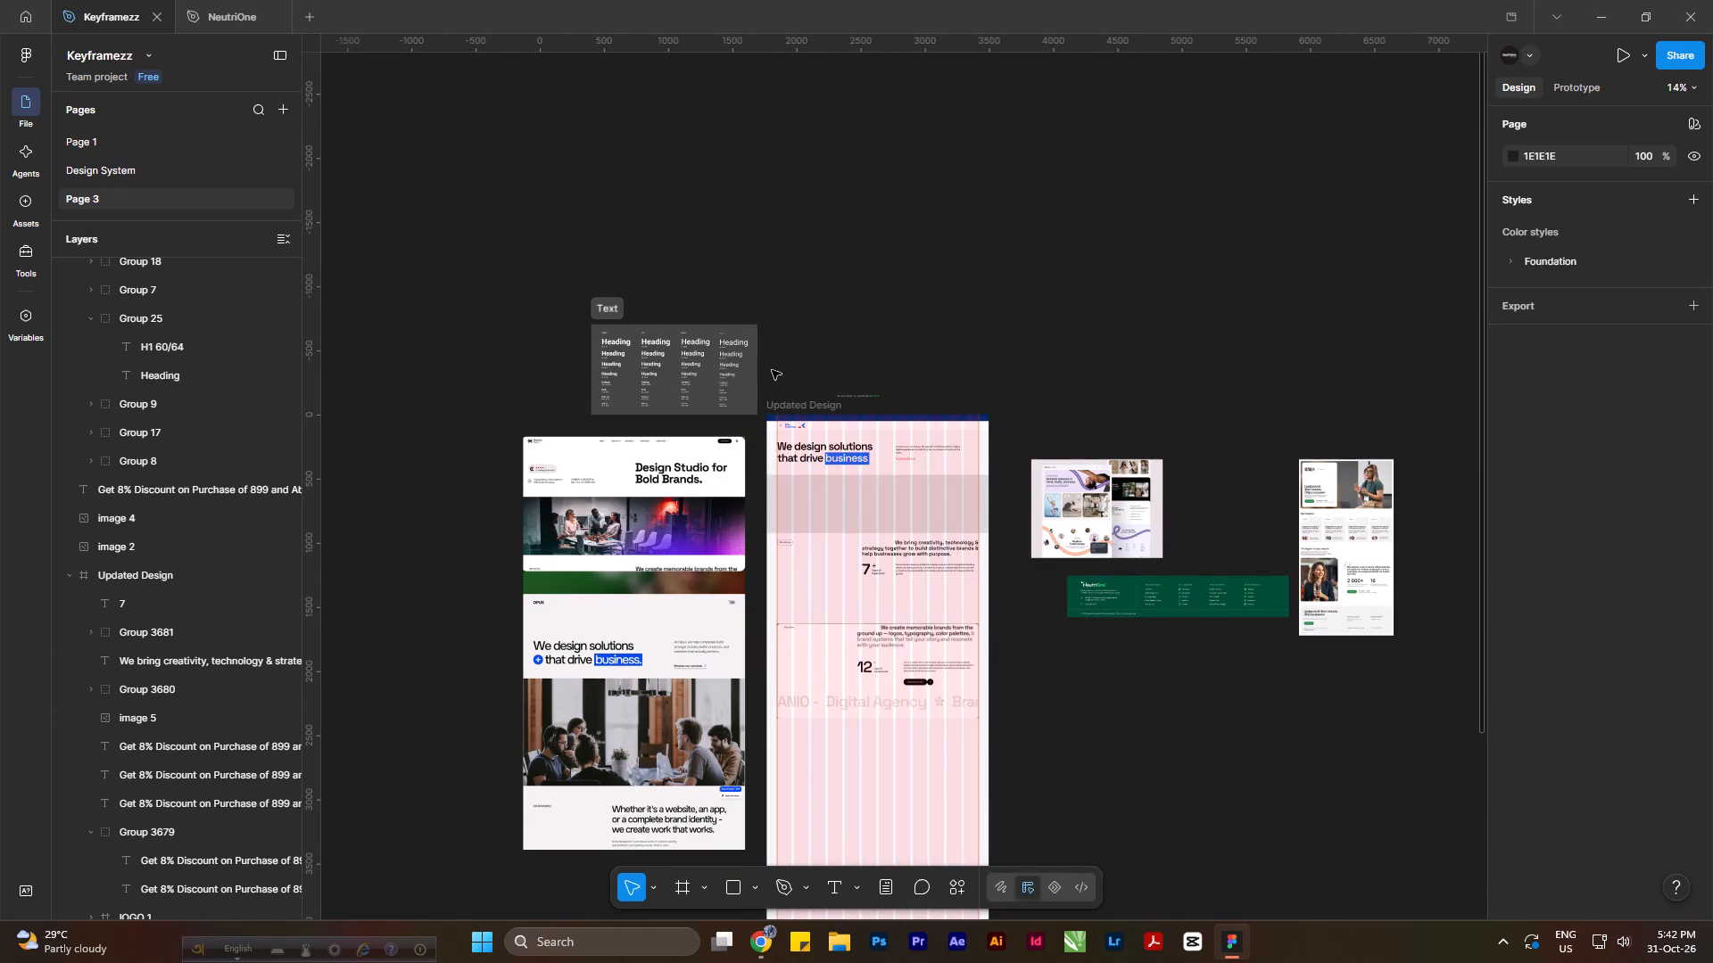
{"action": "scroll", "coordinate": [916, 580], "scroll_direction": "up", "scroll_amount": 5, "text": "ctrl"}
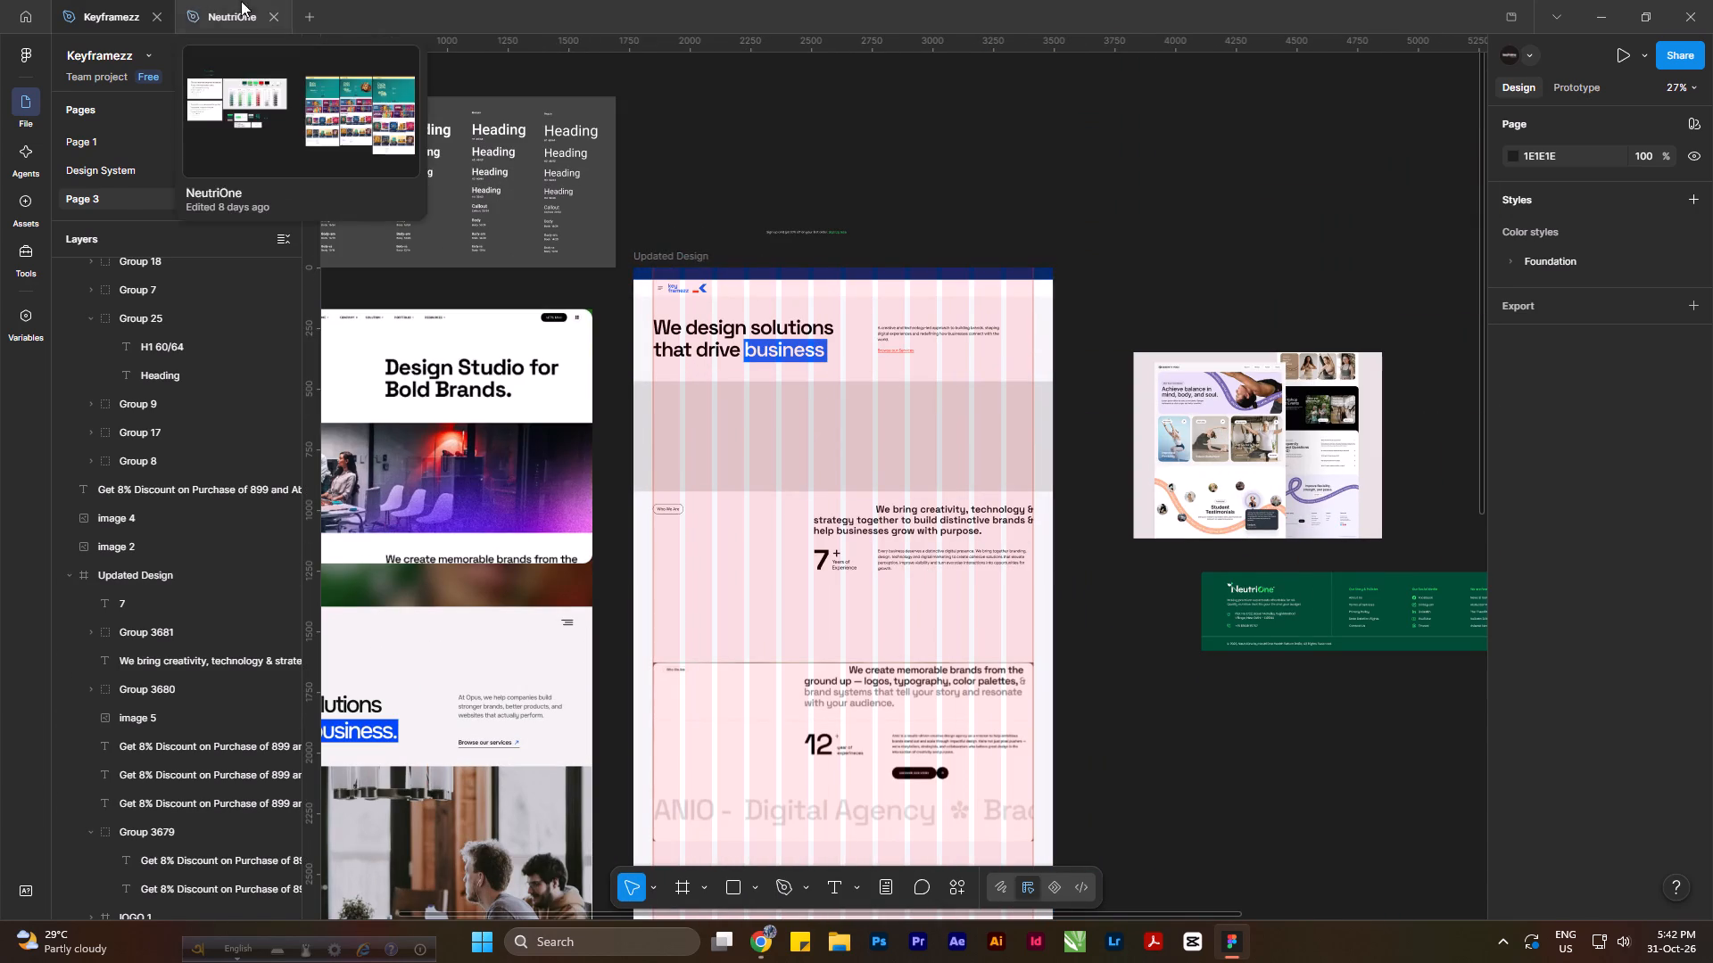
Switch to the NeutriOne file and look through its Design Systems, Brand Guidelines and Final Section pages for a reusable button.
{"action": "left_click", "coordinate": [216, 14]}
{"action": "left_click", "coordinate": [799, 213]}
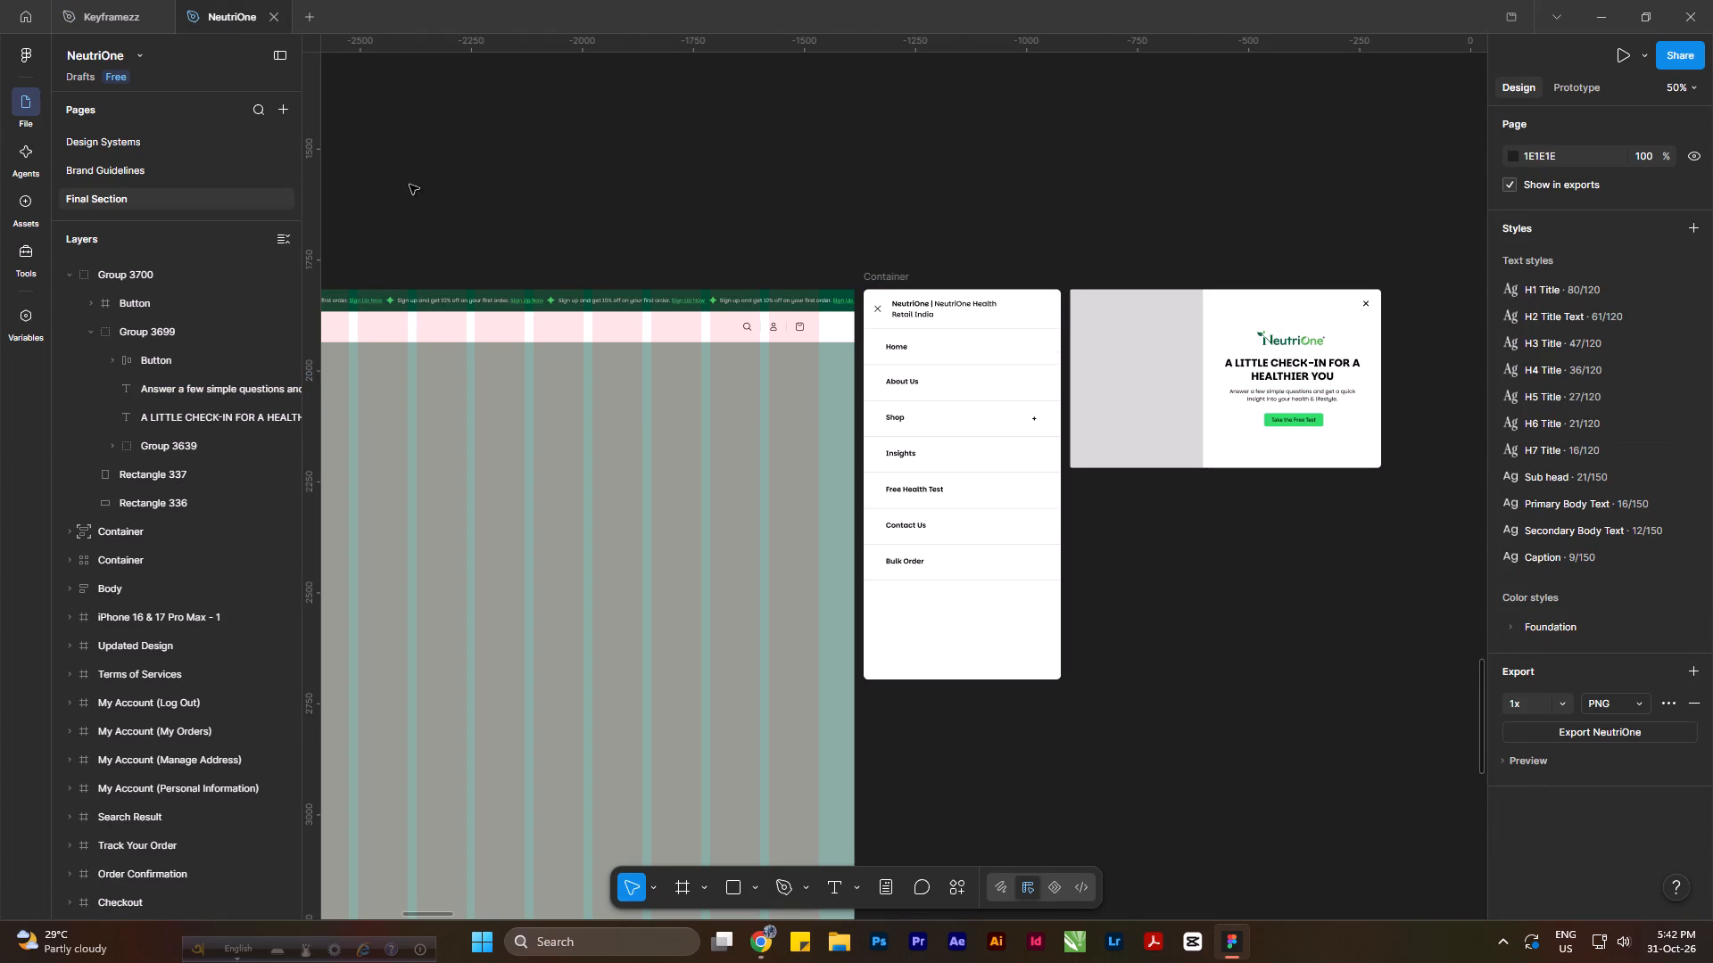
{"action": "scroll", "coordinate": [716, 237], "scroll_direction": "down", "scroll_amount": 7, "text": "ctrl"}
{"action": "left_click", "coordinate": [101, 133]}
{"action": "scroll", "coordinate": [926, 226], "scroll_direction": "down", "scroll_amount": 7, "text": "ctrl"}
{"action": "scroll", "coordinate": [868, 233], "scroll_direction": "up", "scroll_amount": 7, "text": "ctrl"}
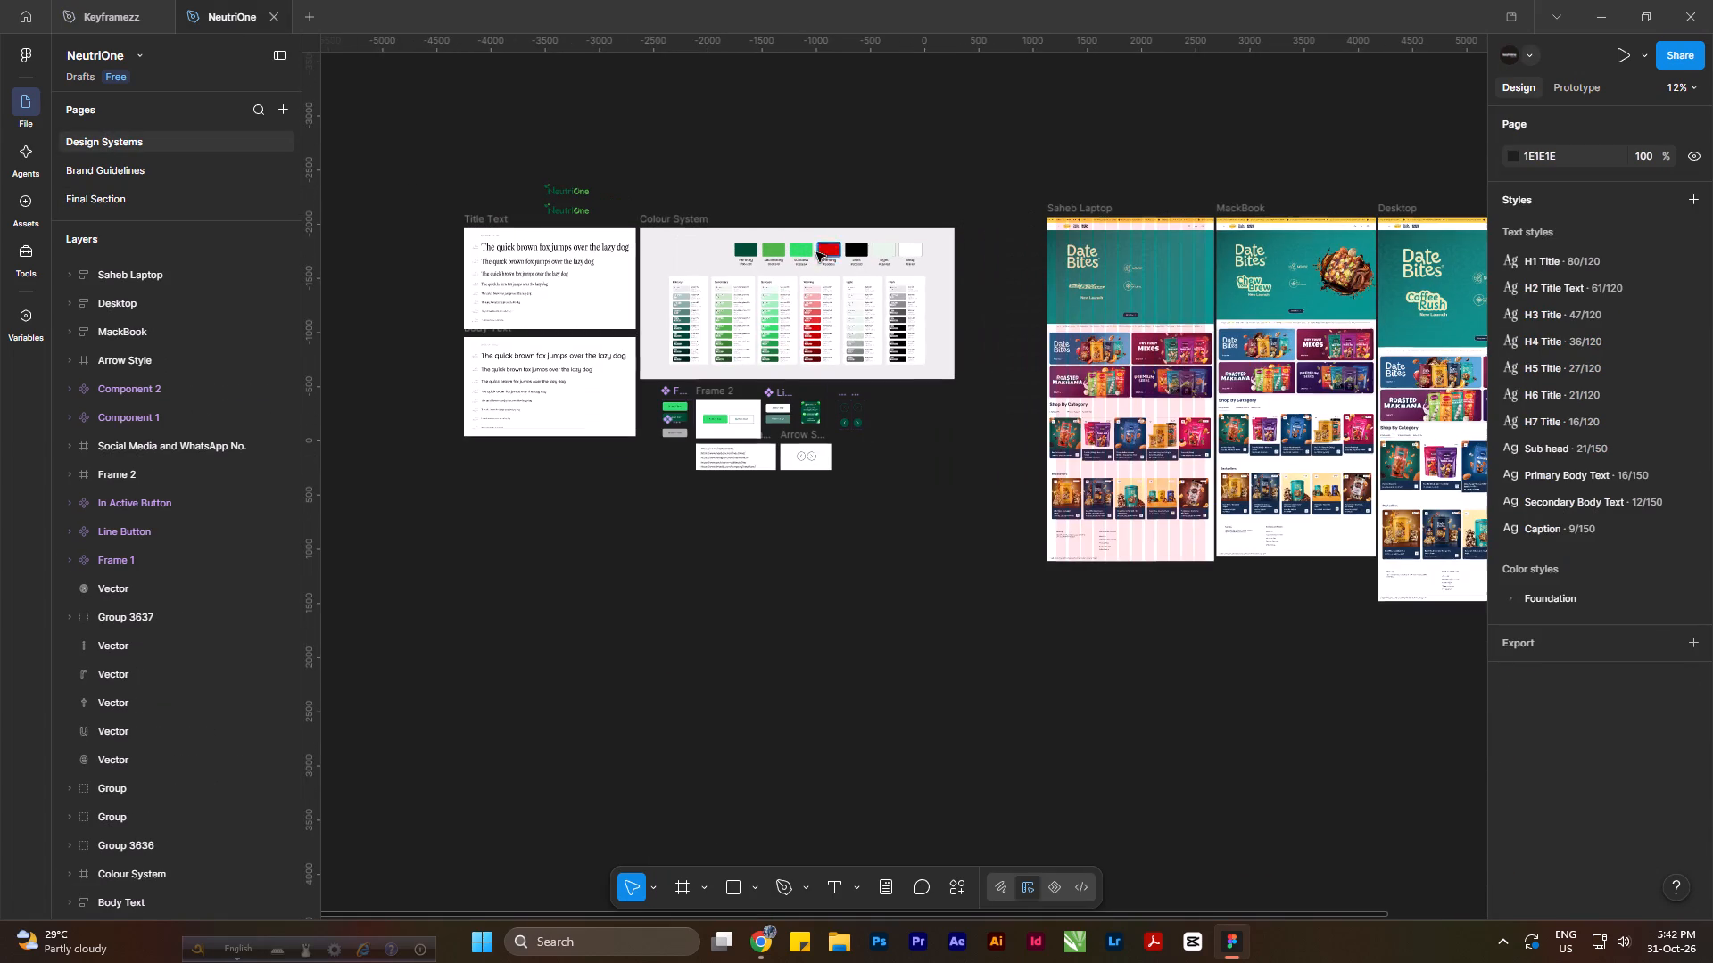
{"action": "left_click", "coordinate": [212, 167]}
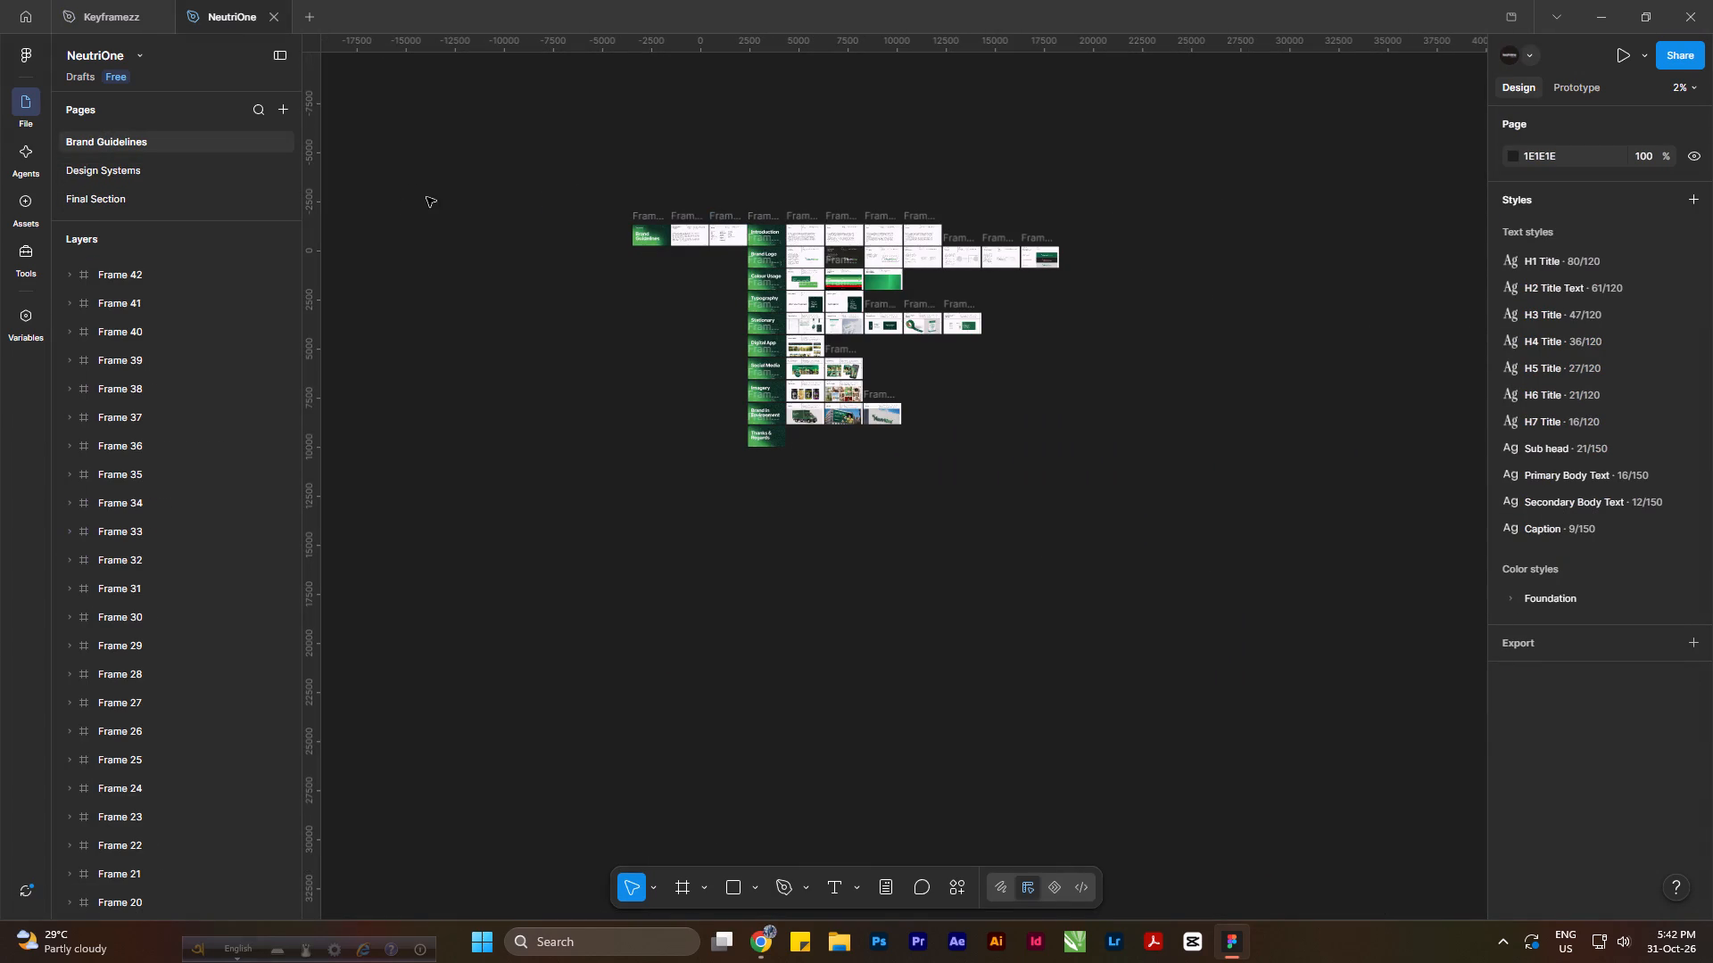
{"action": "left_click", "coordinate": [170, 170]}
{"action": "left_click", "coordinate": [155, 205]}
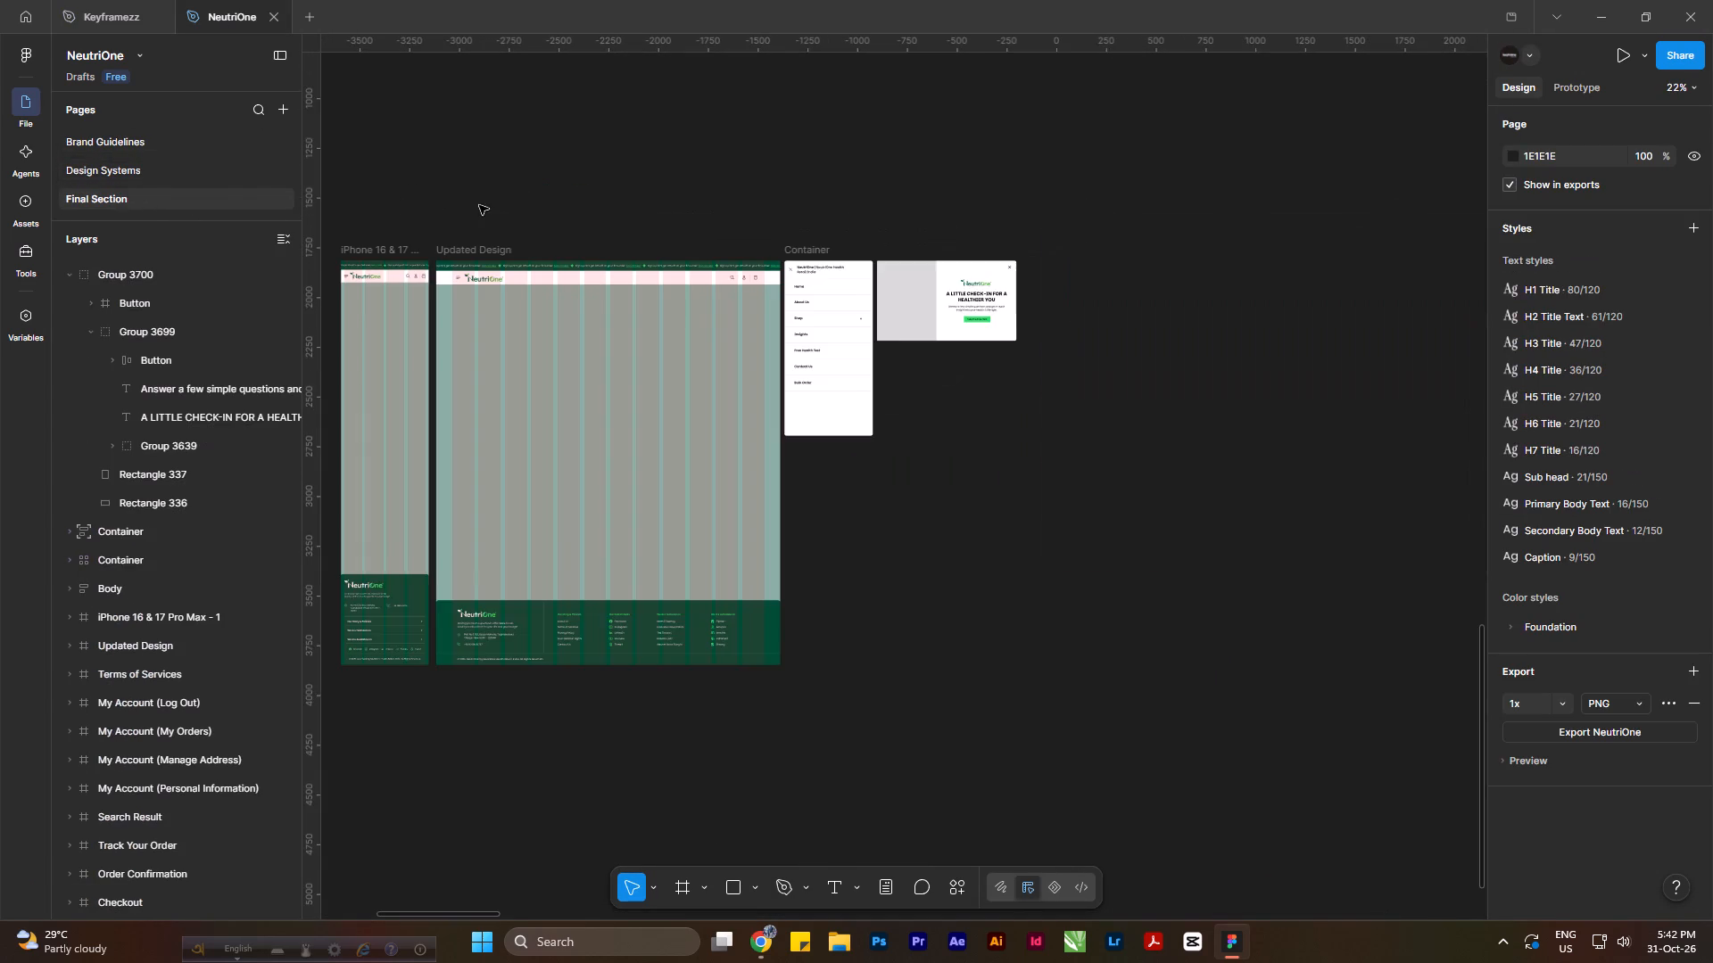
{"action": "scroll", "coordinate": [1017, 330], "scroll_direction": "down", "scroll_amount": 7, "text": "ctrl"}
{"action": "scroll", "coordinate": [1193, 317], "scroll_direction": "up", "scroll_amount": 8, "text": "ctrl"}
{"action": "scroll", "coordinate": [1111, 403], "scroll_direction": "down", "scroll_amount": 19, "text": "ctrl"}
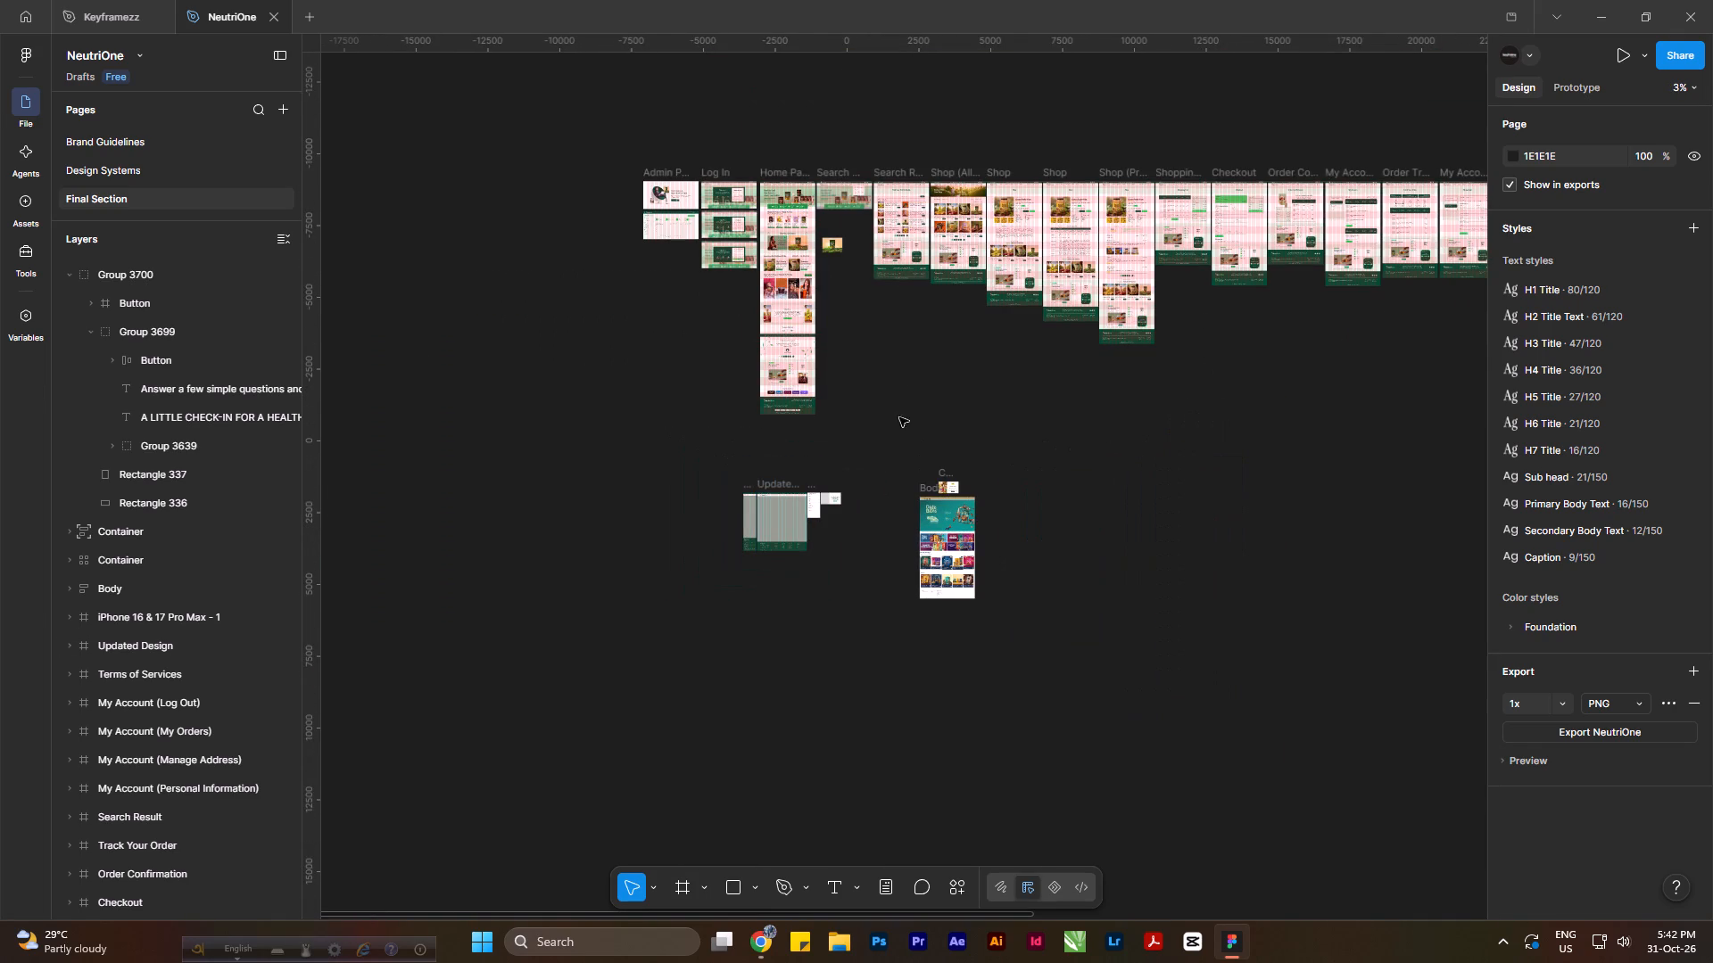
{"action": "left_click", "coordinate": [147, 156]}
{"action": "left_click", "coordinate": [151, 141]}
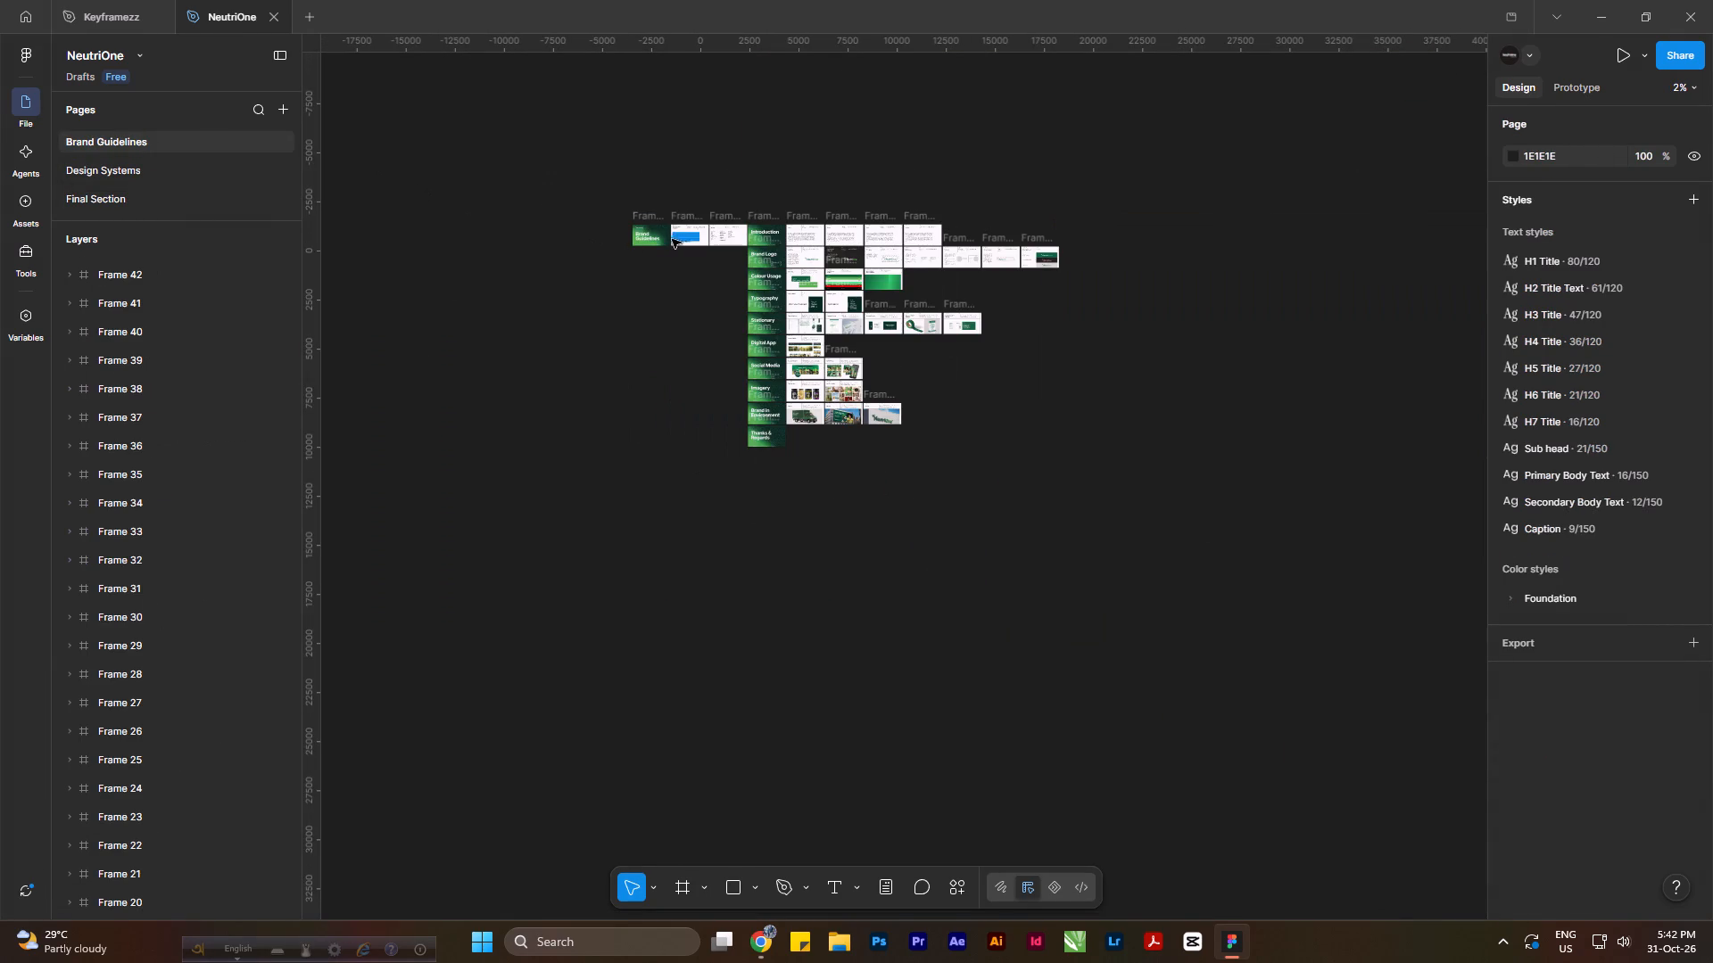
{"action": "left_click", "coordinate": [146, 157]}
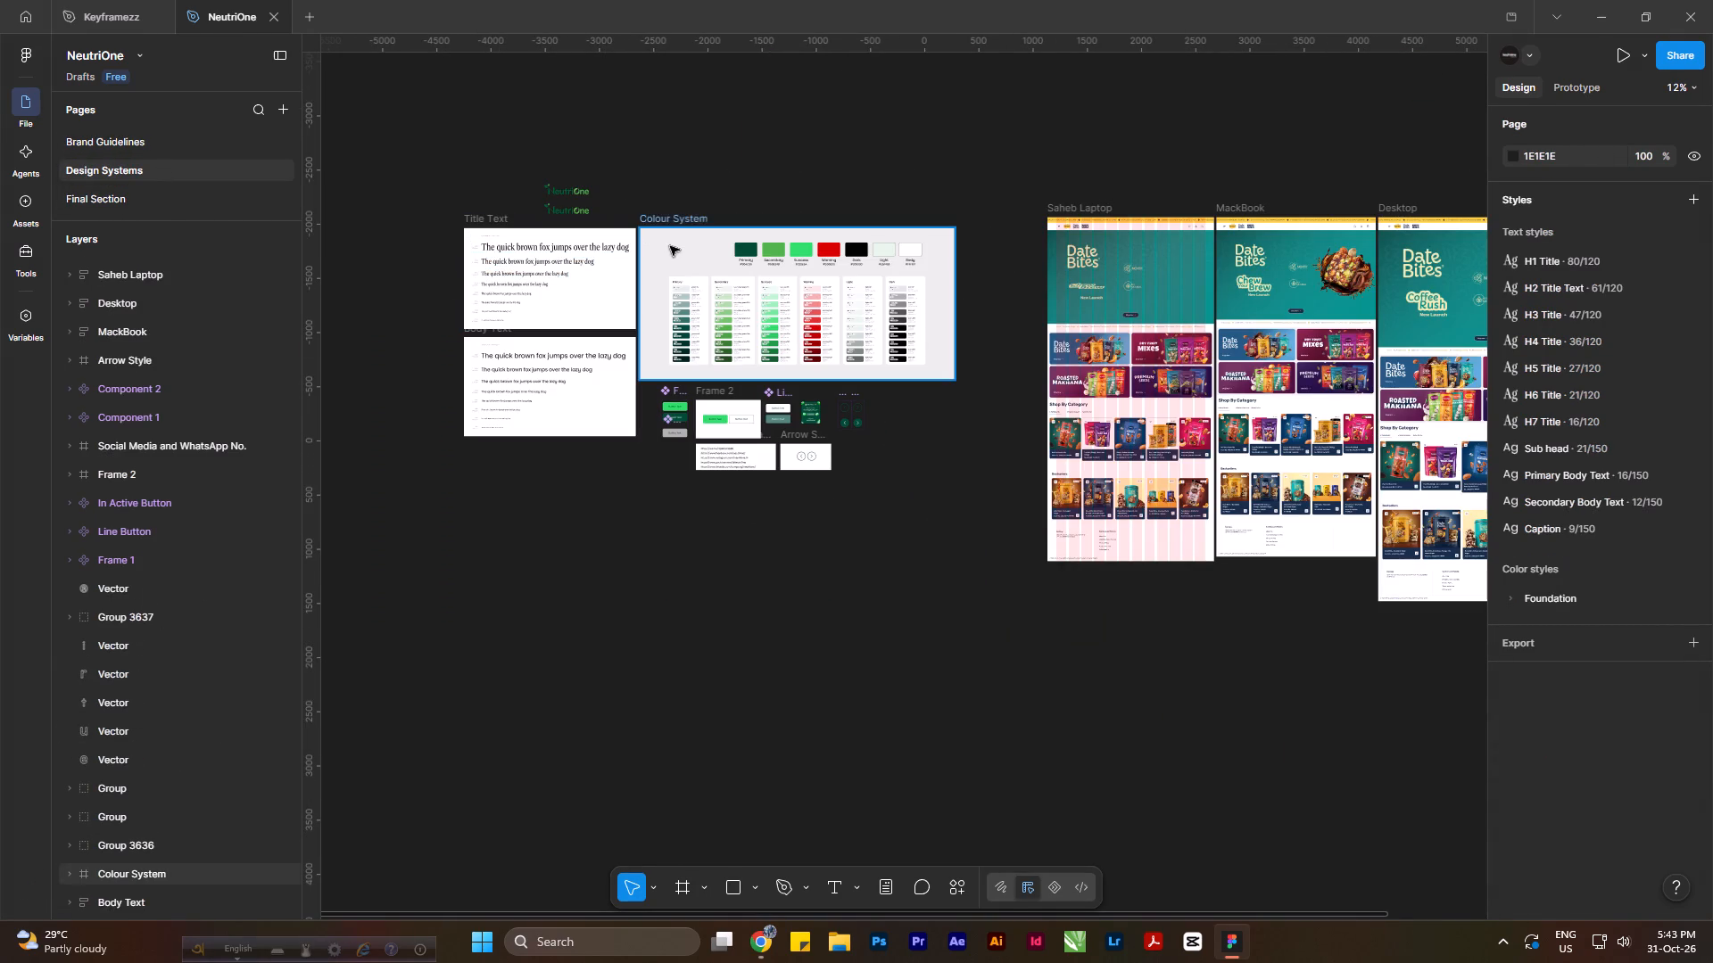
Copy the Frame 1 button component set, with its green and dark green variants, from the Design Systems page.
{"action": "scroll", "coordinate": [667, 413], "scroll_direction": "up", "scroll_amount": 14, "text": "ctrl"}
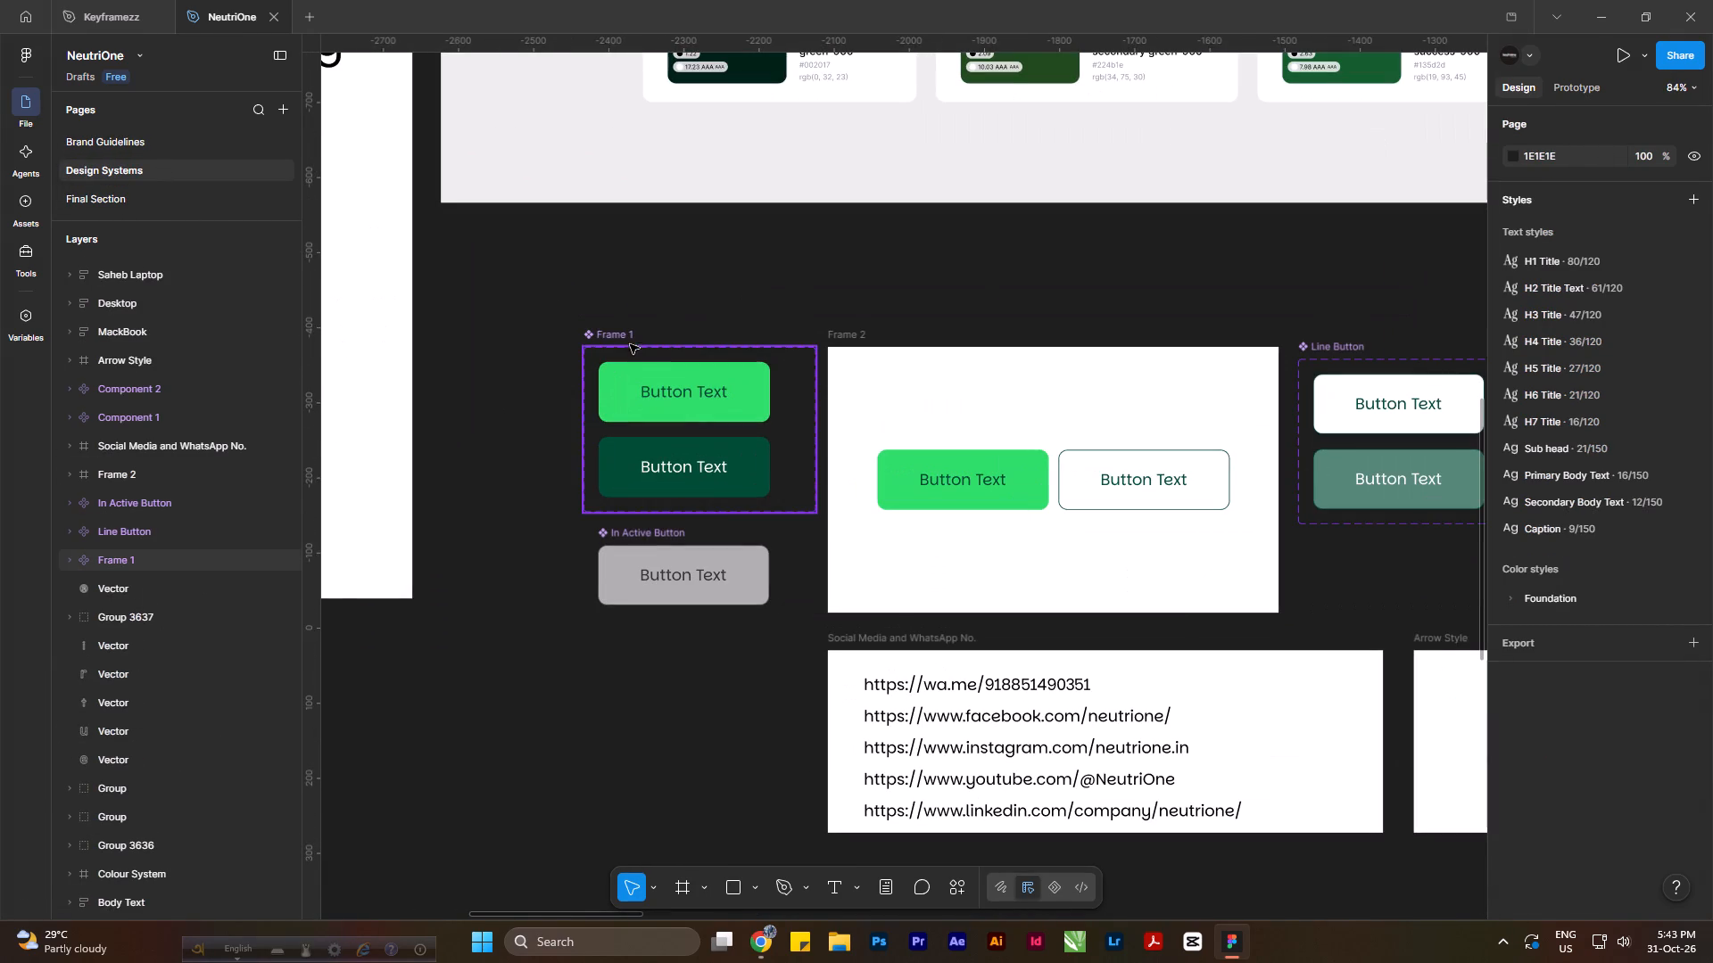
{"action": "left_click", "coordinate": [624, 332]}
{"action": "key", "text": "ctrl+c"}
{"action": "key", "text": "ctrl+c"}
{"action": "key", "text": "ctrl+c"}
{"action": "key", "text": "ctrl+c"}
{"action": "key", "text": "ctrl+c"}
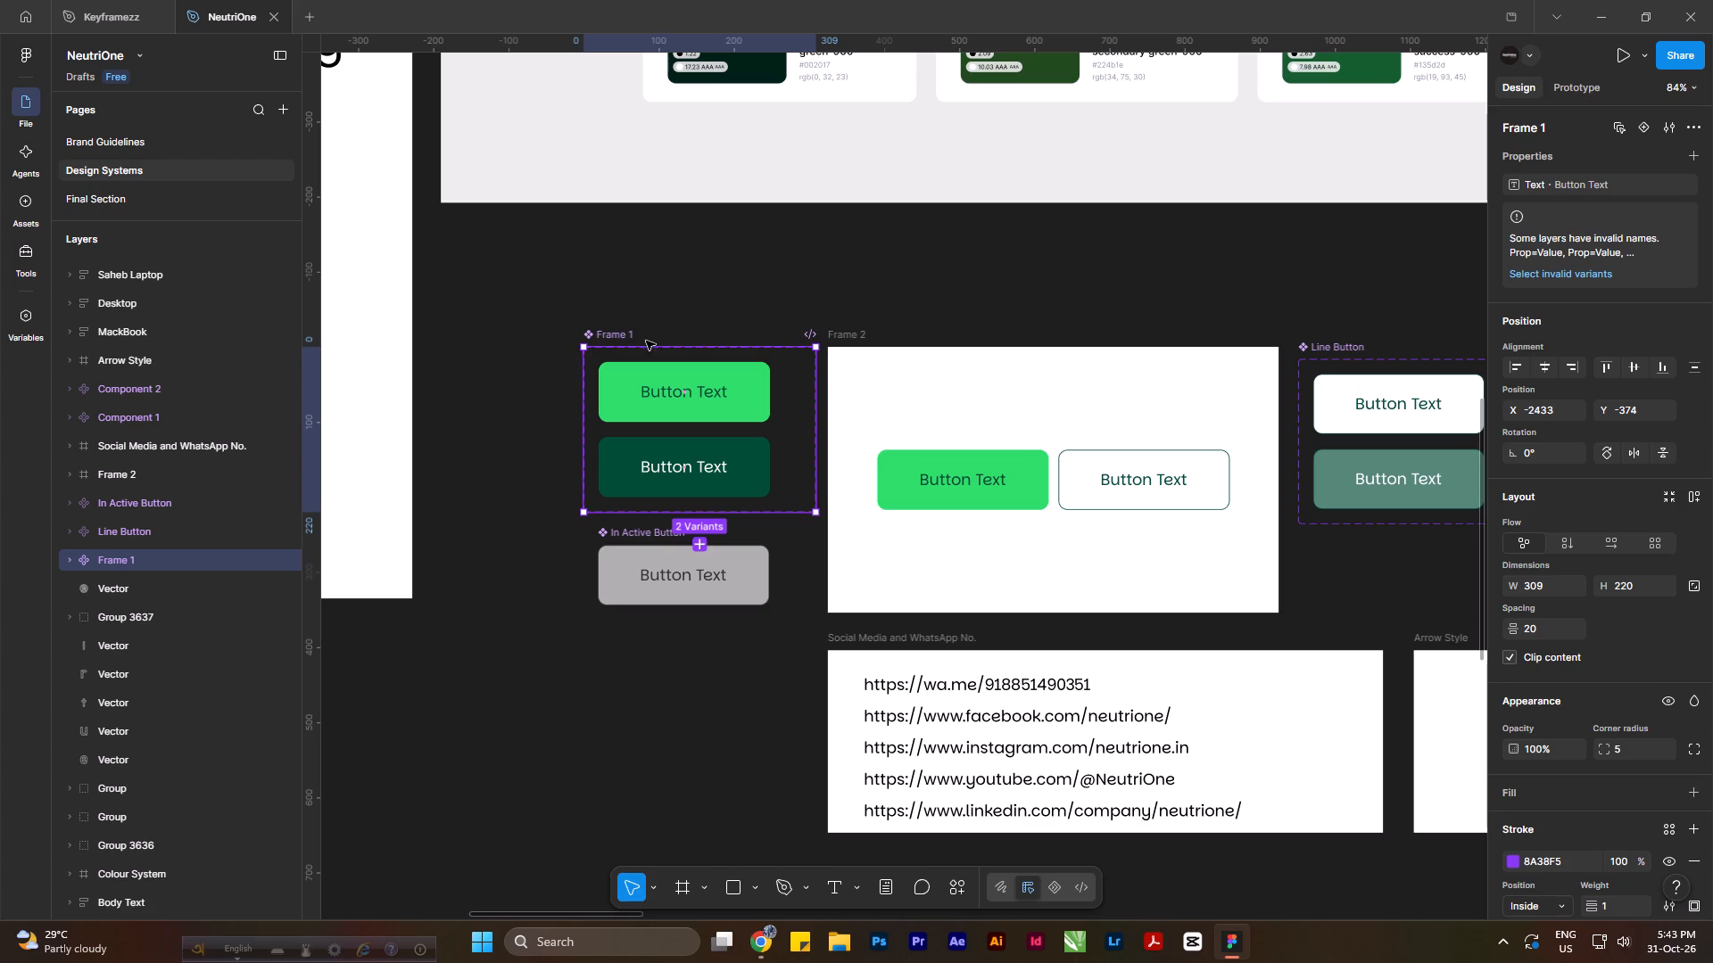
{"action": "key", "text": "ctrl+c"}
{"action": "key", "text": "ctrl+c"}
{"action": "key", "text": "ctrl+c"}
{"action": "key", "text": "ctrl+c"}
{"action": "key", "text": "ctrl+c"}
{"action": "key", "text": "ctrl+c"}
{"action": "key", "text": "ctrl+c"}
{"action": "key", "text": "ctrl+c"}
{"action": "key", "text": "ctrl+c"}
{"action": "key", "text": "ctrl+c"}
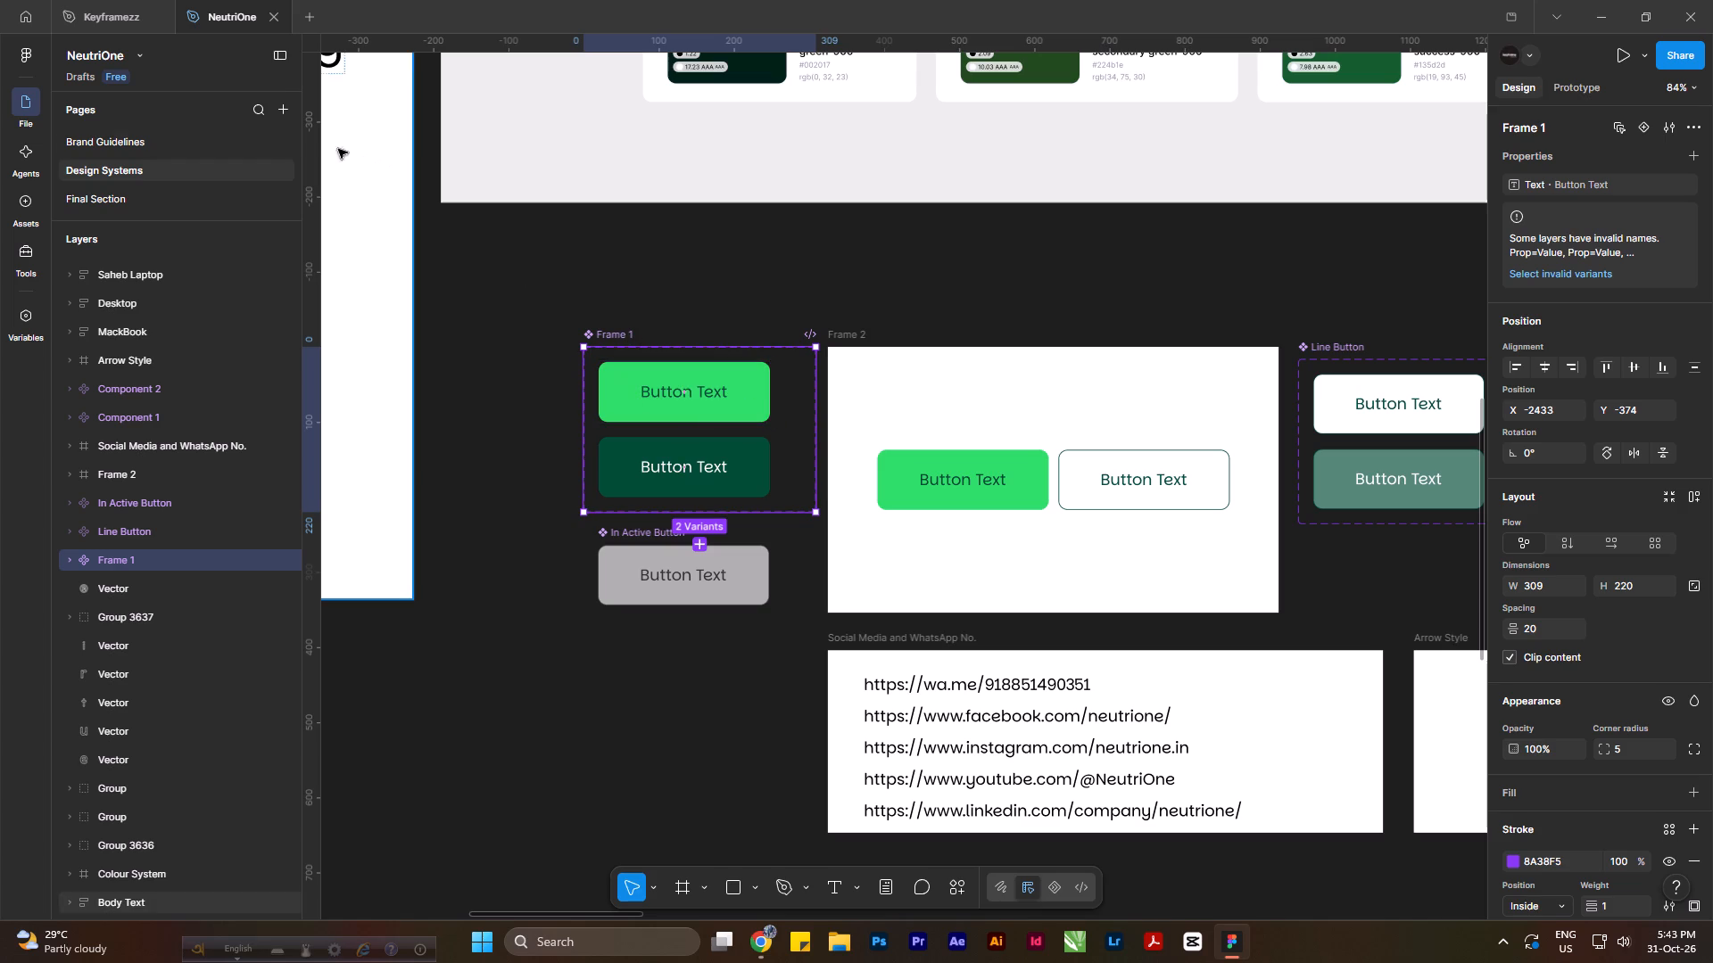
{"action": "key", "text": "ctrl+c"}
{"action": "key", "text": "ctrl+c"}
Paste the button component set onto Page 3 of the Keyframezz file, placing it above the Updated Design frame at X 2826, Y -329.
{"action": "left_click", "coordinate": [109, 19]}
{"action": "left_click", "coordinate": [919, 178]}
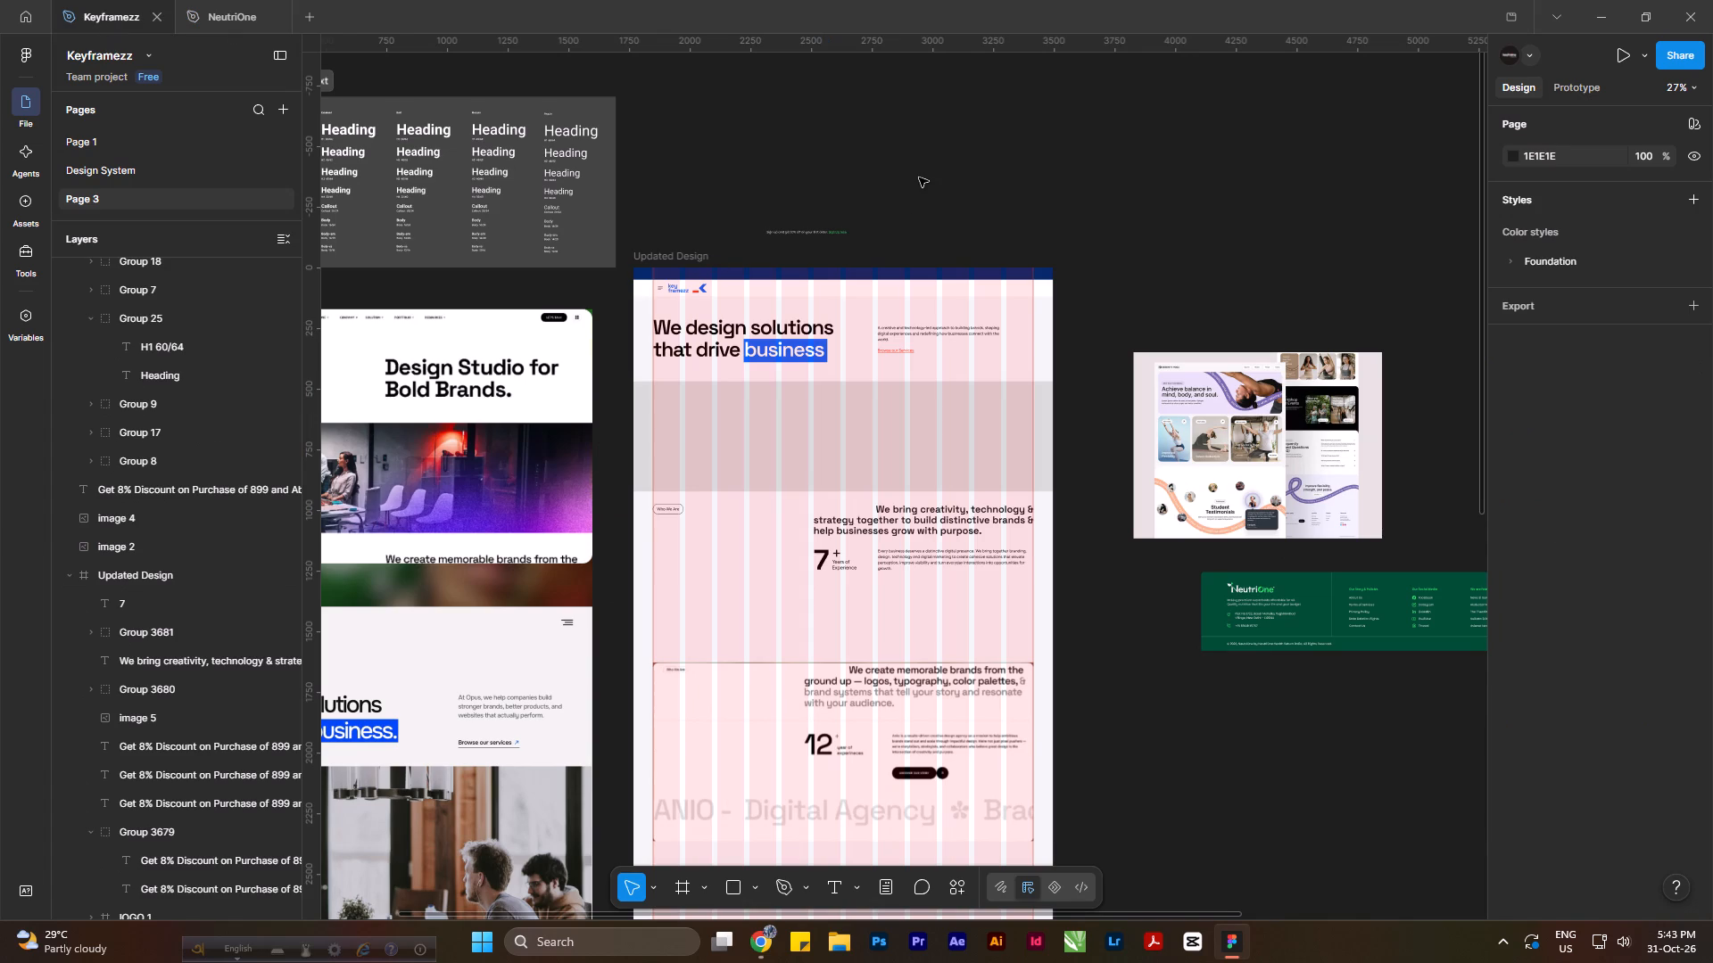
{"action": "key", "text": "ctrl+v"}
{"action": "left_click_drag", "start_coordinate": [901, 468], "coordinate": [955, 198]}
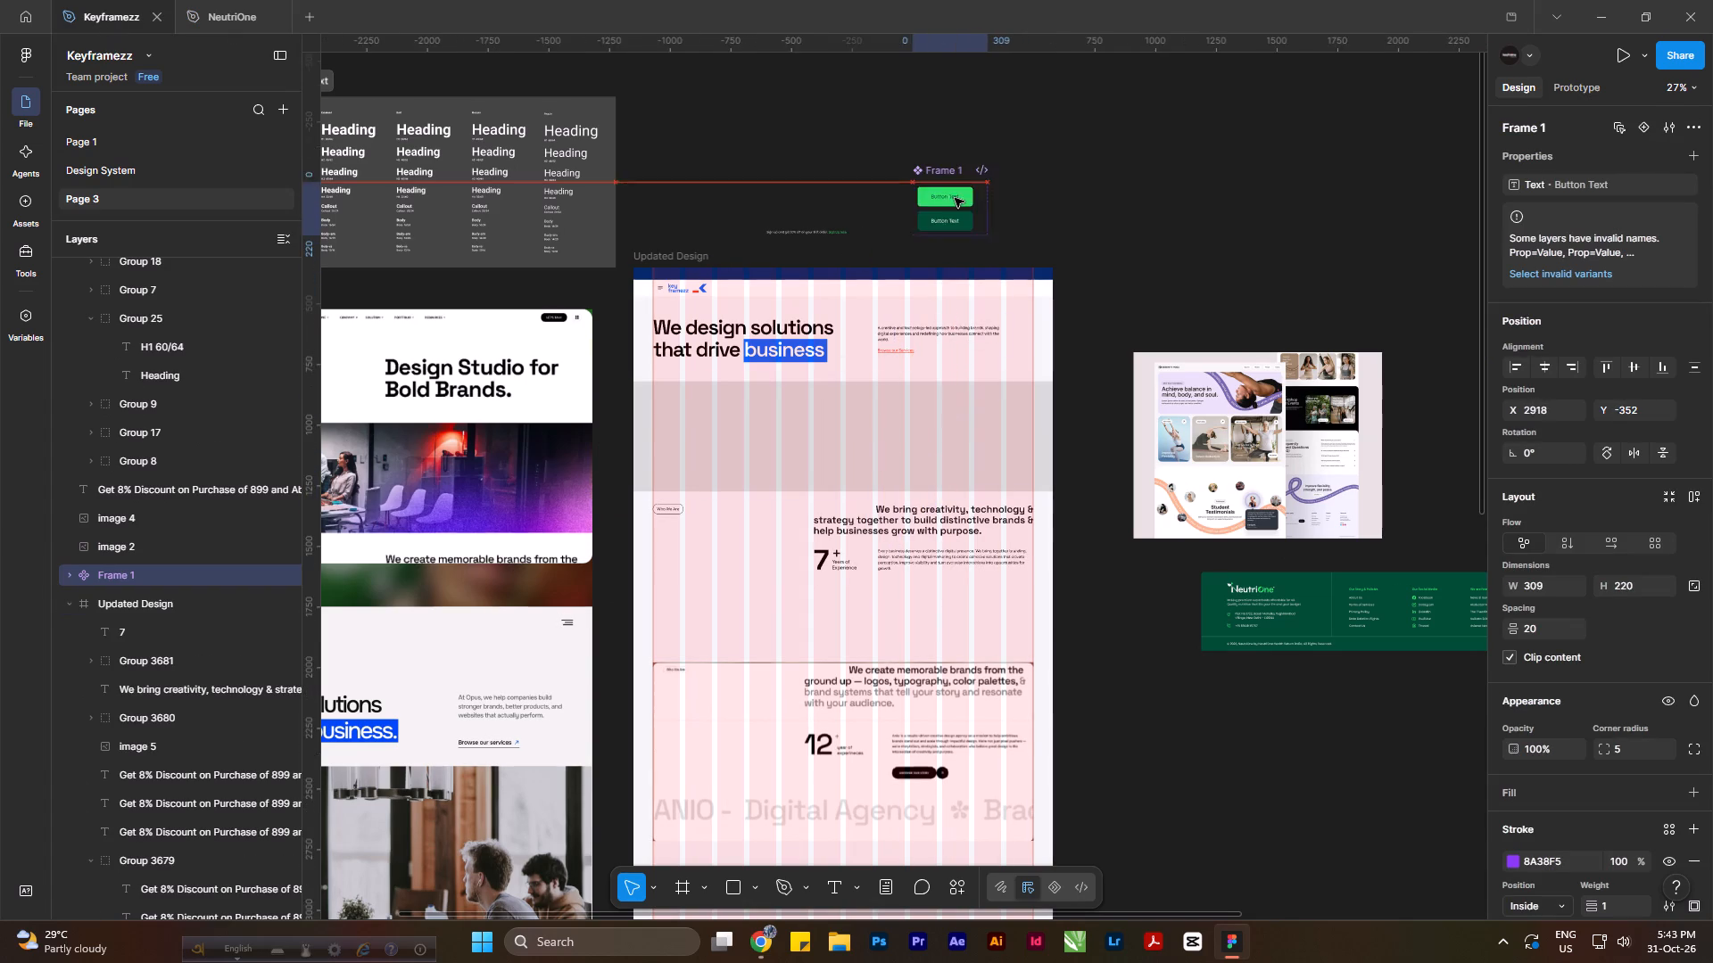
{"action": "left_click_drag", "start_coordinate": [955, 198], "coordinate": [934, 206]}
Detach the text style from the Active Button variant's label and set its font size to 16.
{"action": "scroll", "coordinate": [936, 194], "scroll_direction": "up", "scroll_amount": 12, "text": "ctrl"}
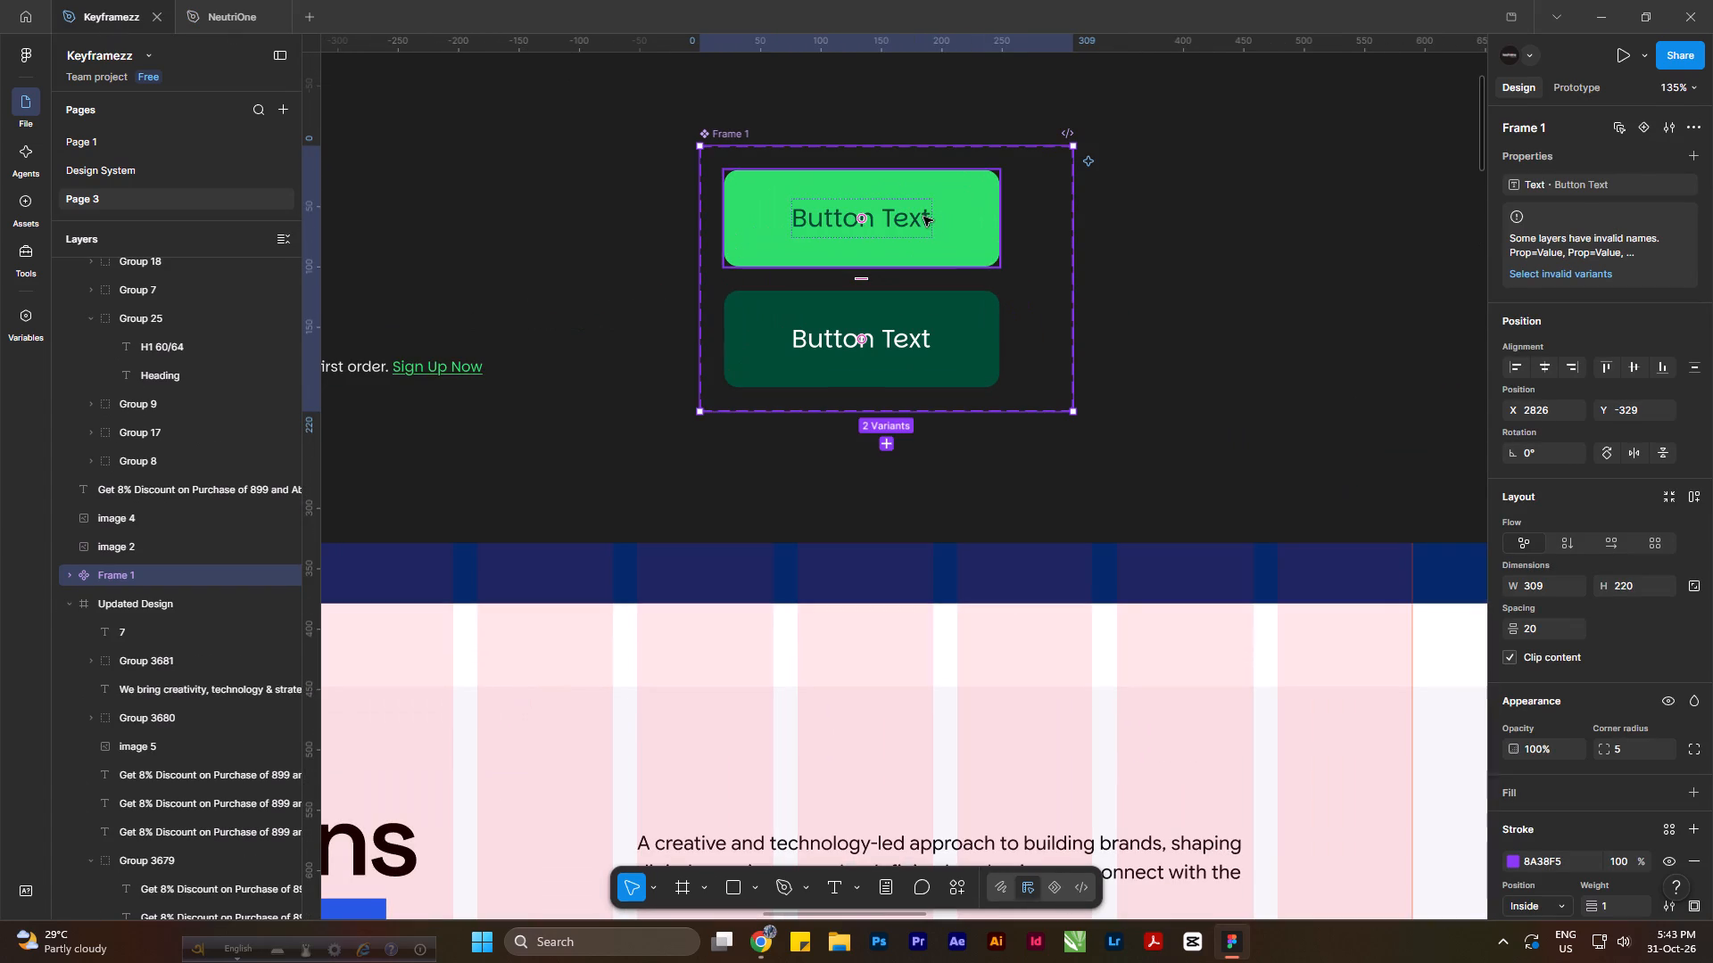
{"action": "triple_click", "coordinate": [919, 216]}
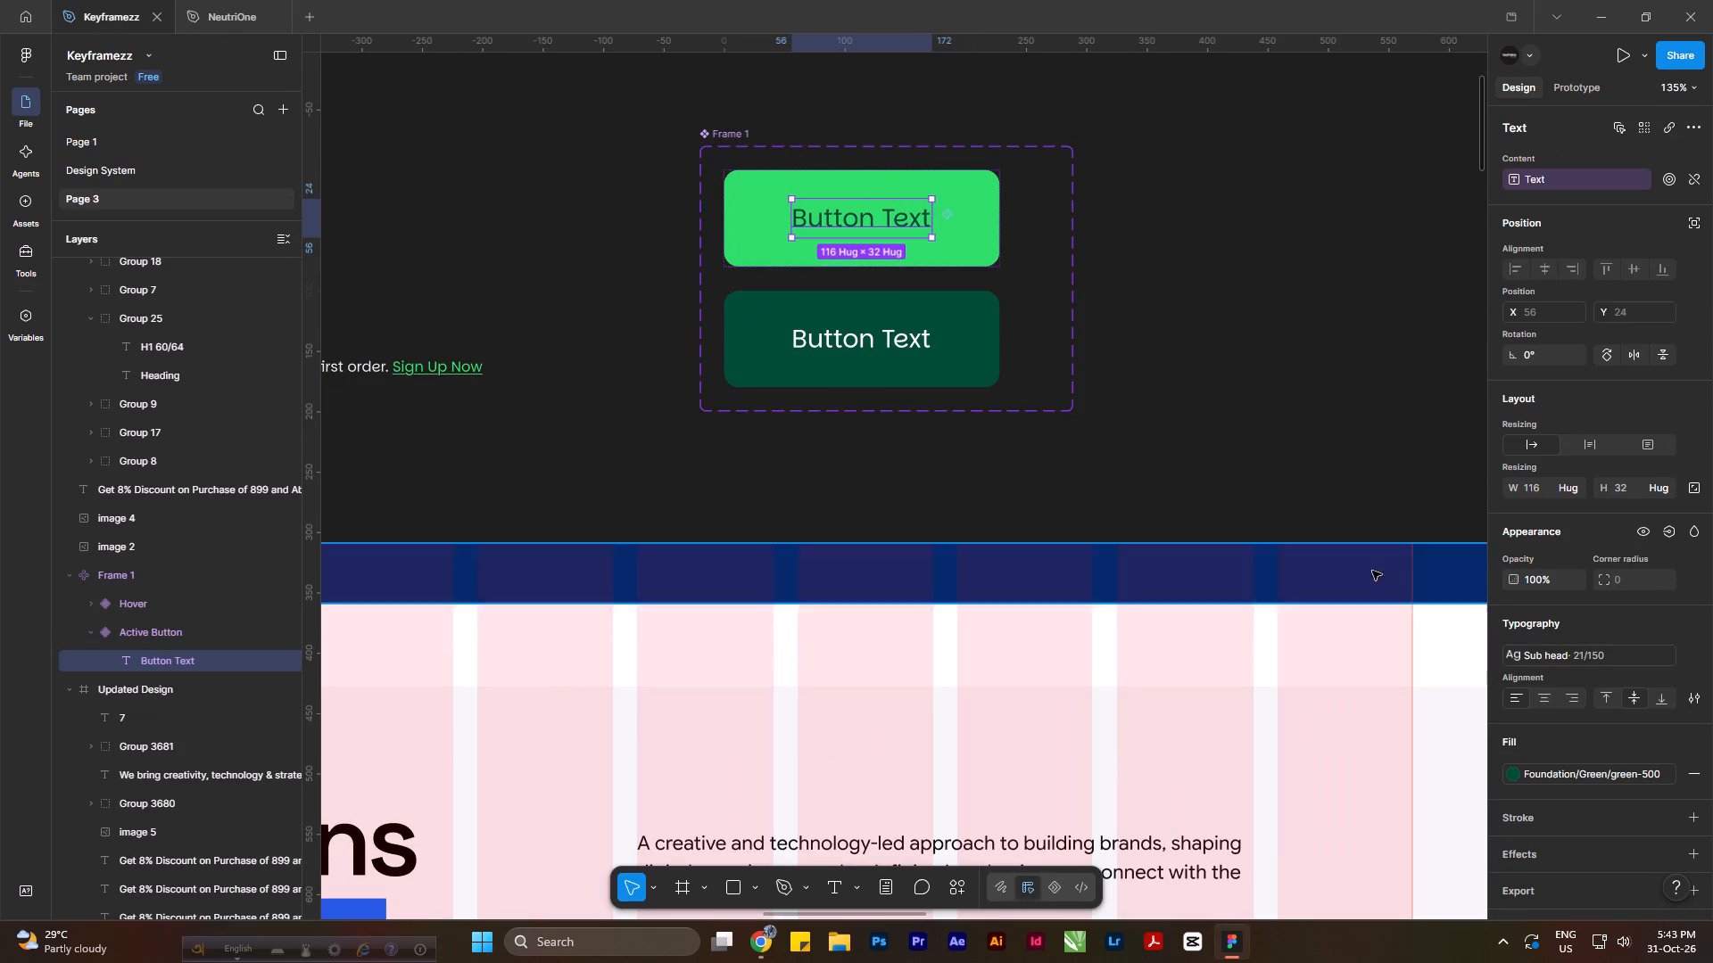
{"action": "left_click", "coordinate": [1696, 657]}
{"action": "left_click", "coordinate": [894, 346]}
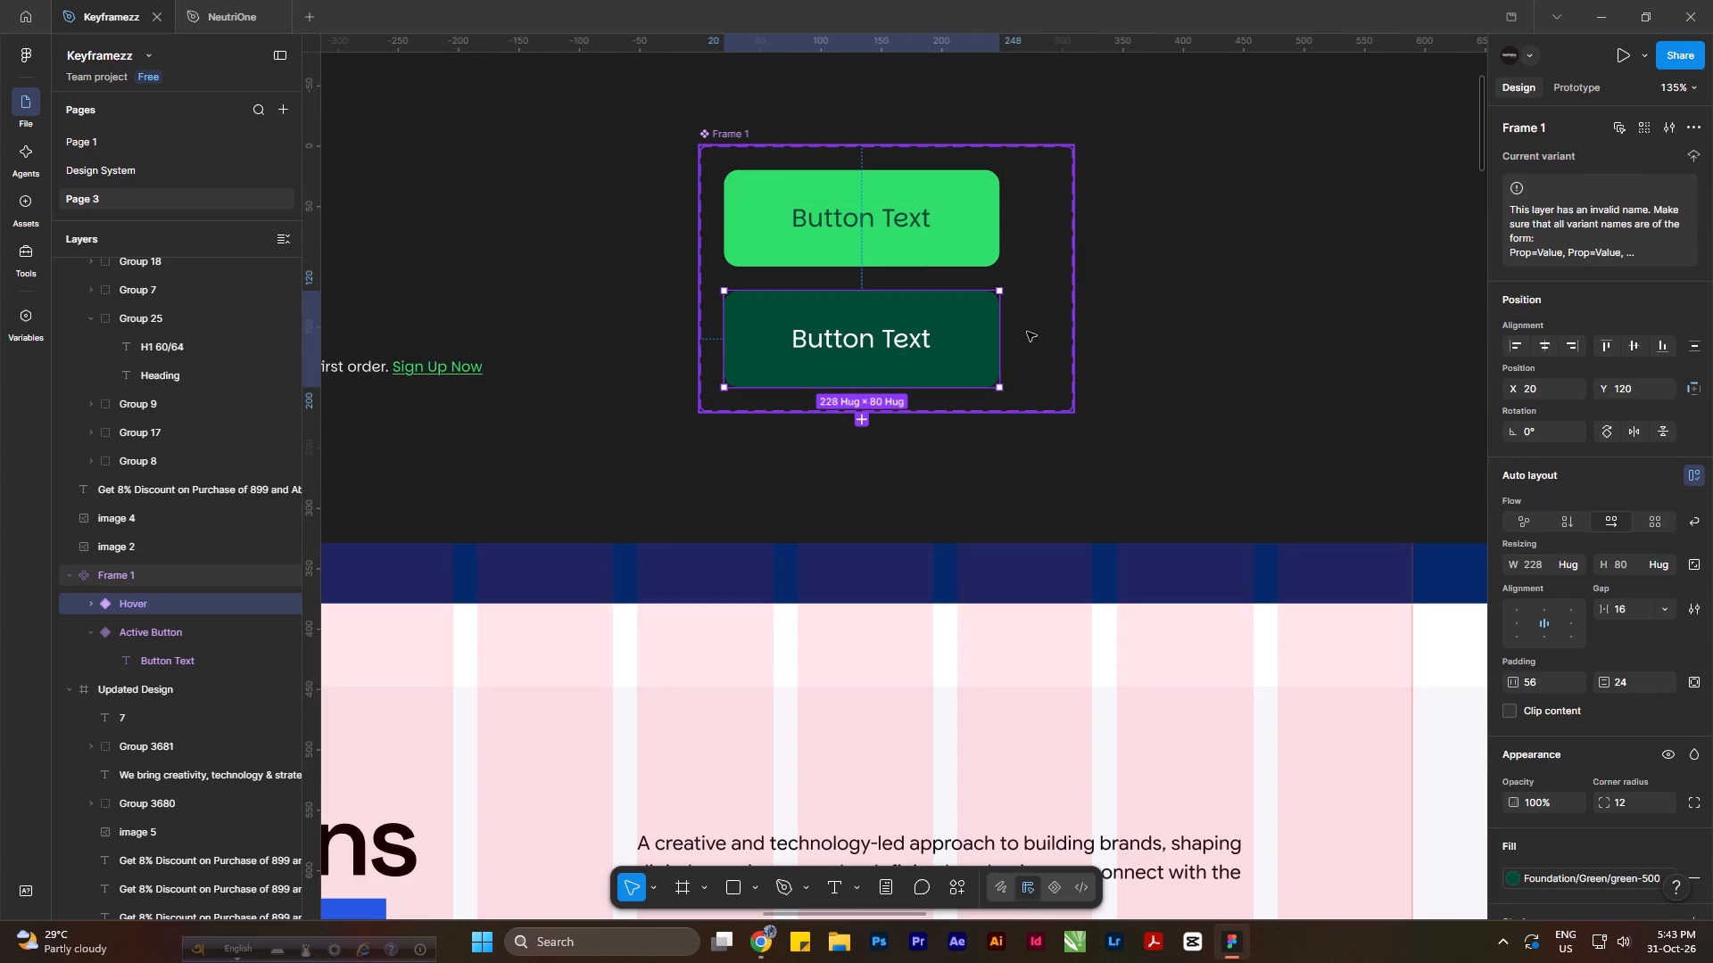
{"action": "key", "text": "ctrl+z"}
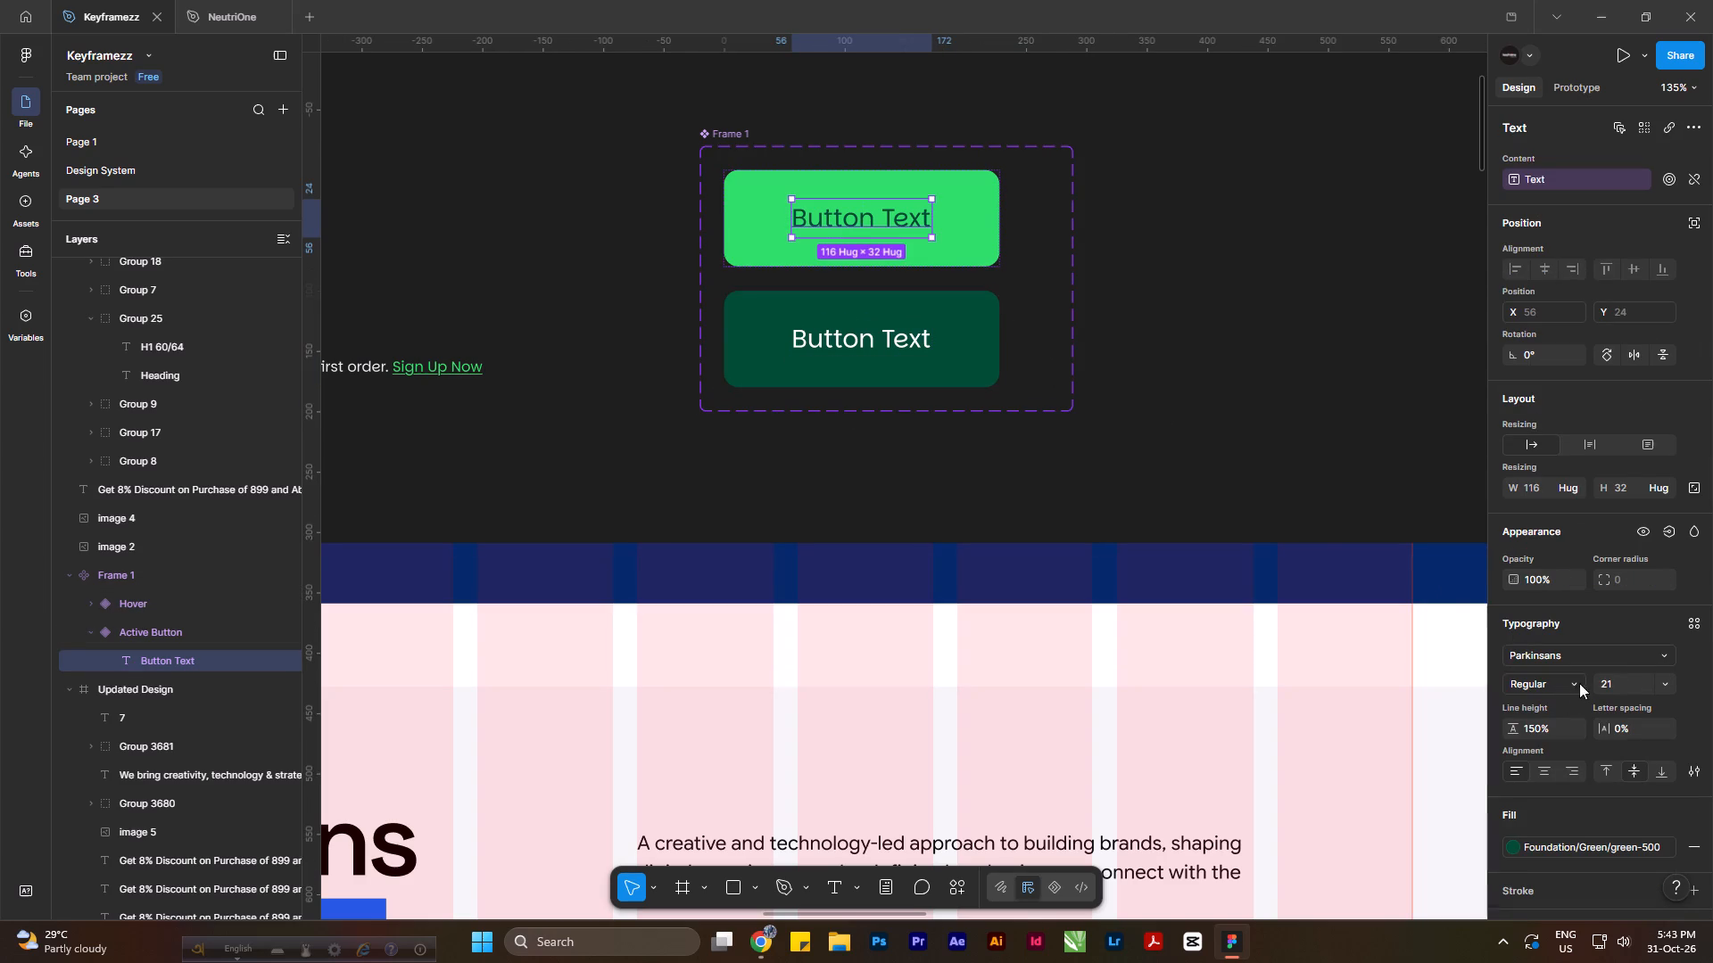
{"action": "double_click", "coordinate": [867, 216]}
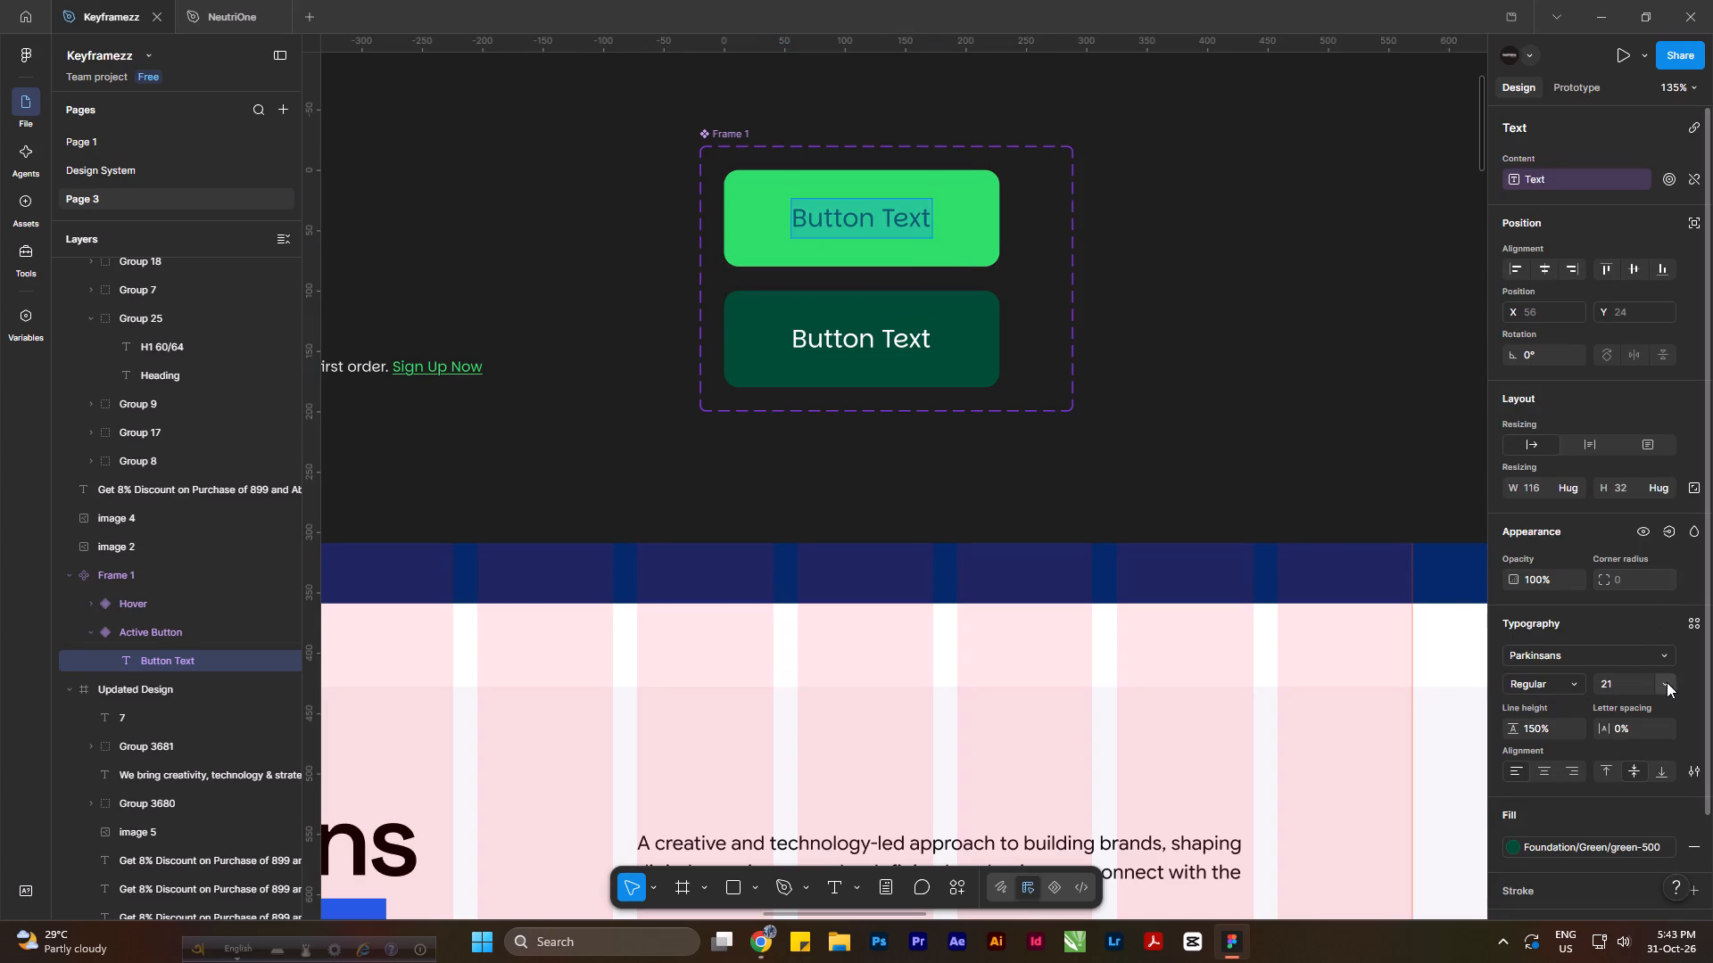
{"action": "left_click", "coordinate": [1670, 682]}
{"action": "left_click", "coordinate": [1665, 664]}
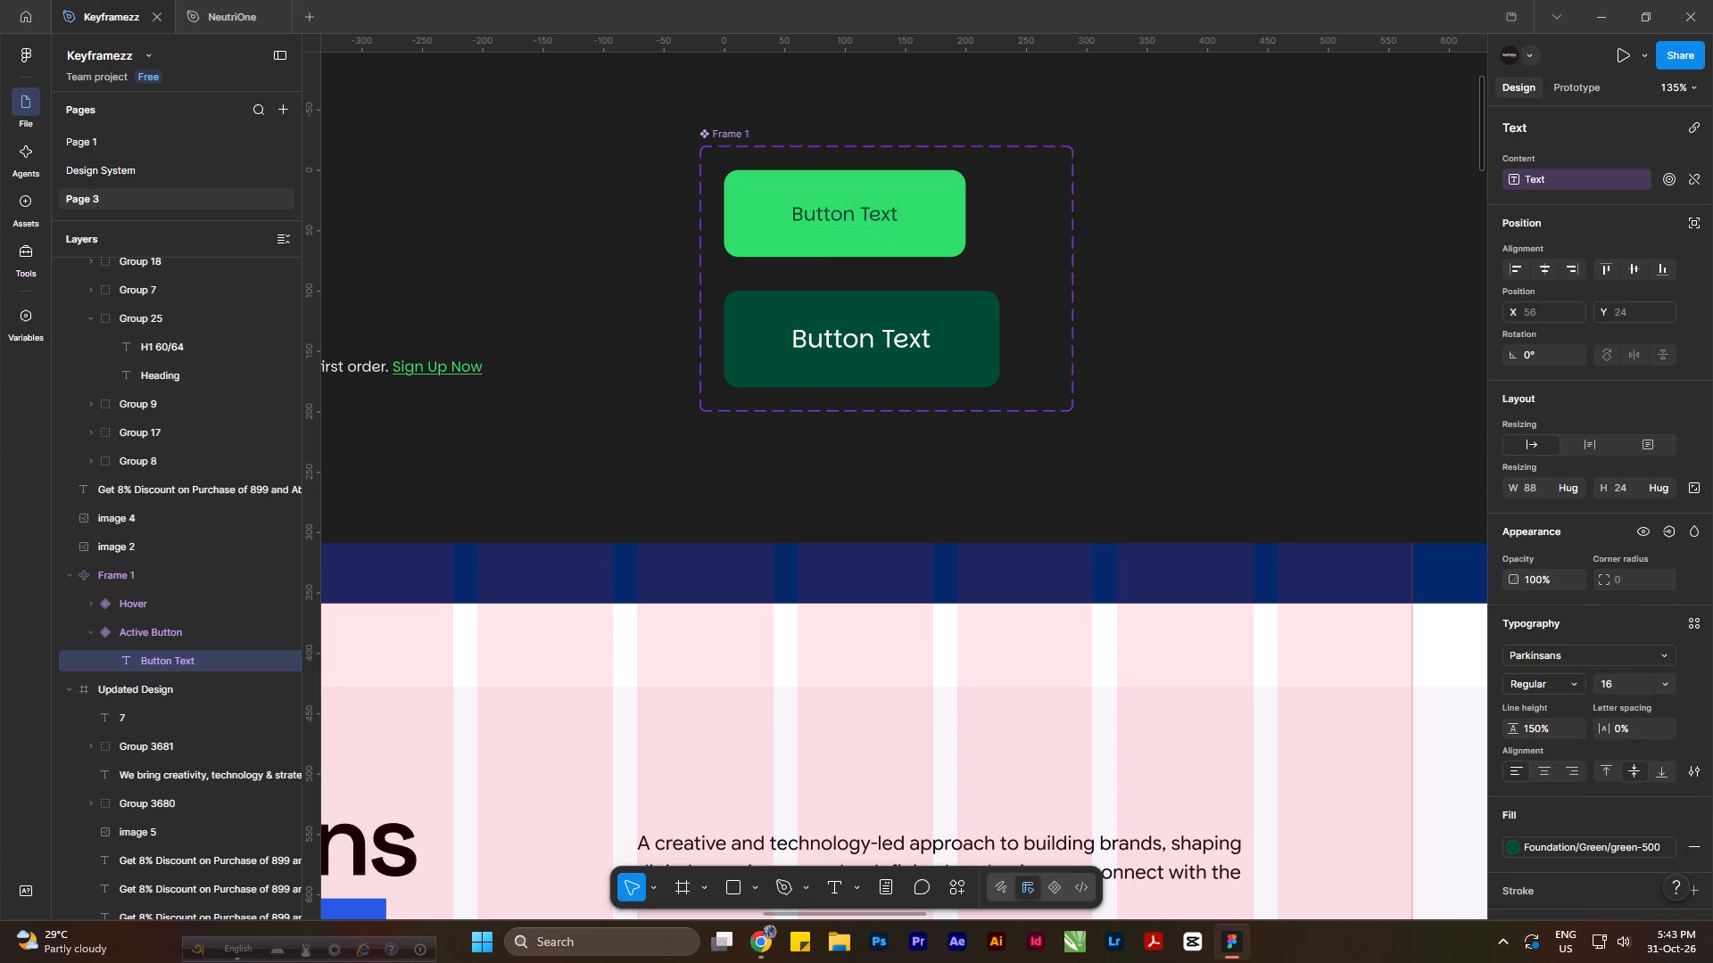
Detach the text style from the Hover variant's label and set its font size to 16.
{"action": "triple_click", "coordinate": [844, 325]}
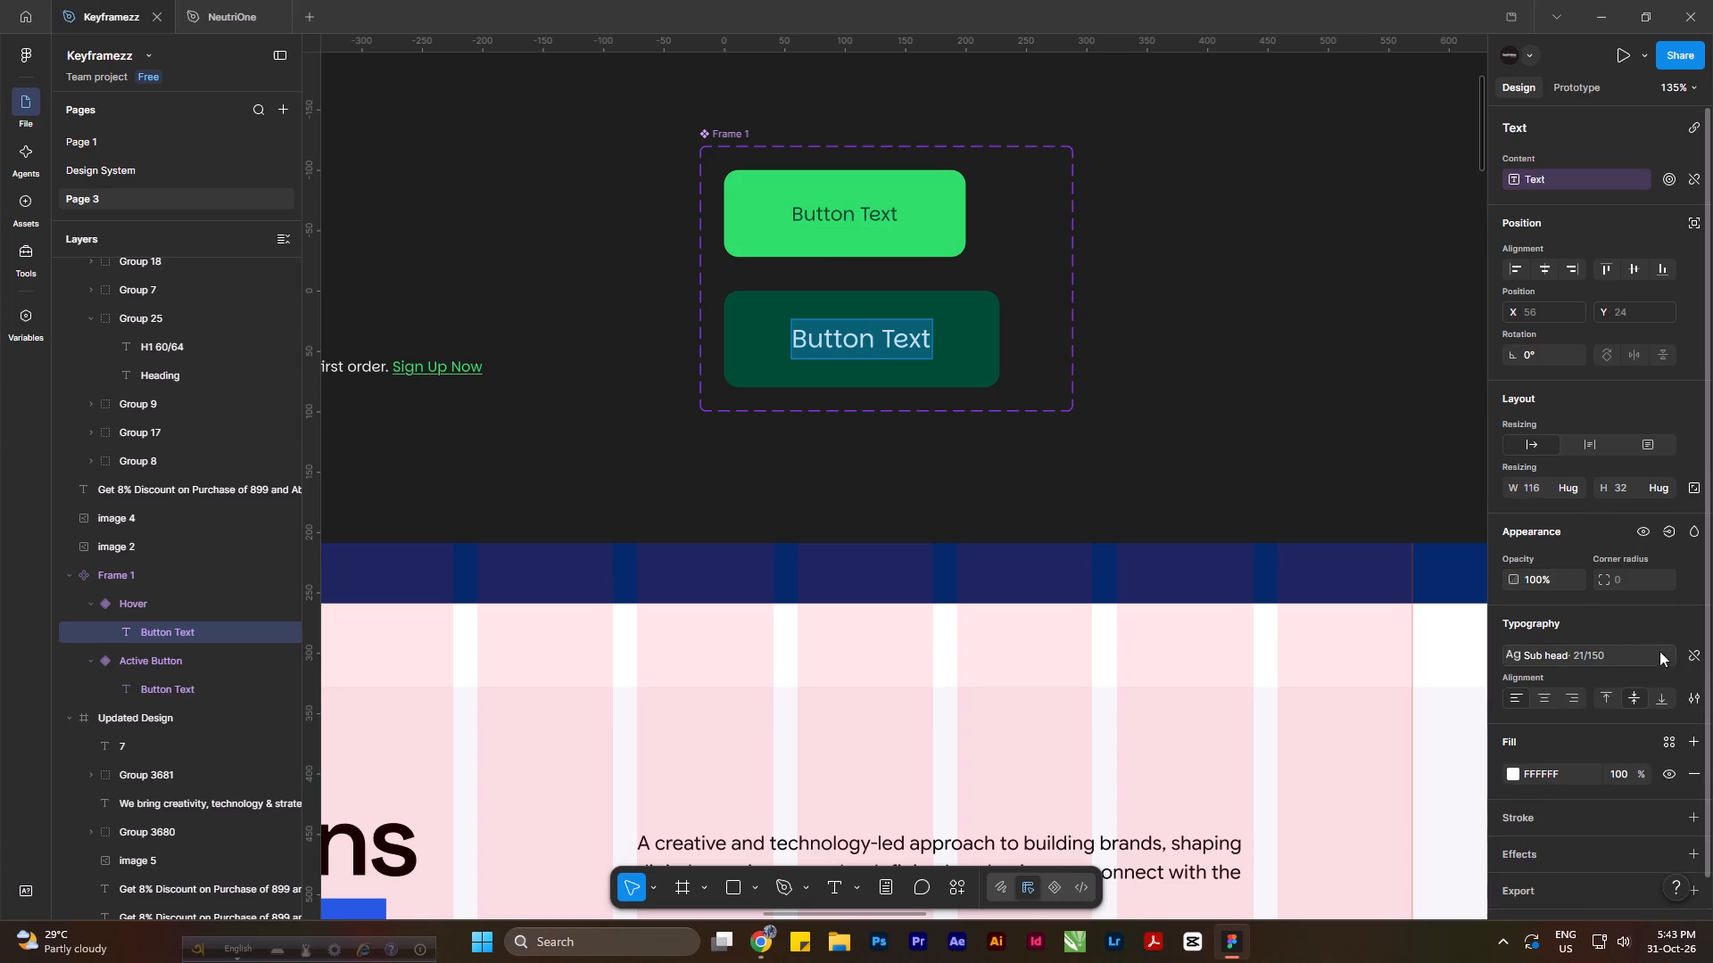
{"action": "left_click", "coordinate": [1682, 653]}
{"action": "left_click", "coordinate": [1700, 648]}
{"action": "left_click", "coordinate": [1666, 679]}
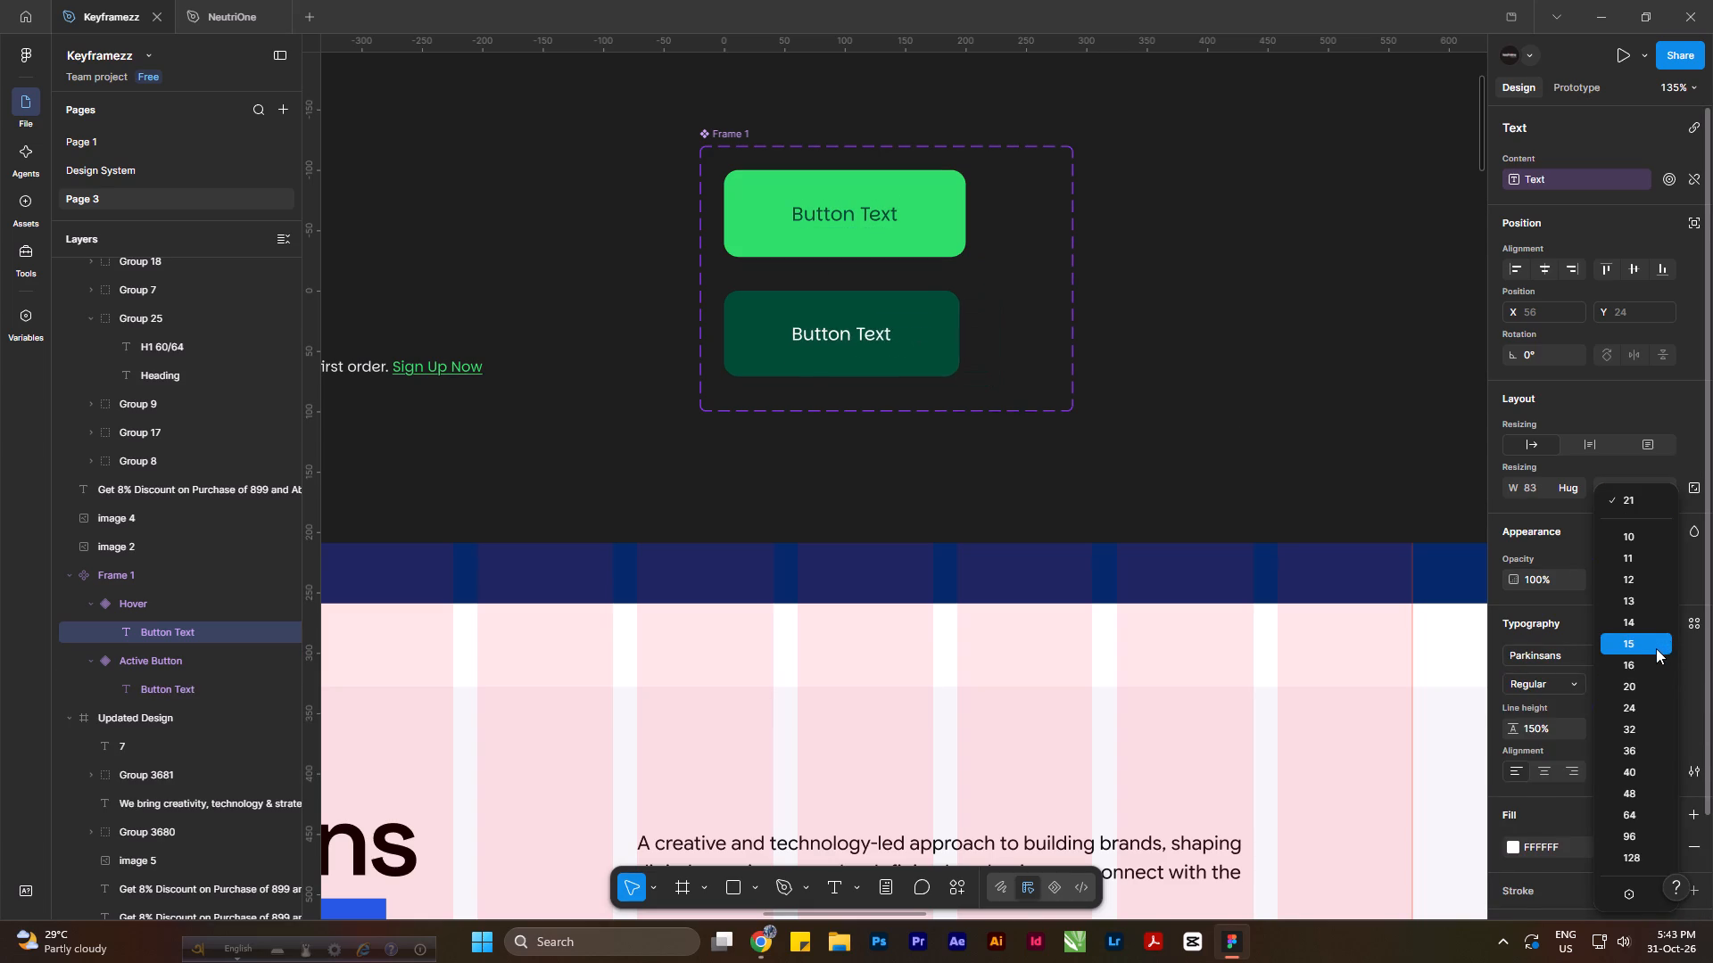
{"action": "left_click", "coordinate": [1650, 663]}
{"action": "left_click", "coordinate": [1224, 296]}
Change the Active Button variant's background fill to the primary-900 library colour.
{"action": "left_click", "coordinate": [939, 328]}
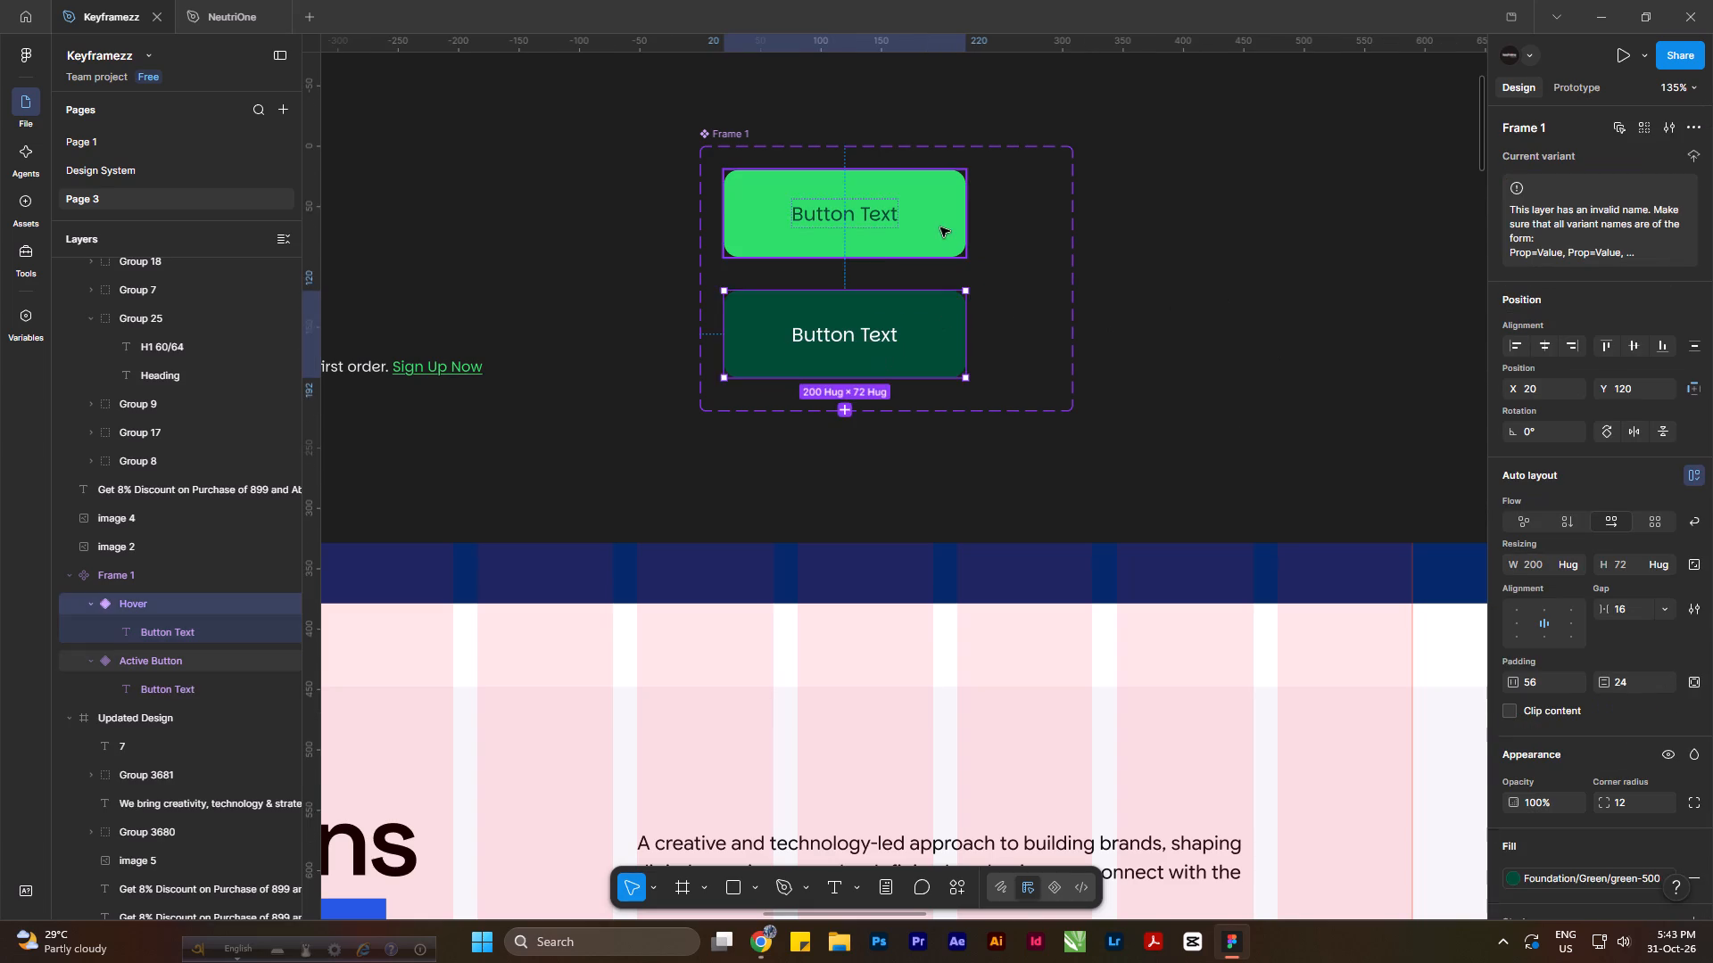
{"action": "left_click", "coordinate": [940, 227]}
{"action": "scroll", "coordinate": [1579, 798], "scroll_direction": "down", "scroll_amount": 2}
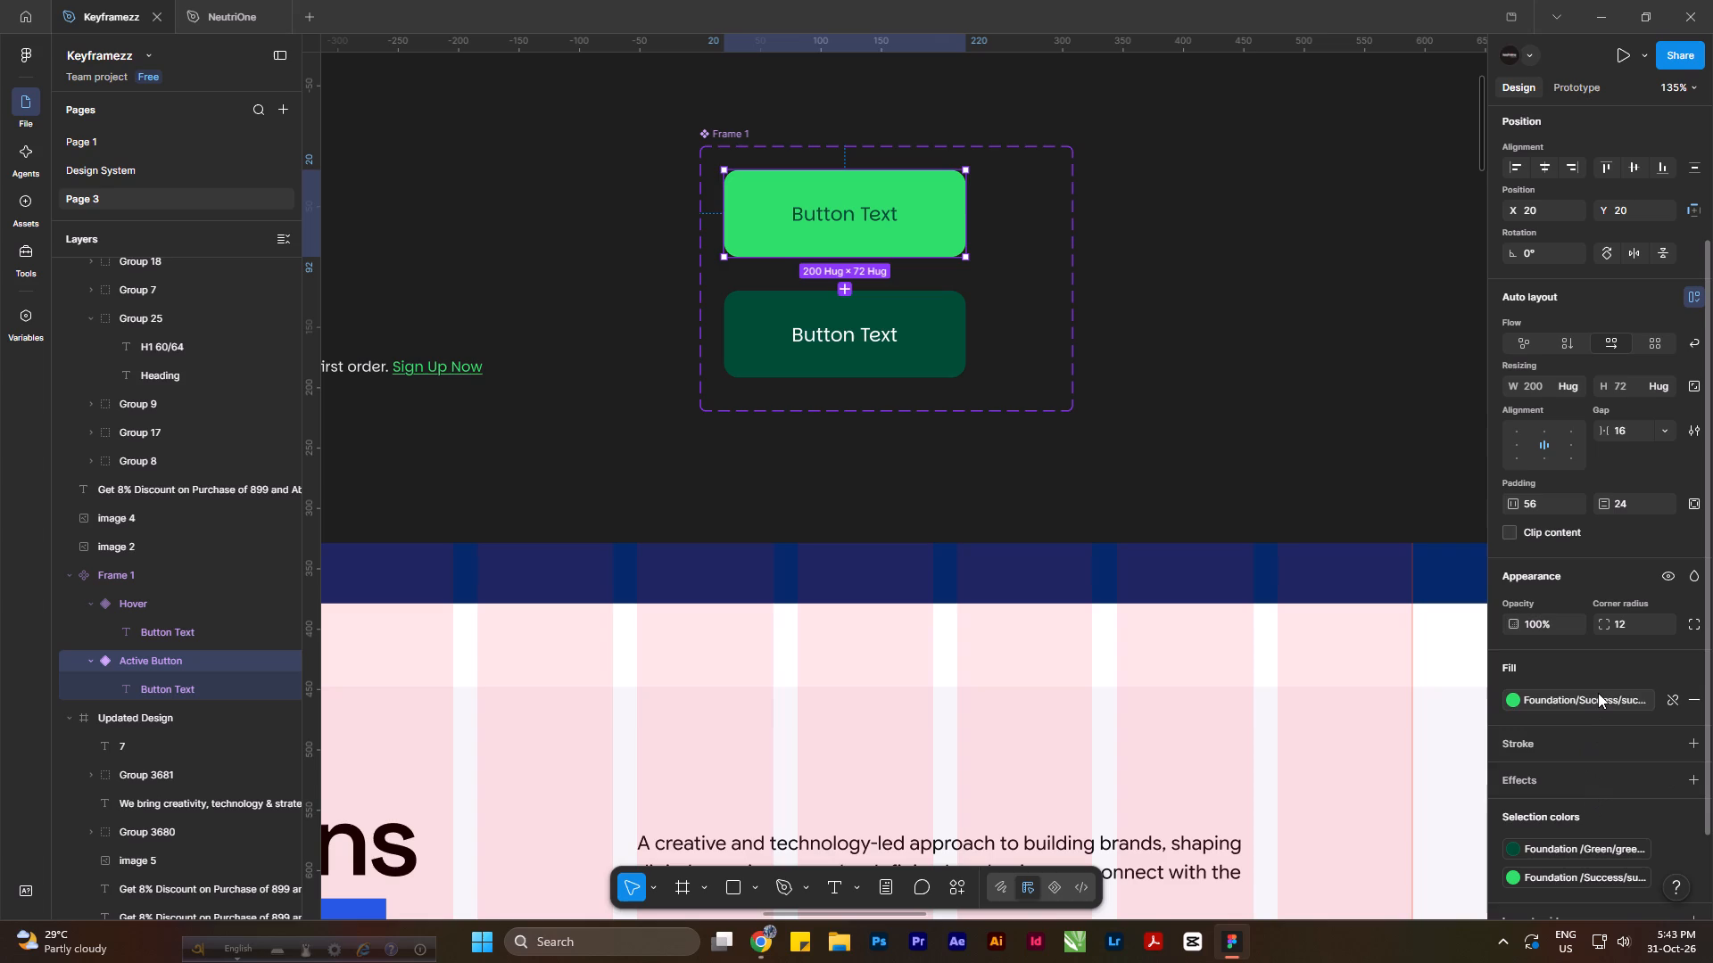
{"action": "left_click", "coordinate": [1602, 699]}
{"action": "scroll", "coordinate": [1388, 809], "scroll_direction": "down", "scroll_amount": 3}
{"action": "scroll", "coordinate": [1390, 785], "scroll_direction": "up", "scroll_amount": 1}
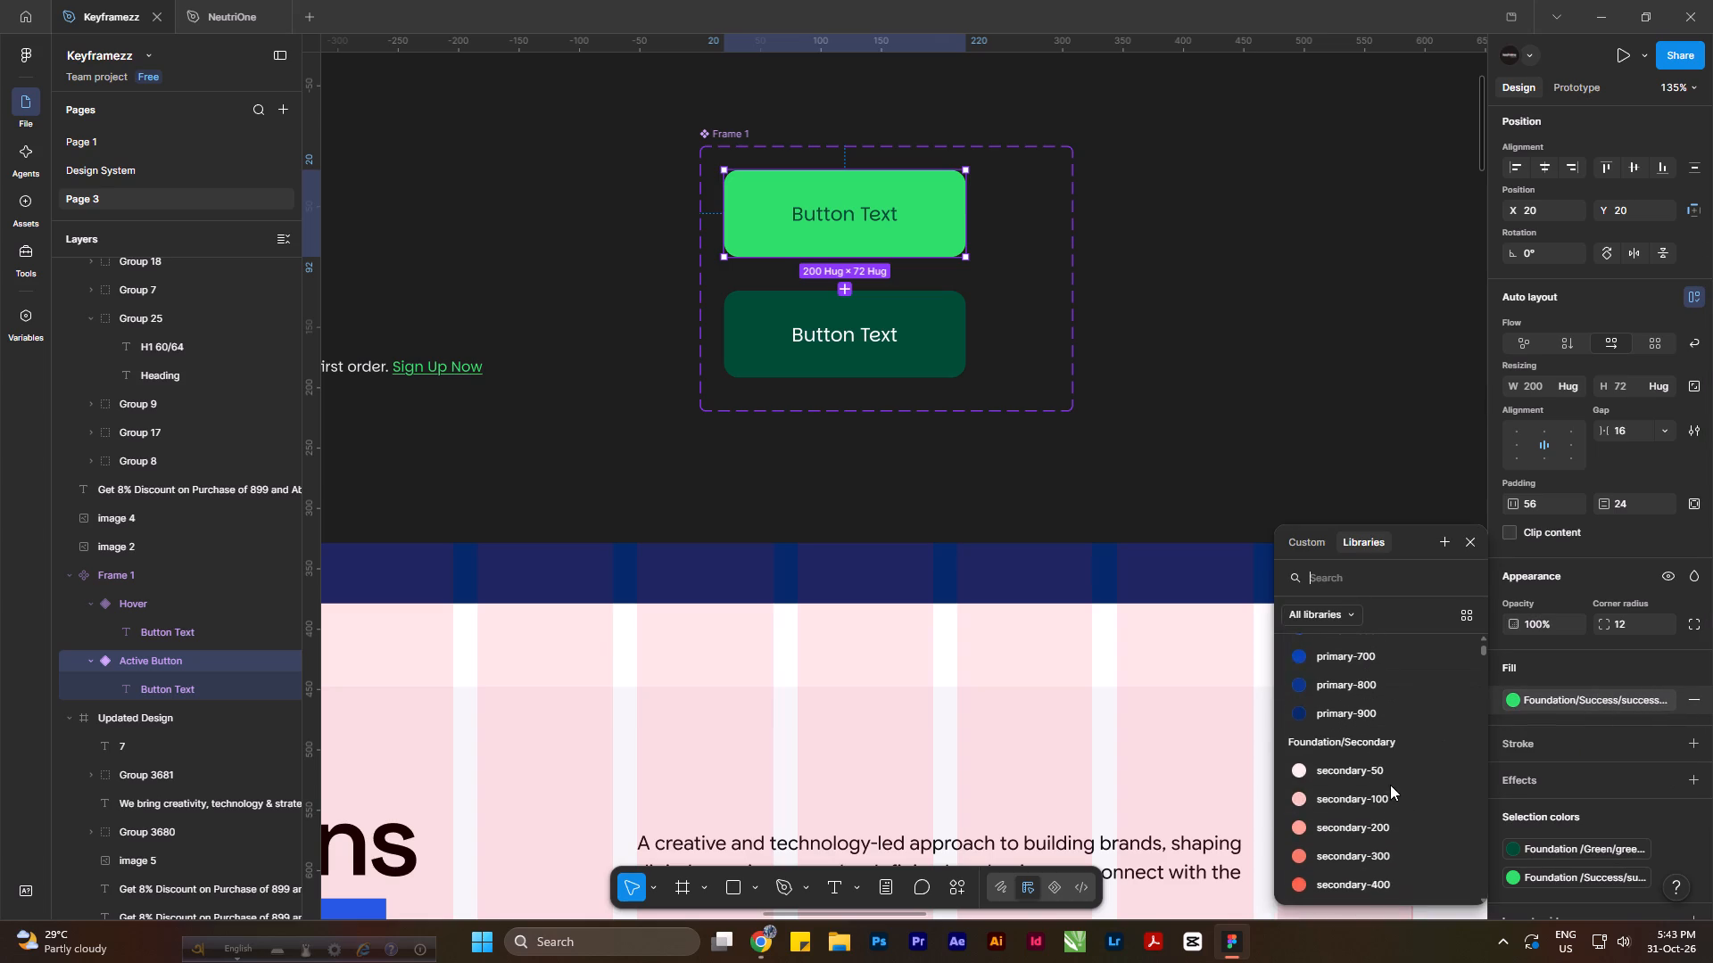
{"action": "left_click", "coordinate": [1378, 767]}
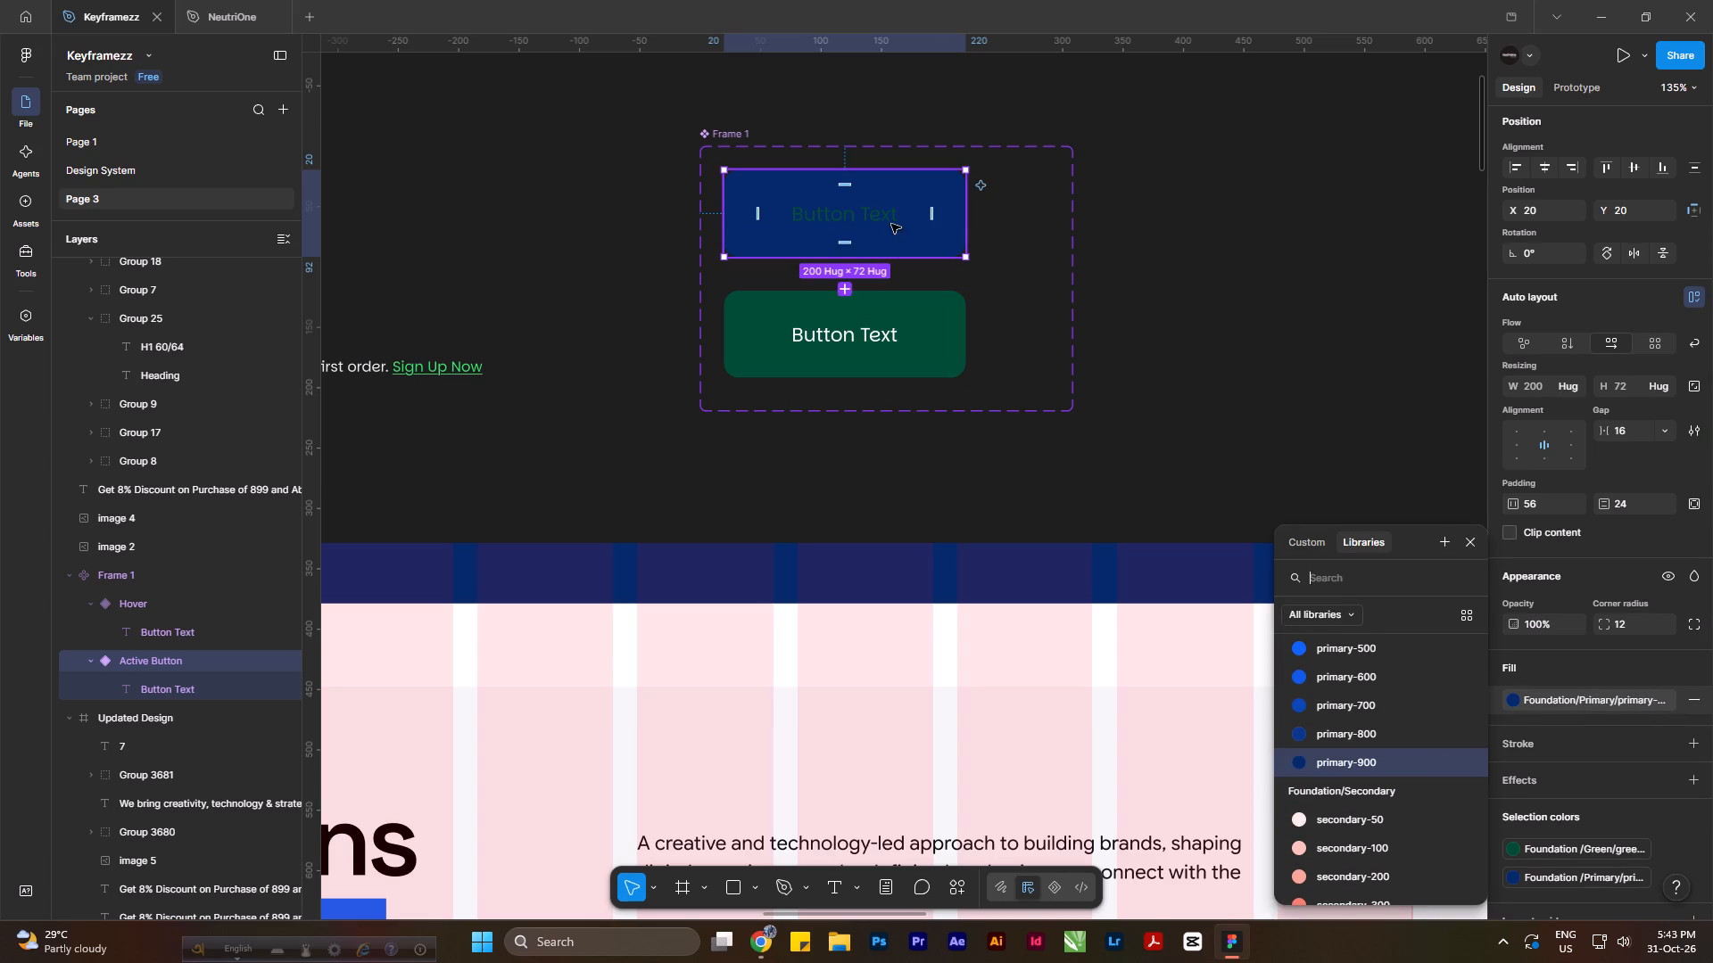
Recolour the Active Button variant's label text with the primary-50 library colour.
{"action": "triple_click", "coordinate": [889, 216]}
{"action": "double_click", "coordinate": [875, 213]}
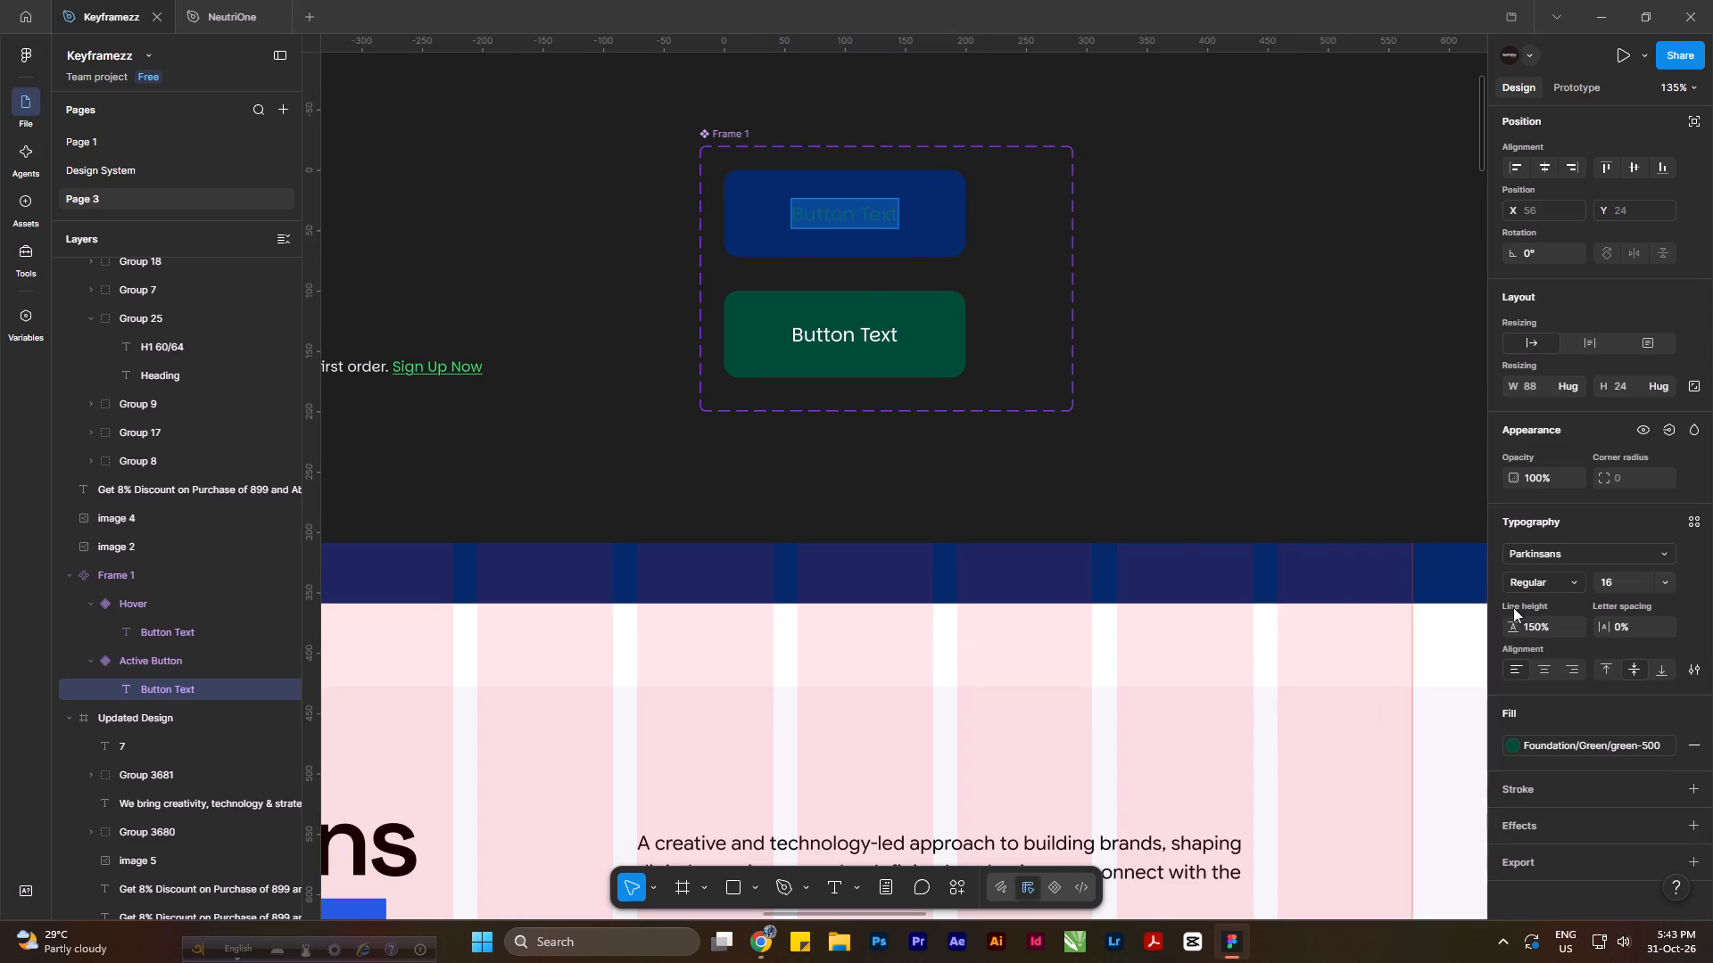
{"action": "left_click", "coordinate": [1591, 751]}
{"action": "scroll", "coordinate": [1396, 722], "scroll_direction": "up", "scroll_amount": 4}
{"action": "left_click", "coordinate": [1364, 687]}
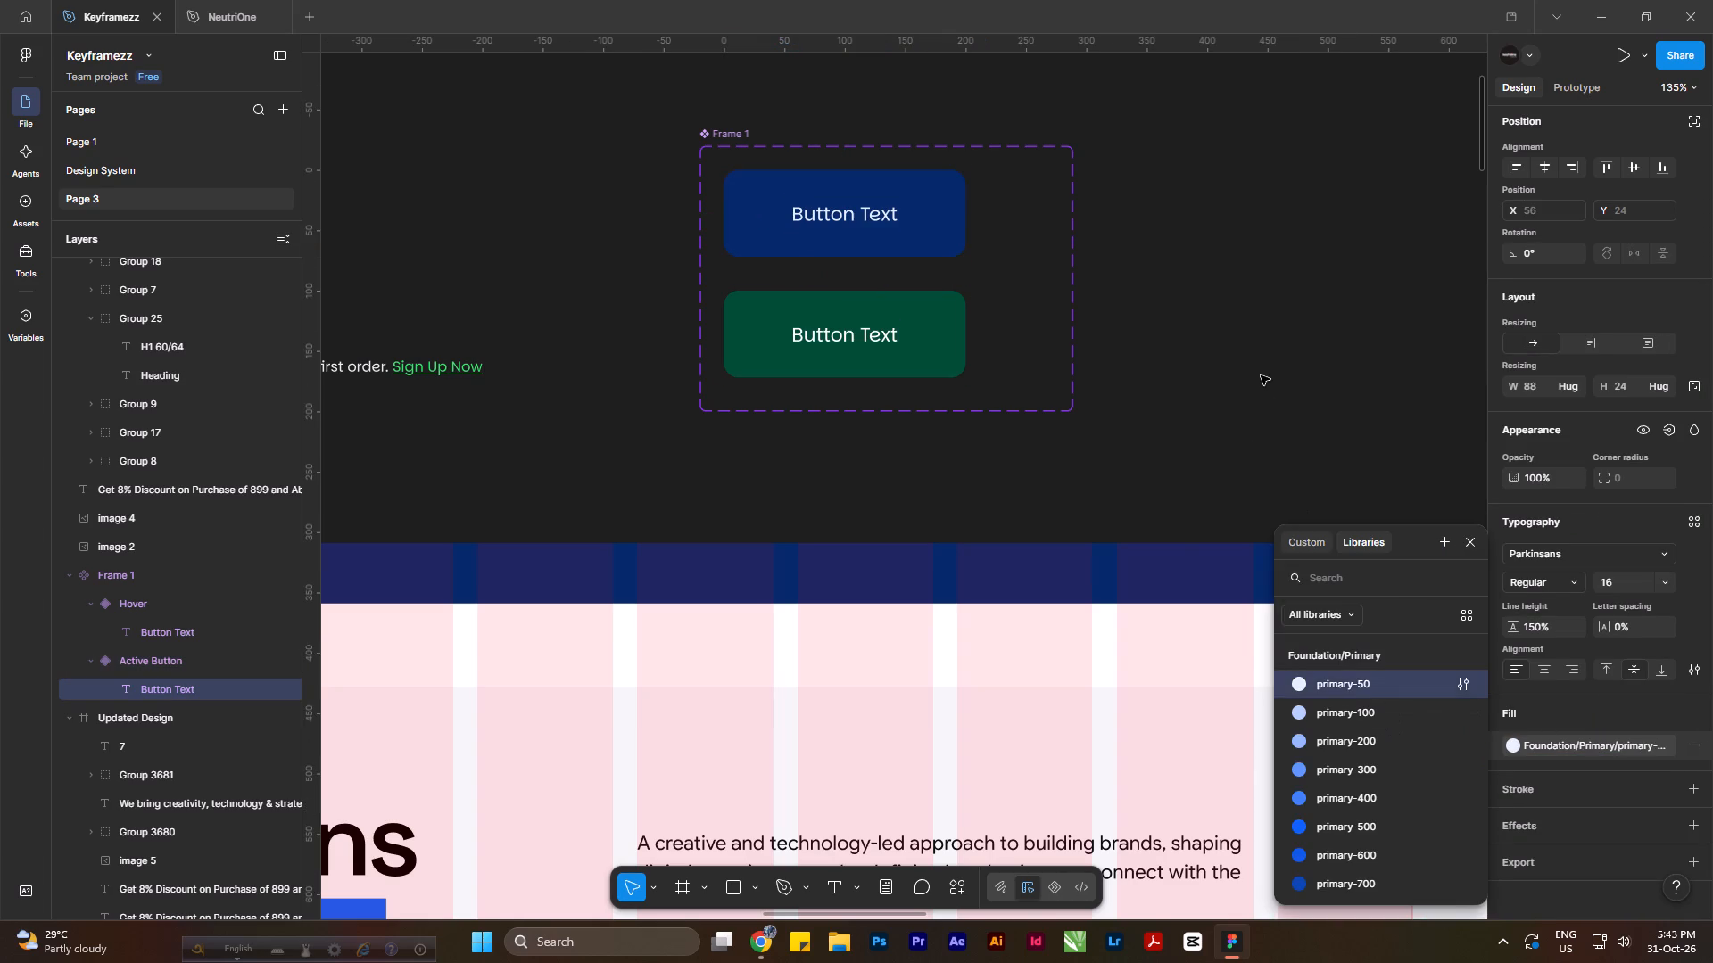
{"action": "left_click", "coordinate": [1261, 375]}
Change the Hover variant's background fill to the primary-500 library colour.
{"action": "left_click", "coordinate": [954, 360]}
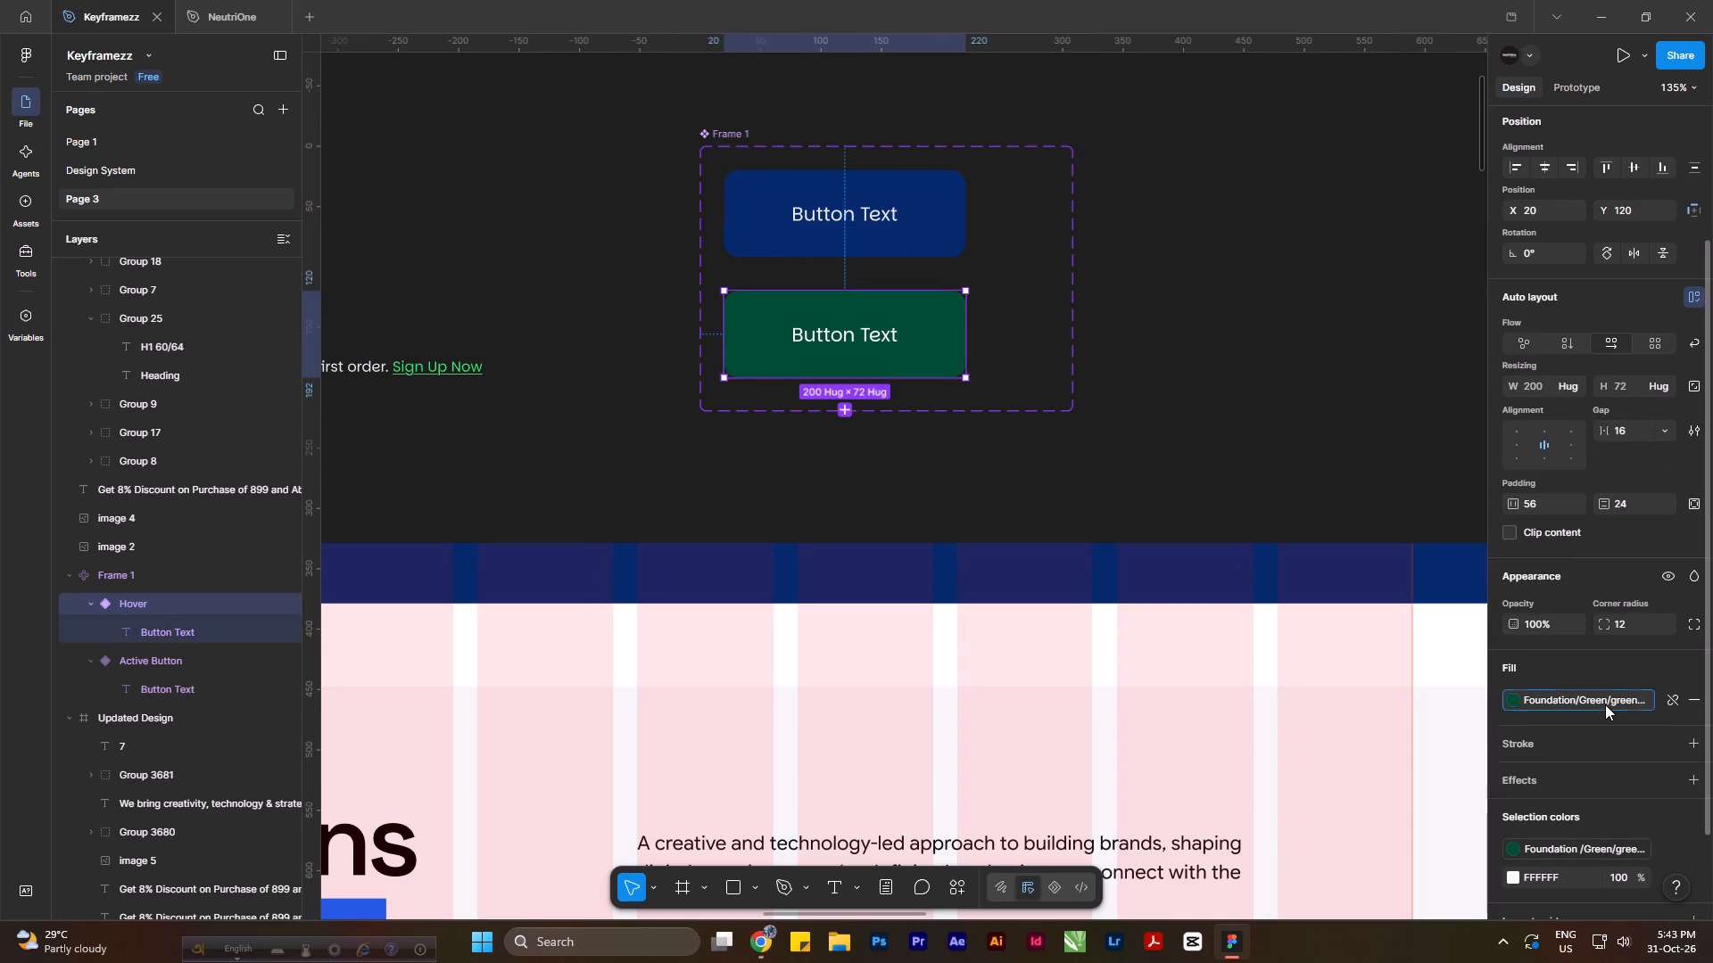
{"action": "left_click", "coordinate": [1605, 704]}
{"action": "scroll", "coordinate": [1386, 781], "scroll_direction": "down", "scroll_amount": 2}
{"action": "scroll", "coordinate": [1377, 749], "scroll_direction": "up", "scroll_amount": 1}
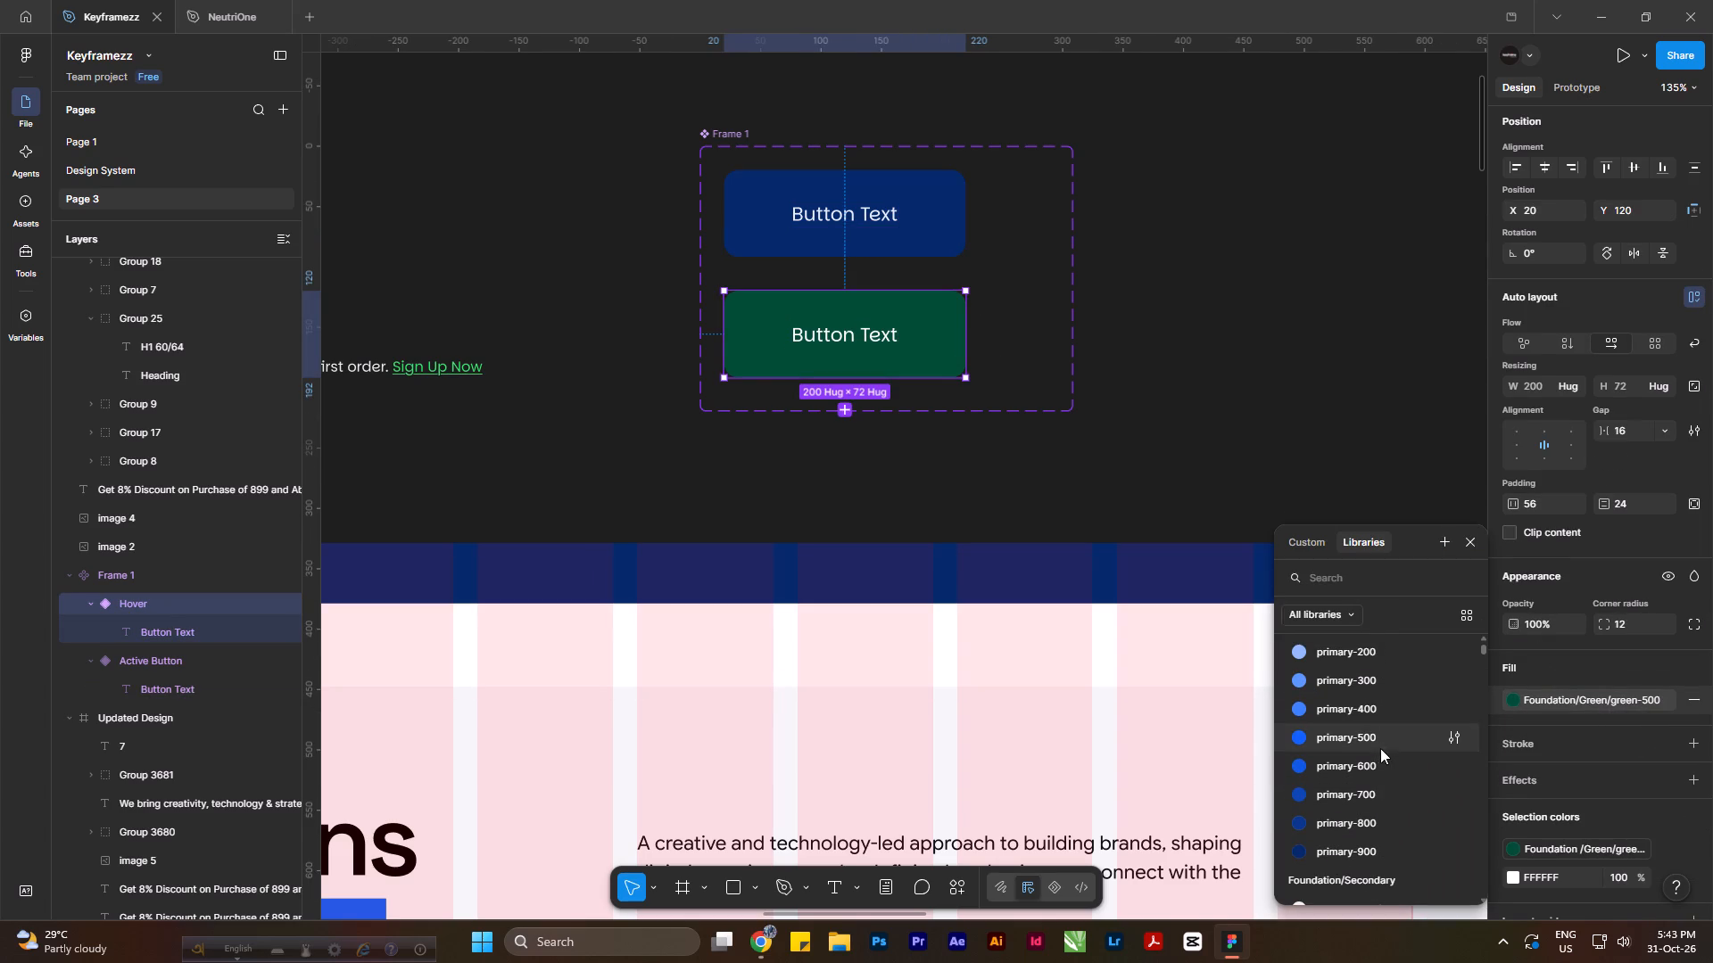
{"action": "left_click", "coordinate": [1385, 741]}
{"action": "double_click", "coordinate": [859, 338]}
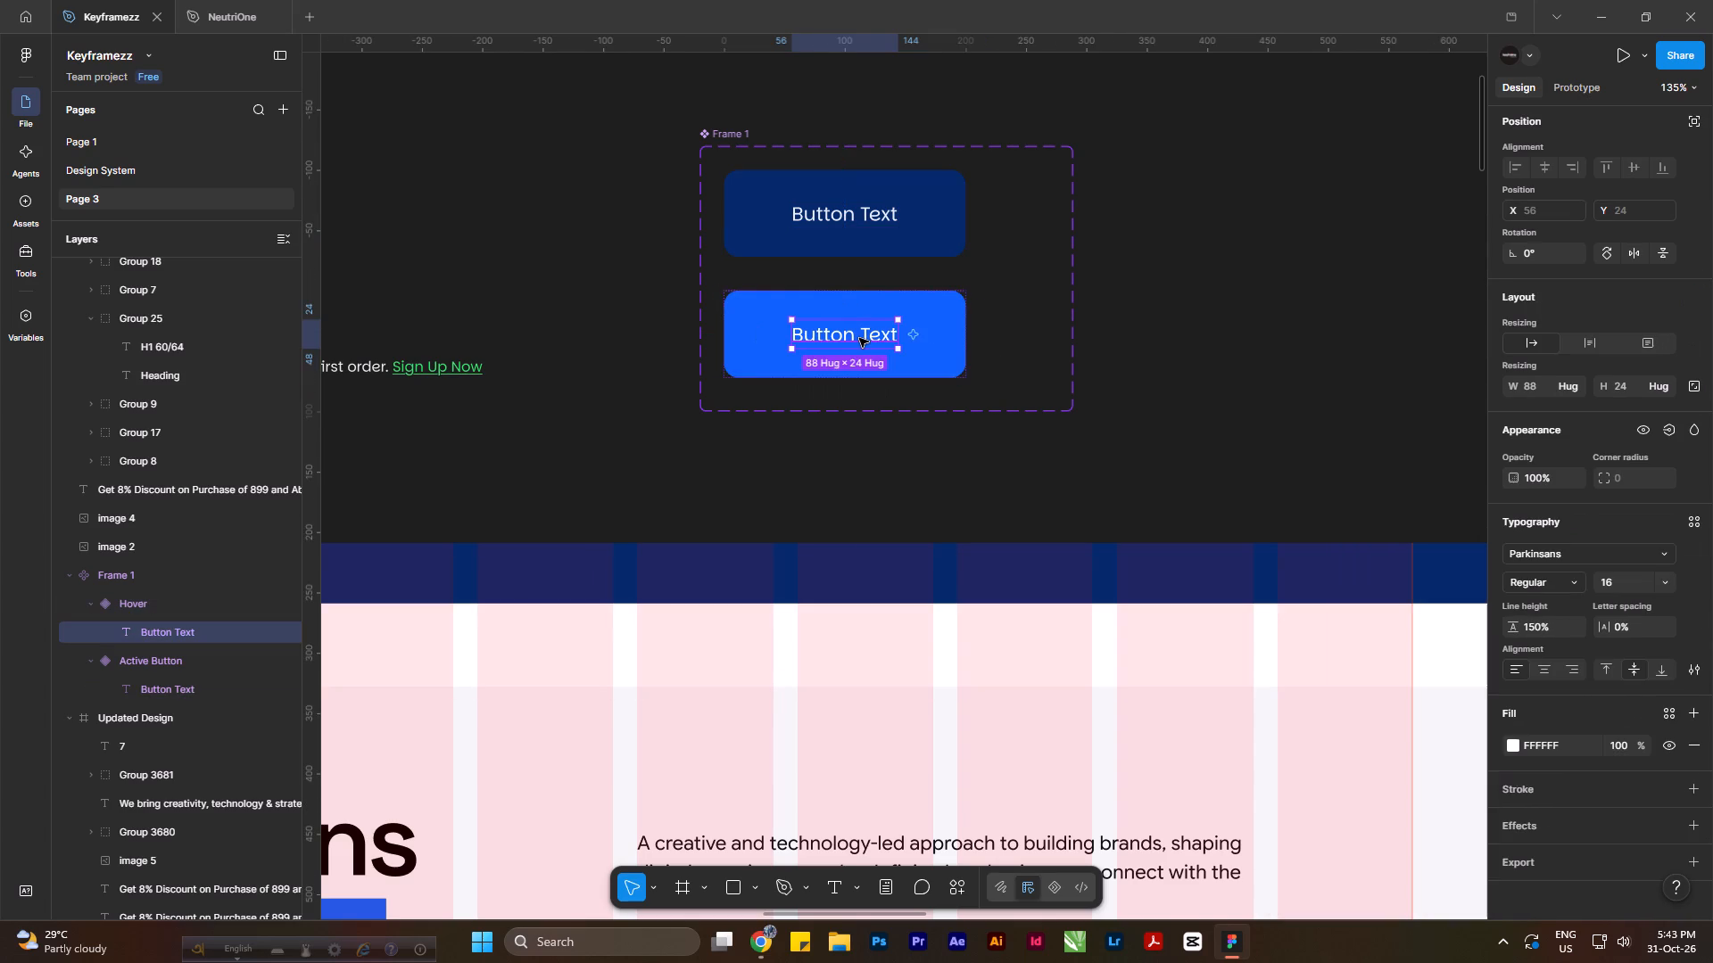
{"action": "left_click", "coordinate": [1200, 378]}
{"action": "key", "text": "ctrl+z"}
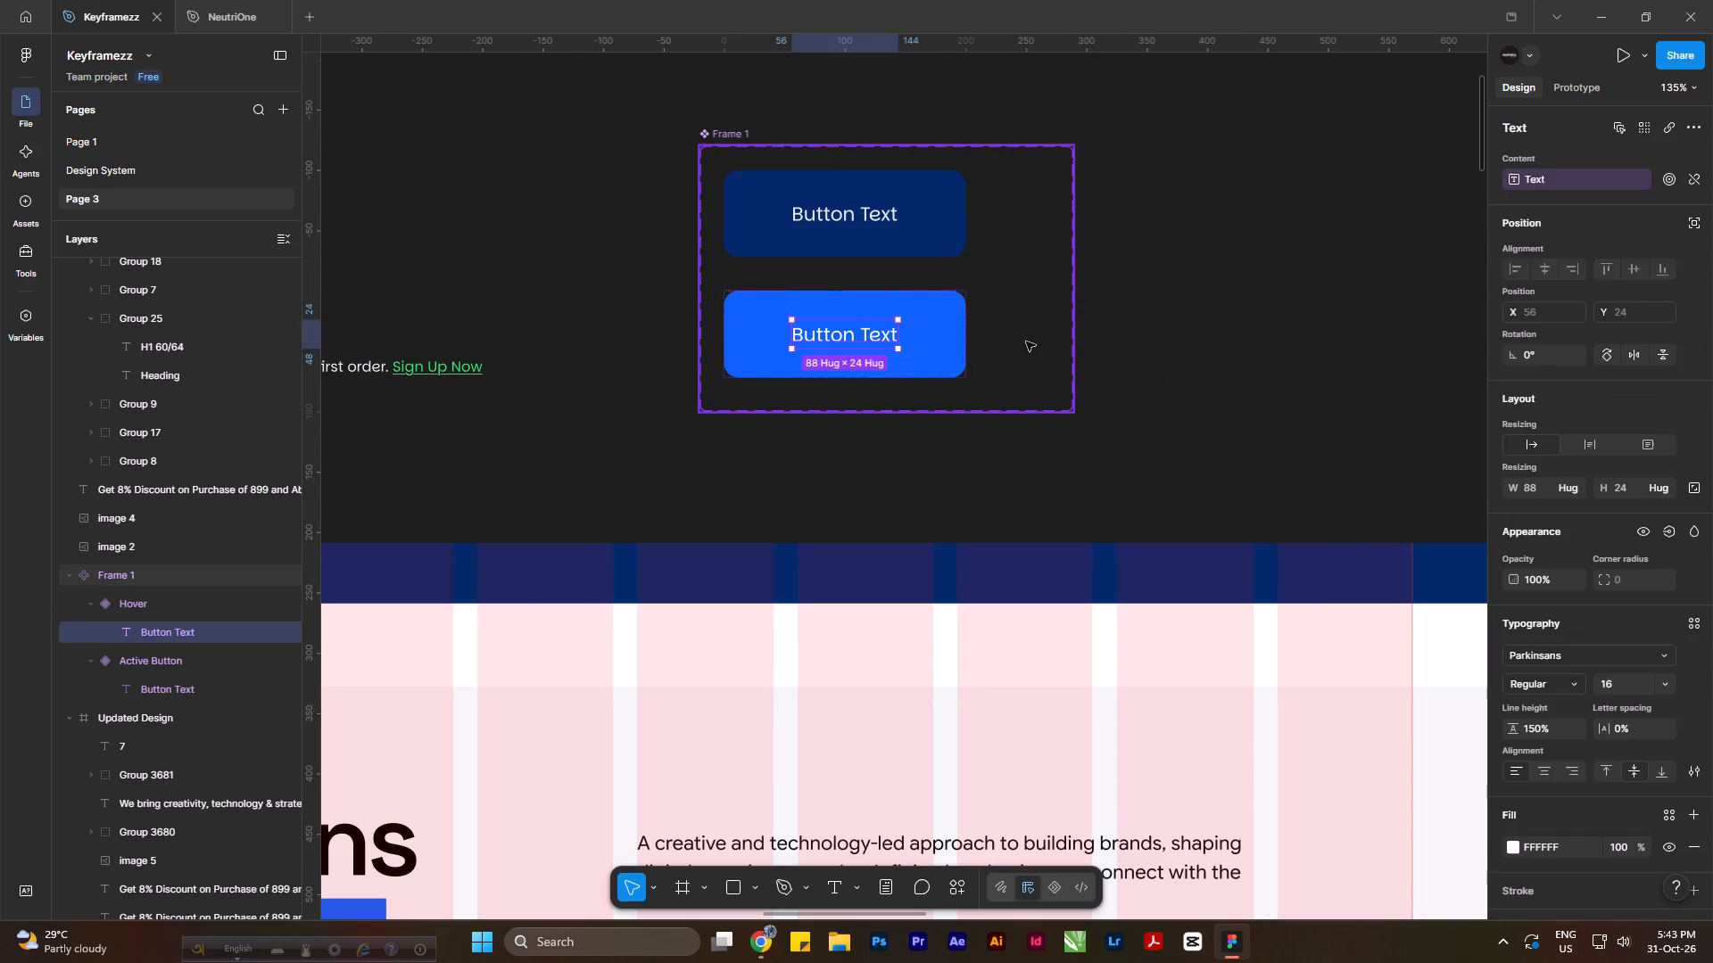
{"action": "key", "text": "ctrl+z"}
Change the Active Button variant's background fill to the primary-500 library colour.
{"action": "double_click", "coordinate": [934, 250]}
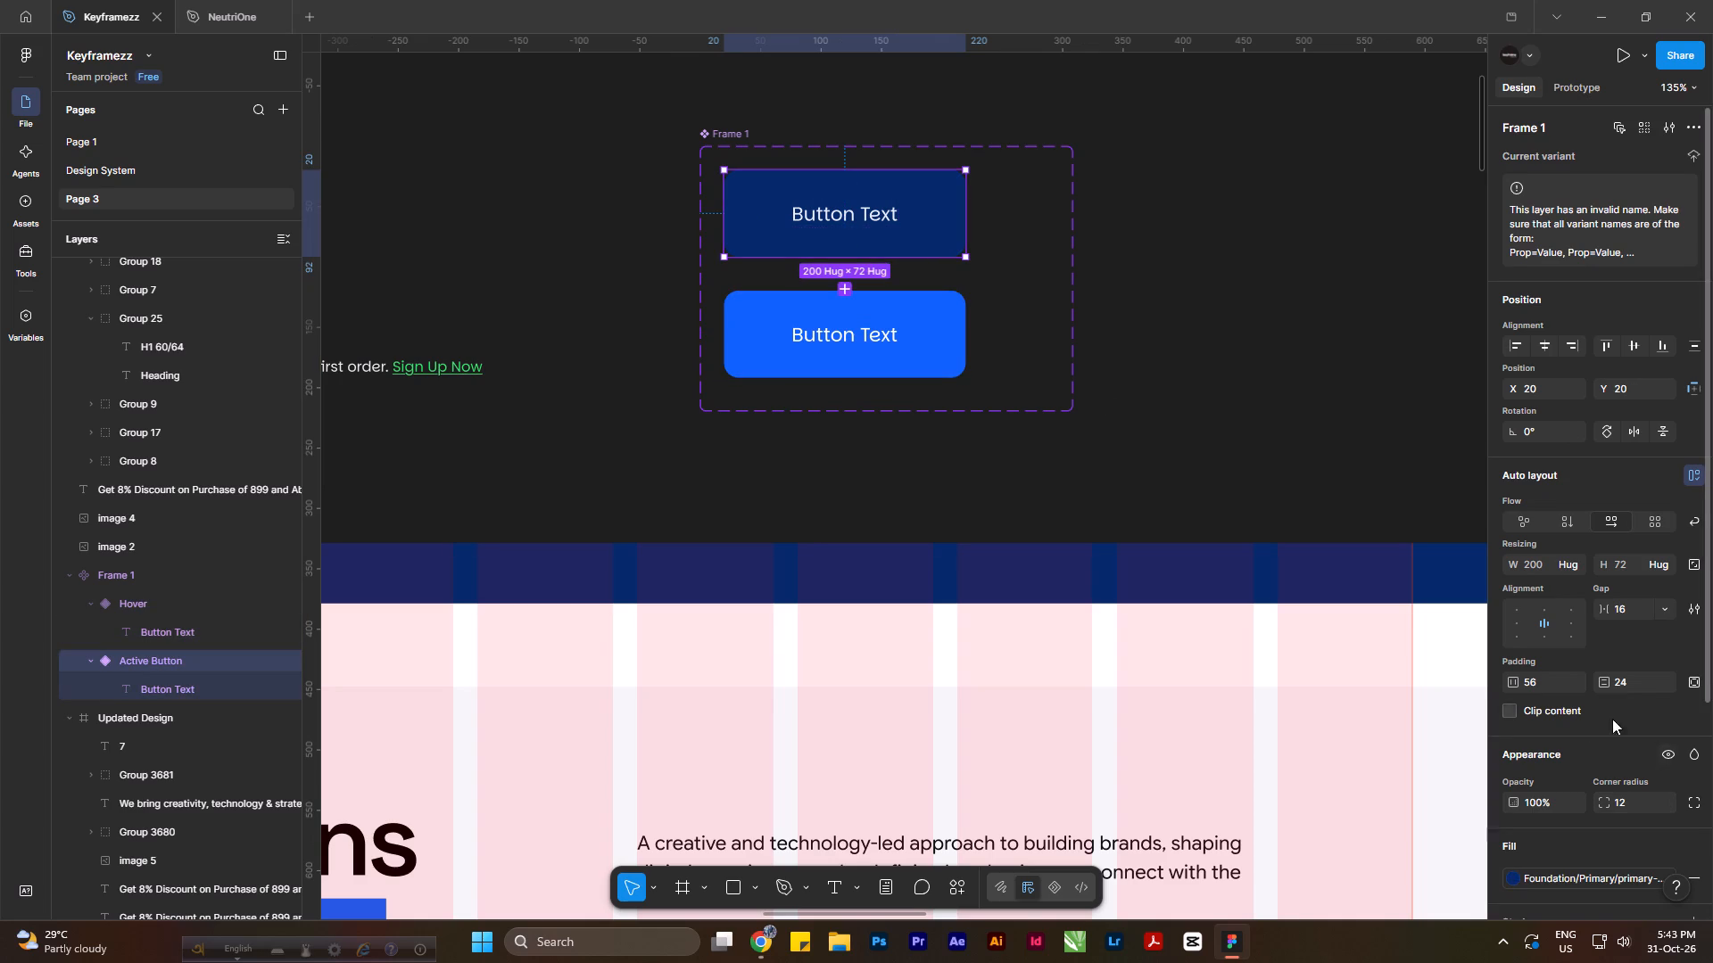
{"action": "left_click", "coordinate": [1560, 877]}
{"action": "scroll", "coordinate": [1382, 692], "scroll_direction": "up", "scroll_amount": 1}
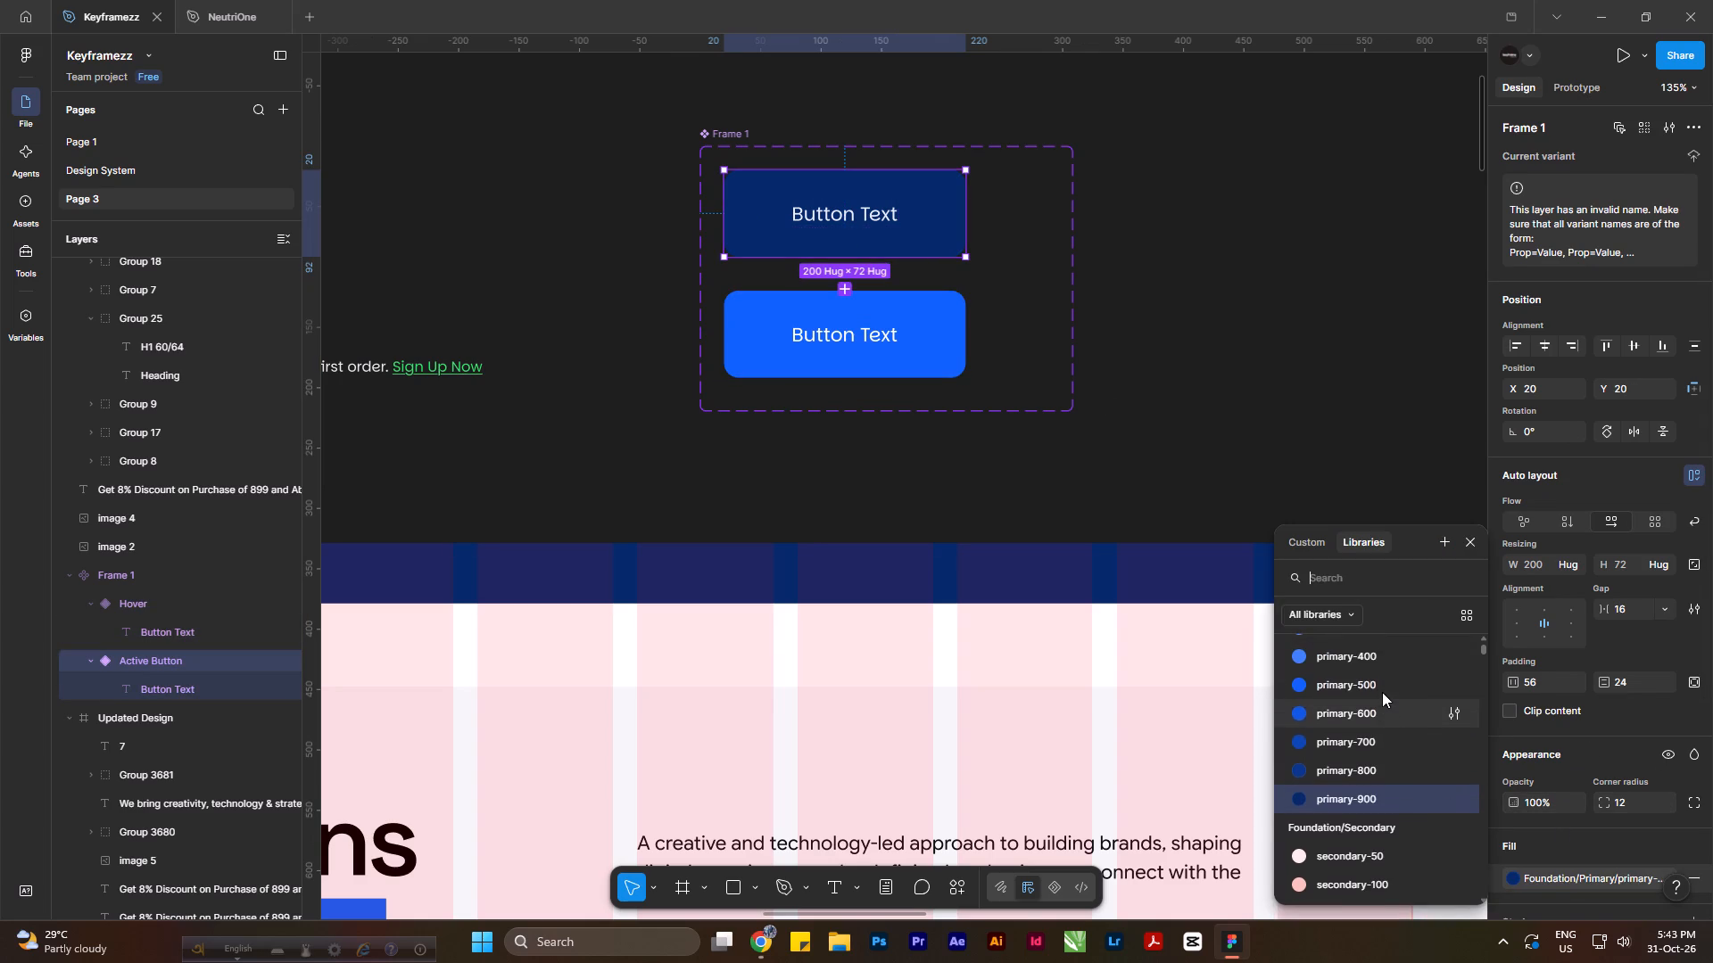
{"action": "left_click", "coordinate": [1377, 750]}
Try the primary-600 and primary-800 library colours on the Hover variant's background, settling on primary-900.
{"action": "left_click", "coordinate": [931, 363]}
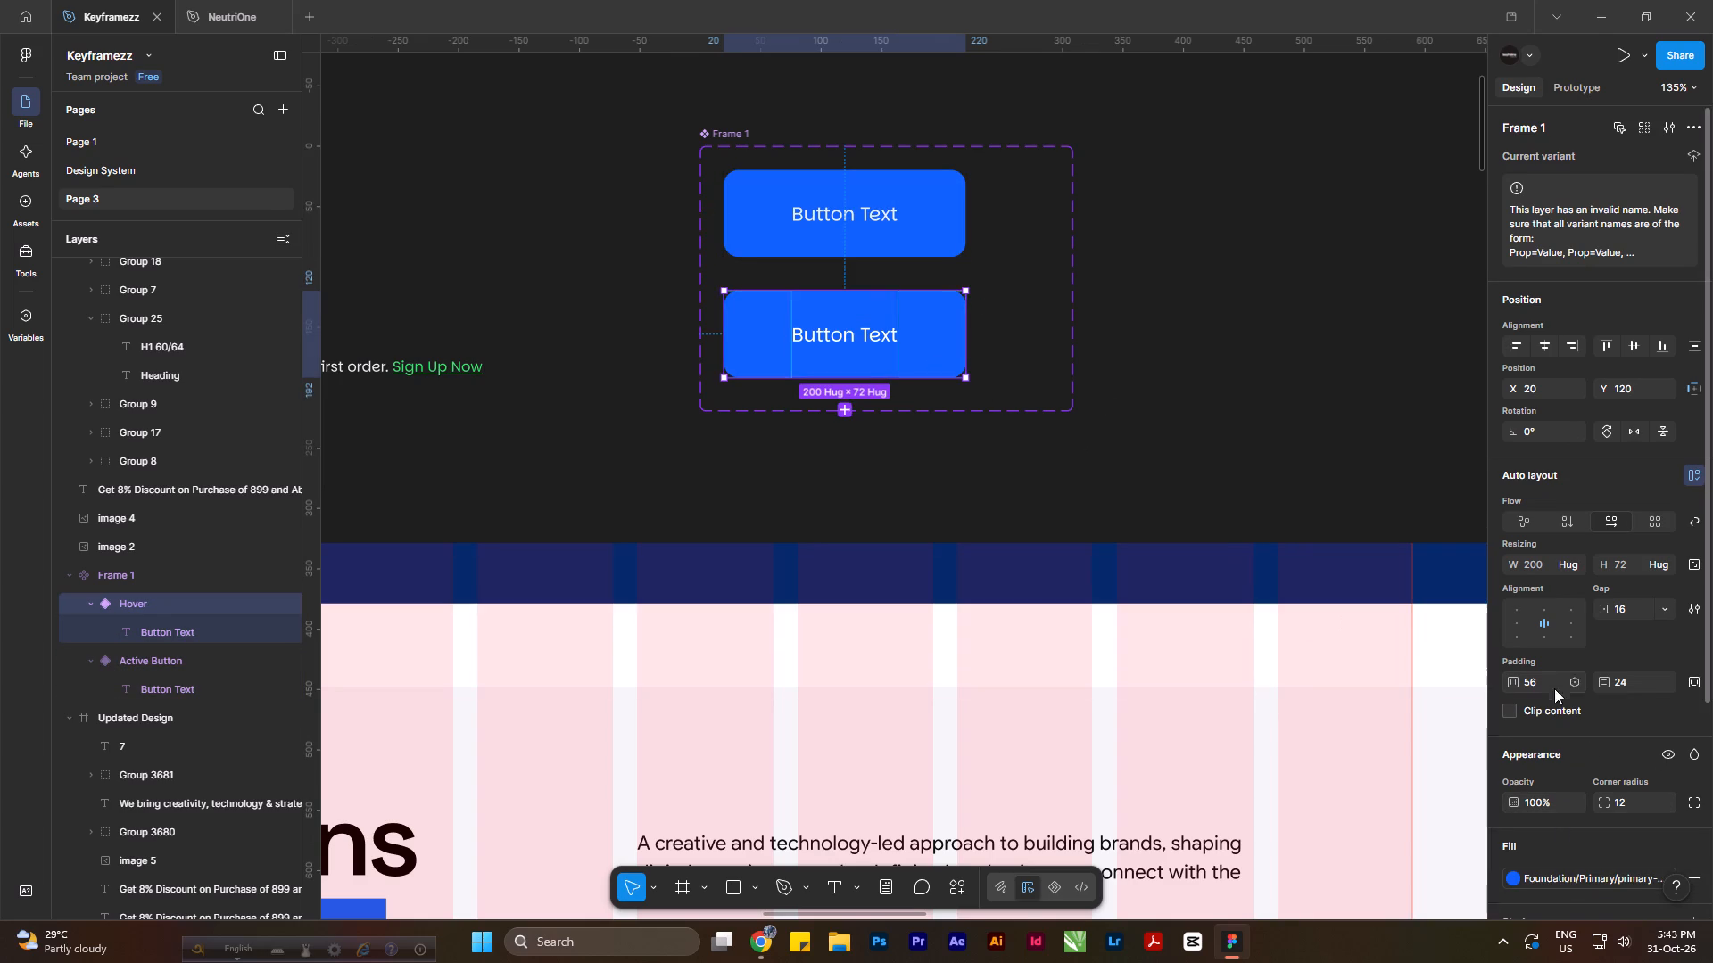
{"action": "left_click", "coordinate": [1564, 885]}
{"action": "left_click", "coordinate": [1422, 816]}
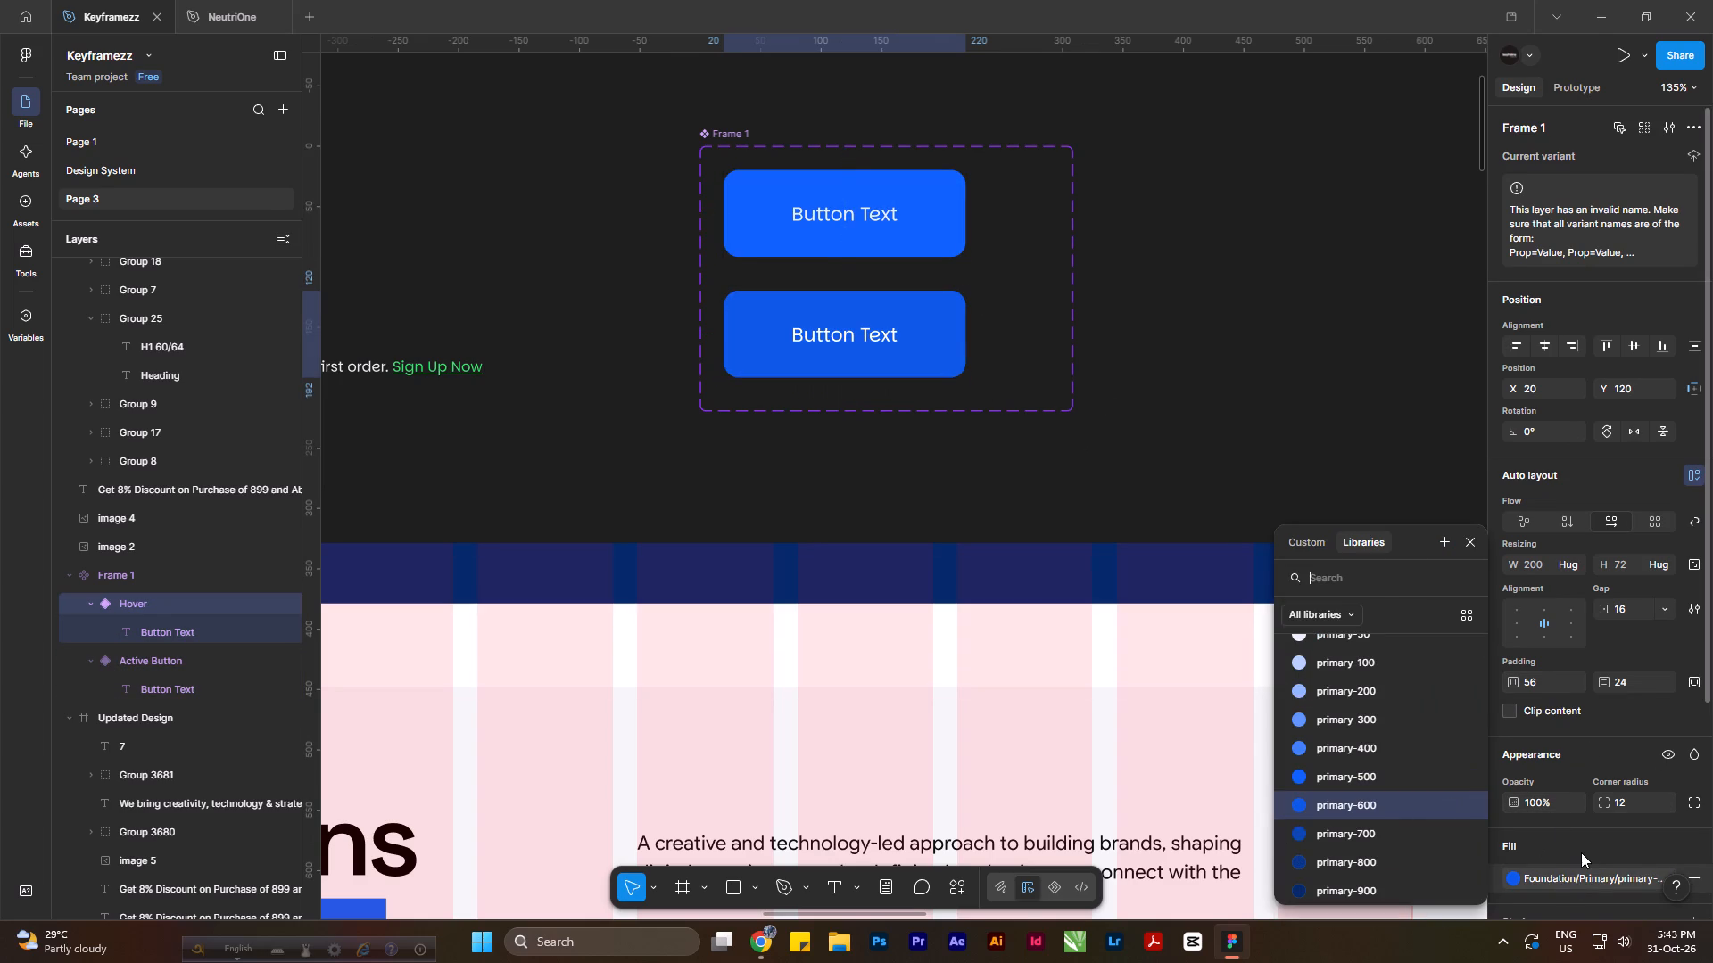
{"action": "left_click", "coordinate": [1591, 871]}
{"action": "left_click", "coordinate": [1383, 836]}
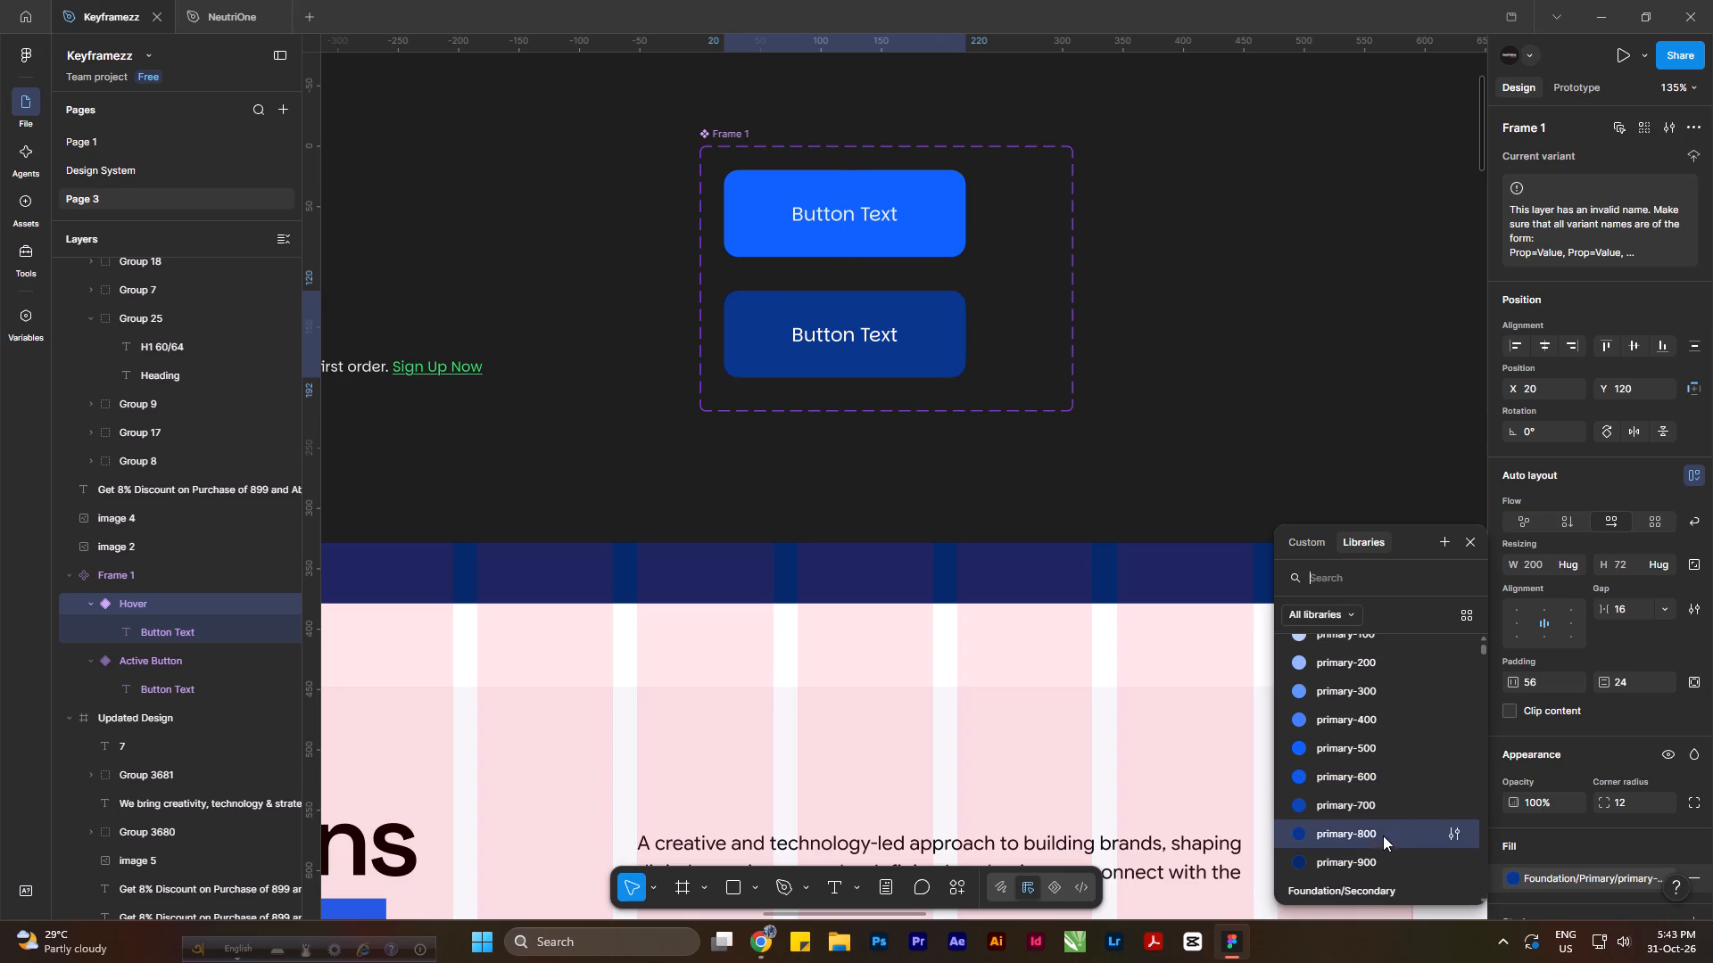
{"action": "left_click", "coordinate": [1394, 860]}
{"action": "left_click", "coordinate": [1287, 399]}
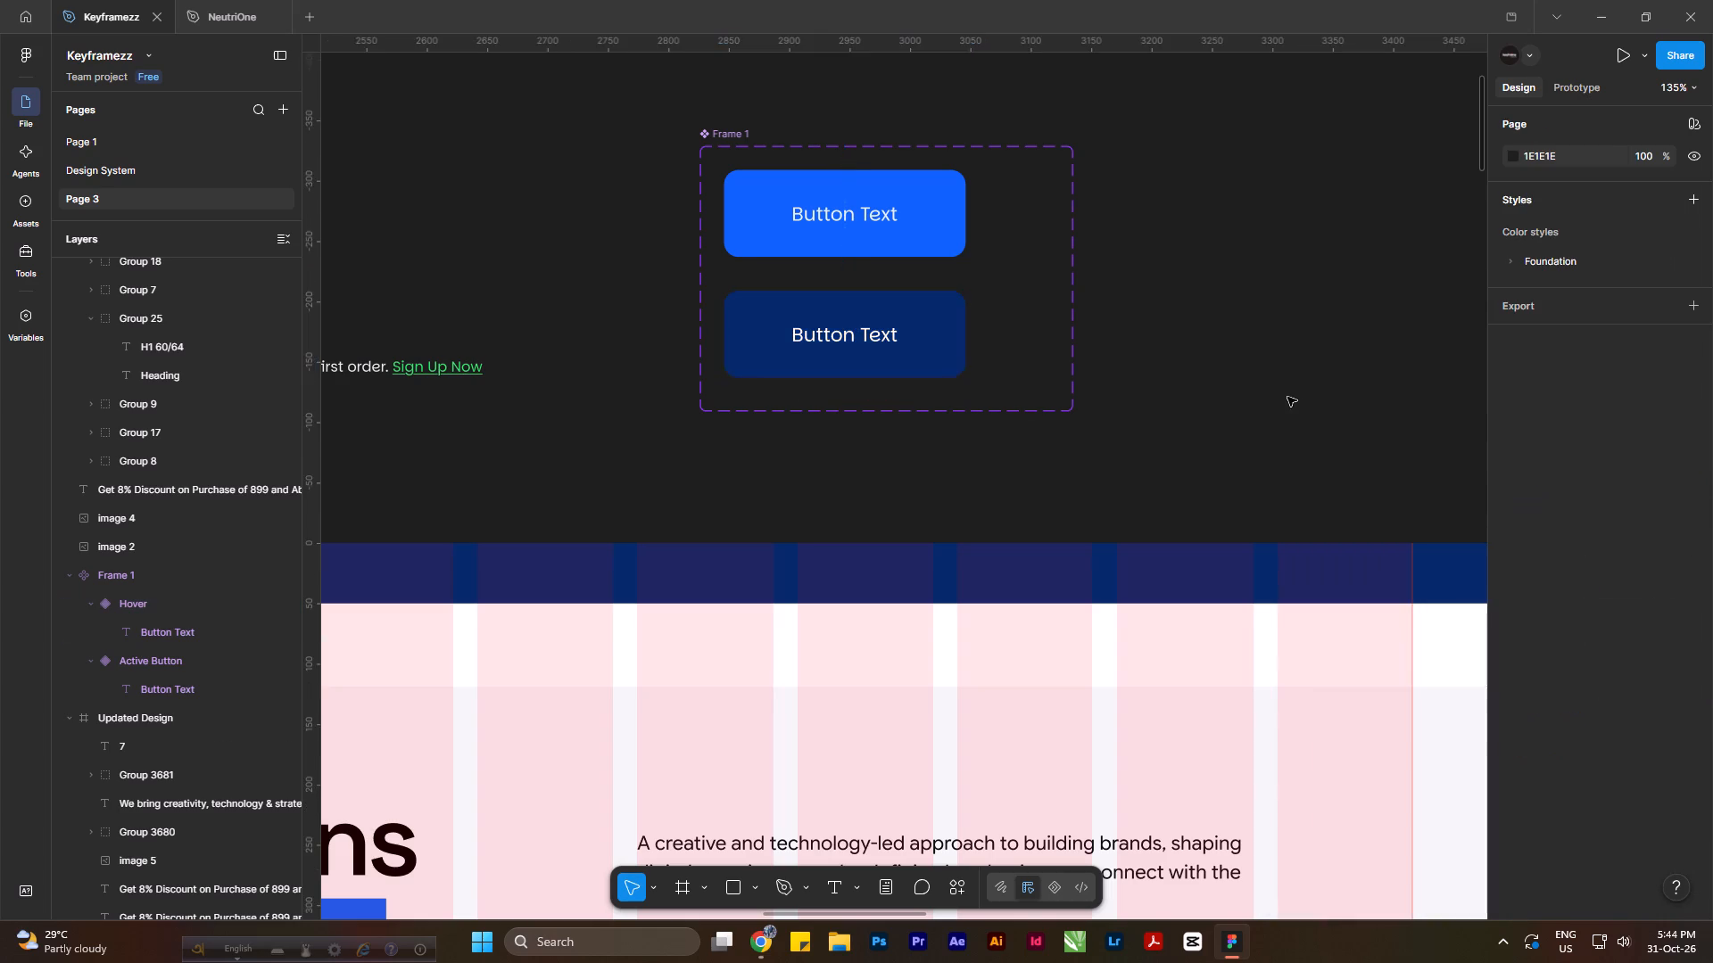
Look through the agent suggestions and the components this file holds on its Design System page.
{"action": "scroll", "coordinate": [1056, 268], "scroll_direction": "down", "scroll_amount": 10, "text": "ctrl"}
{"action": "left_click", "coordinate": [1202, 259]}
{"action": "left_click", "coordinate": [1133, 226]}
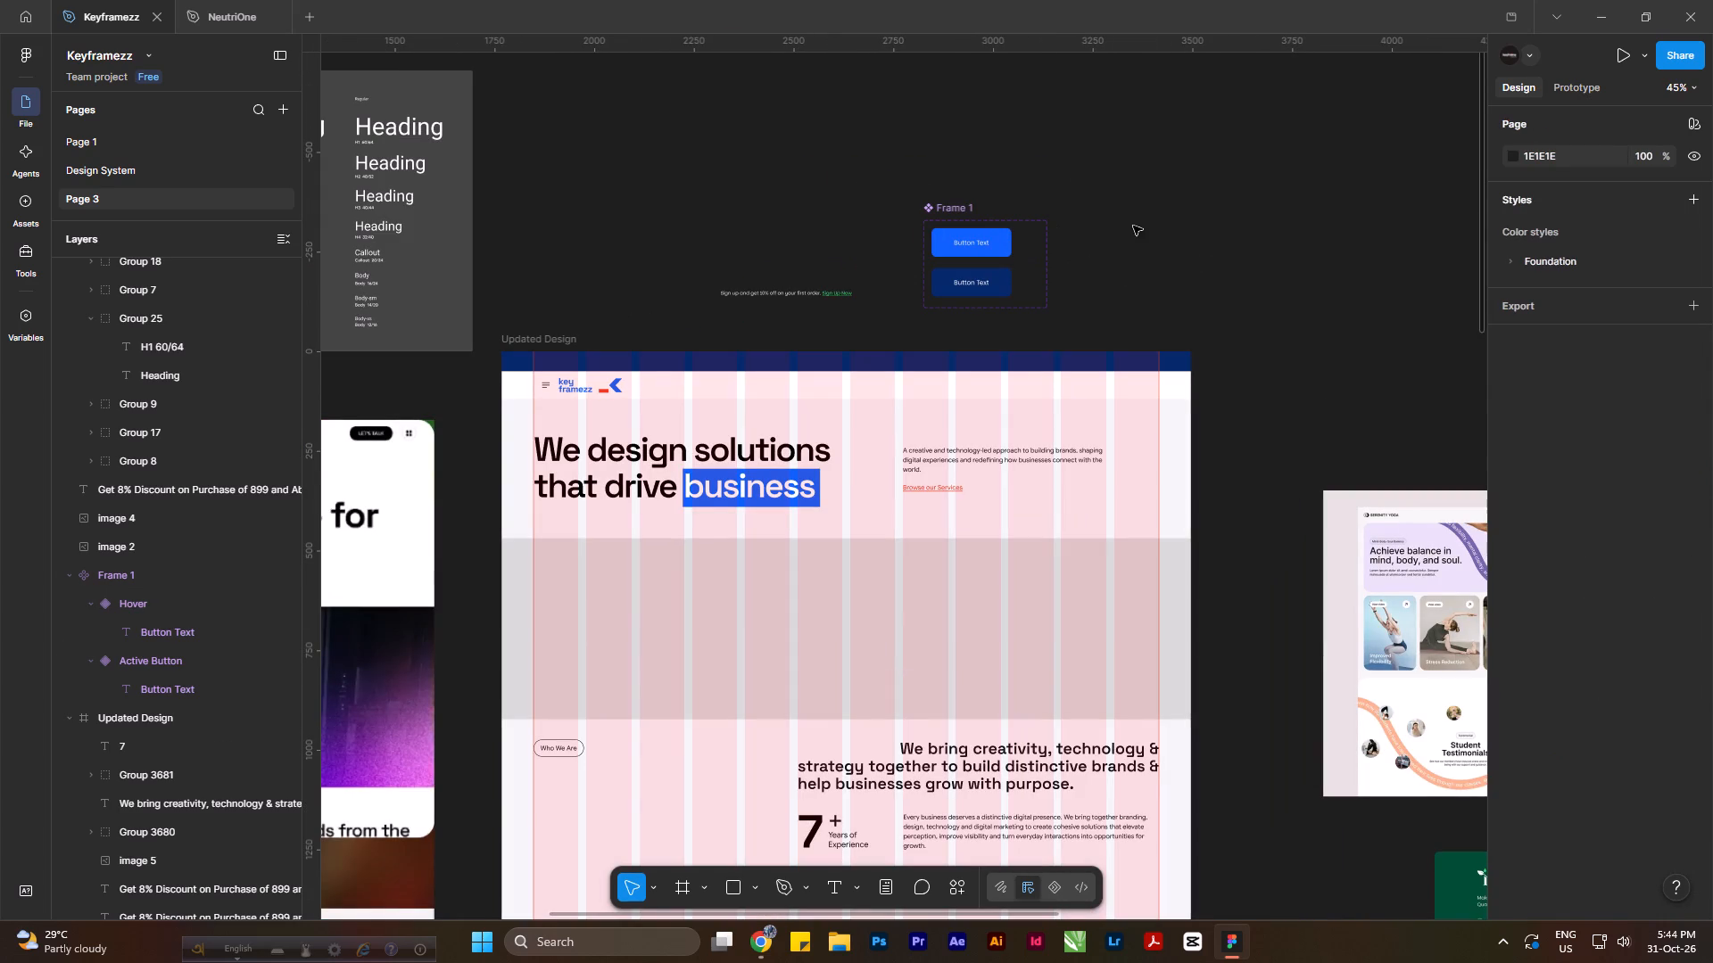
{"action": "left_click", "coordinate": [37, 201]}
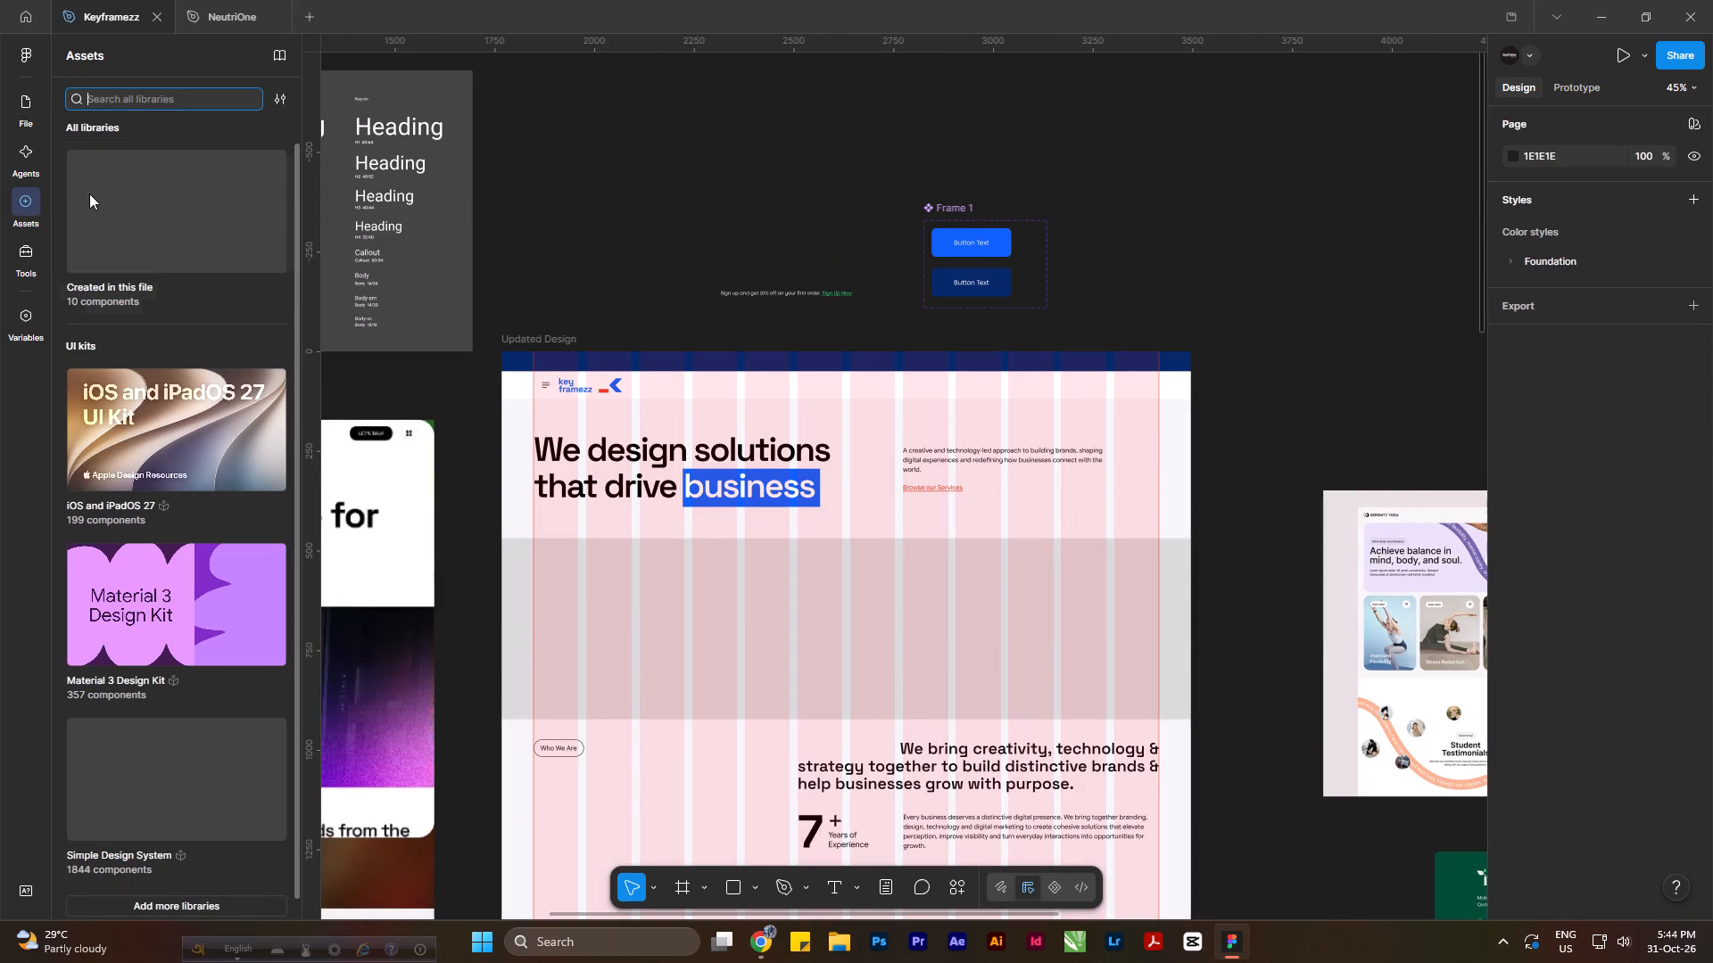
{"action": "left_click", "coordinate": [27, 154]}
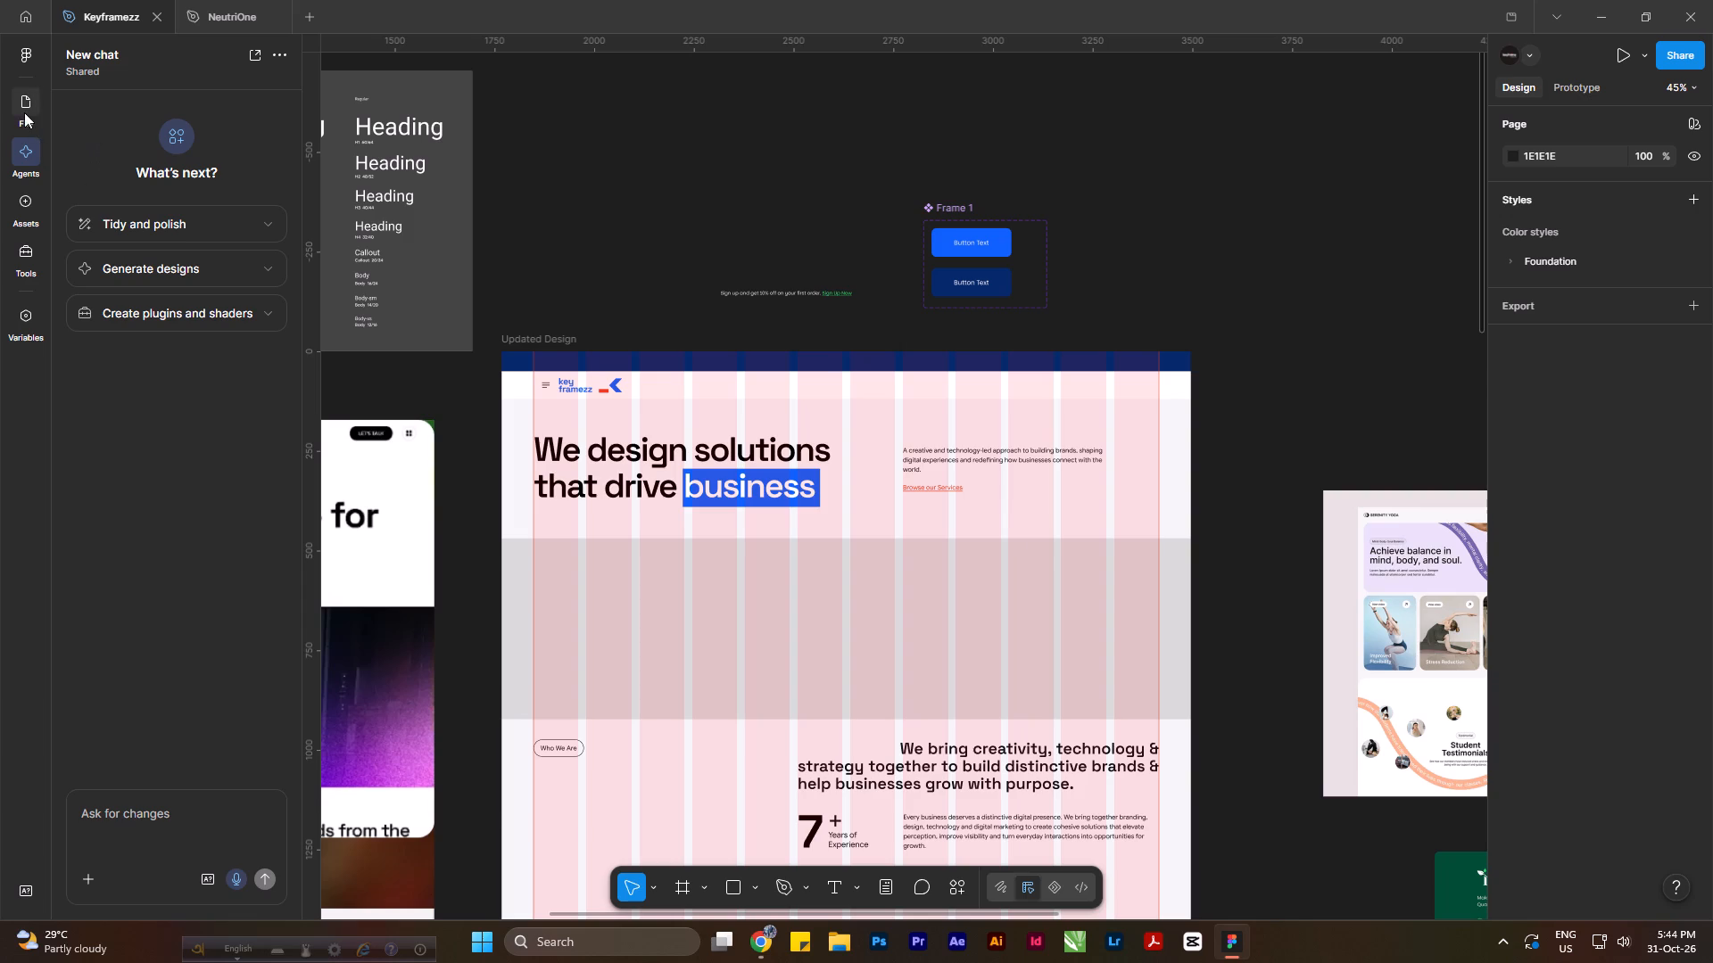
{"action": "left_click", "coordinate": [24, 112]}
{"action": "left_click", "coordinate": [32, 155]}
{"action": "left_click", "coordinate": [217, 225]}
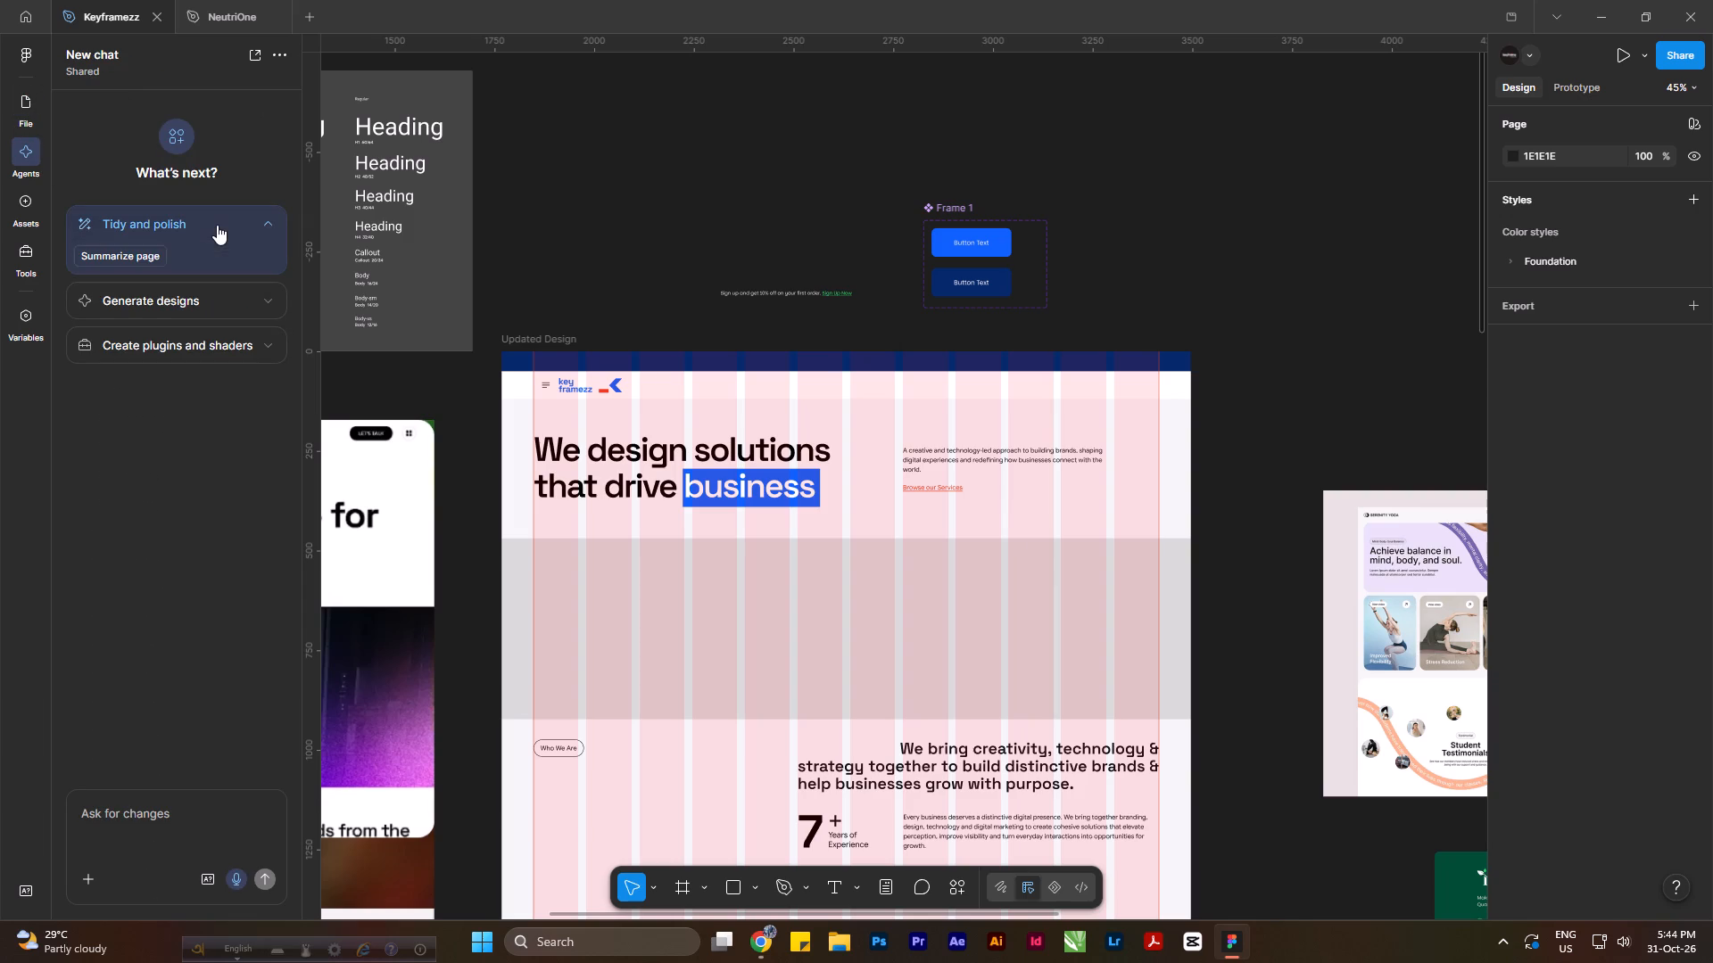
{"action": "left_click", "coordinate": [219, 224]}
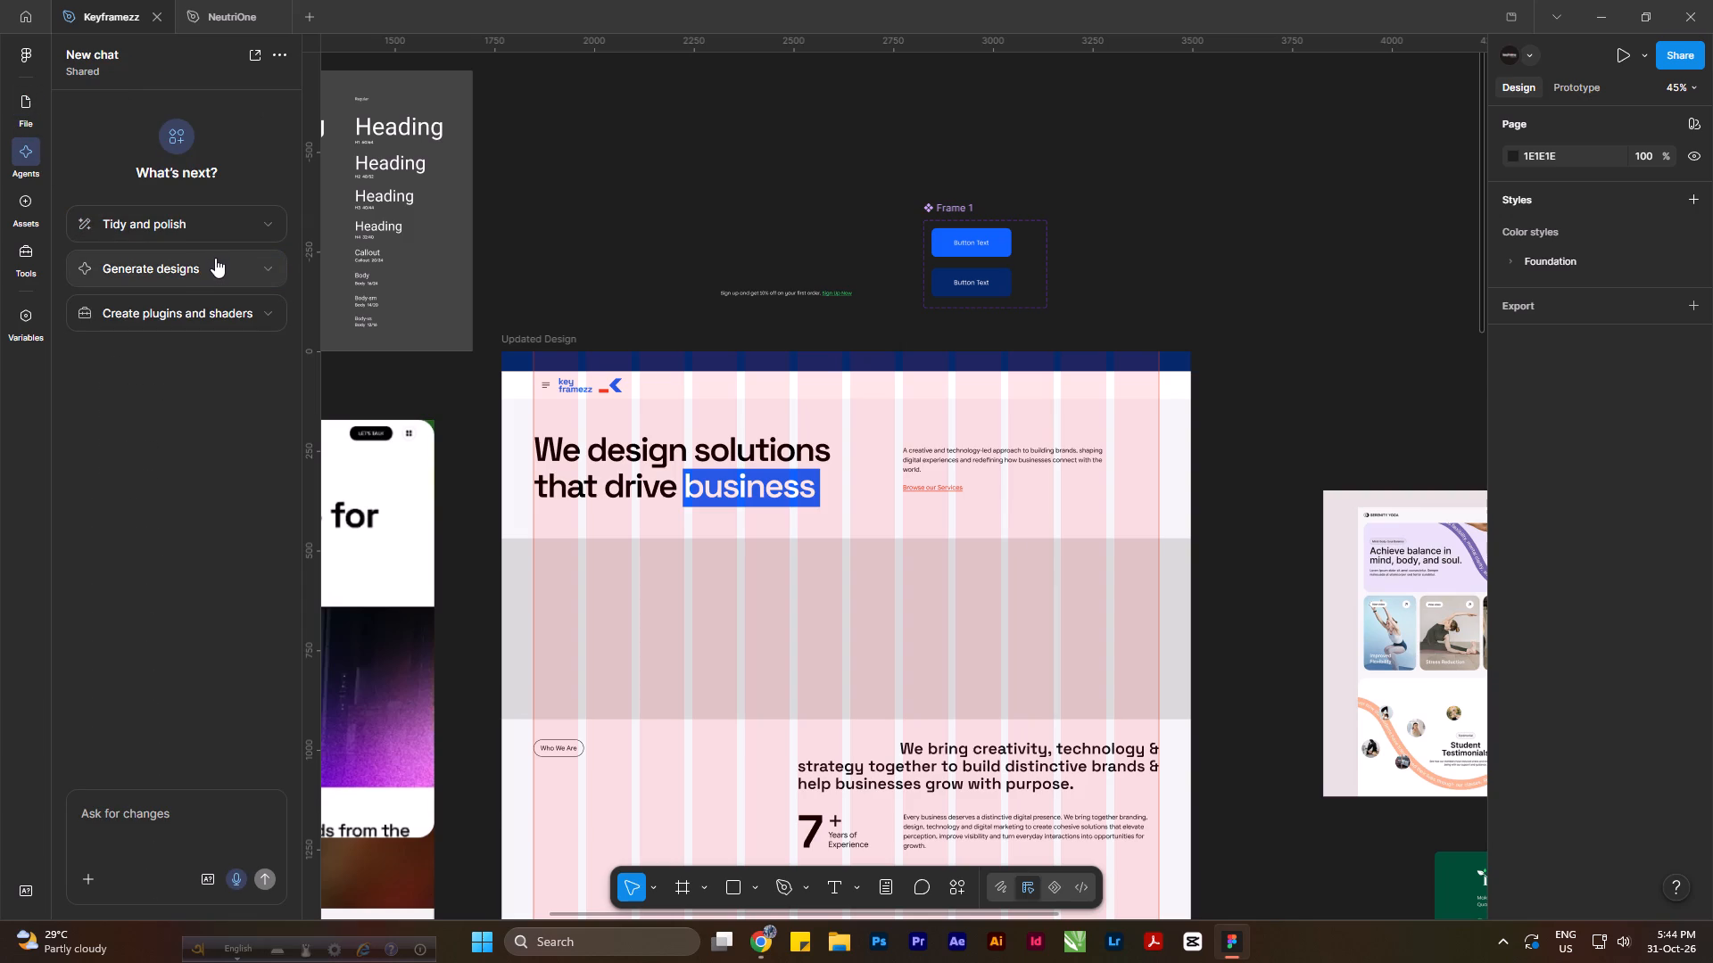
{"action": "left_click", "coordinate": [215, 258]}
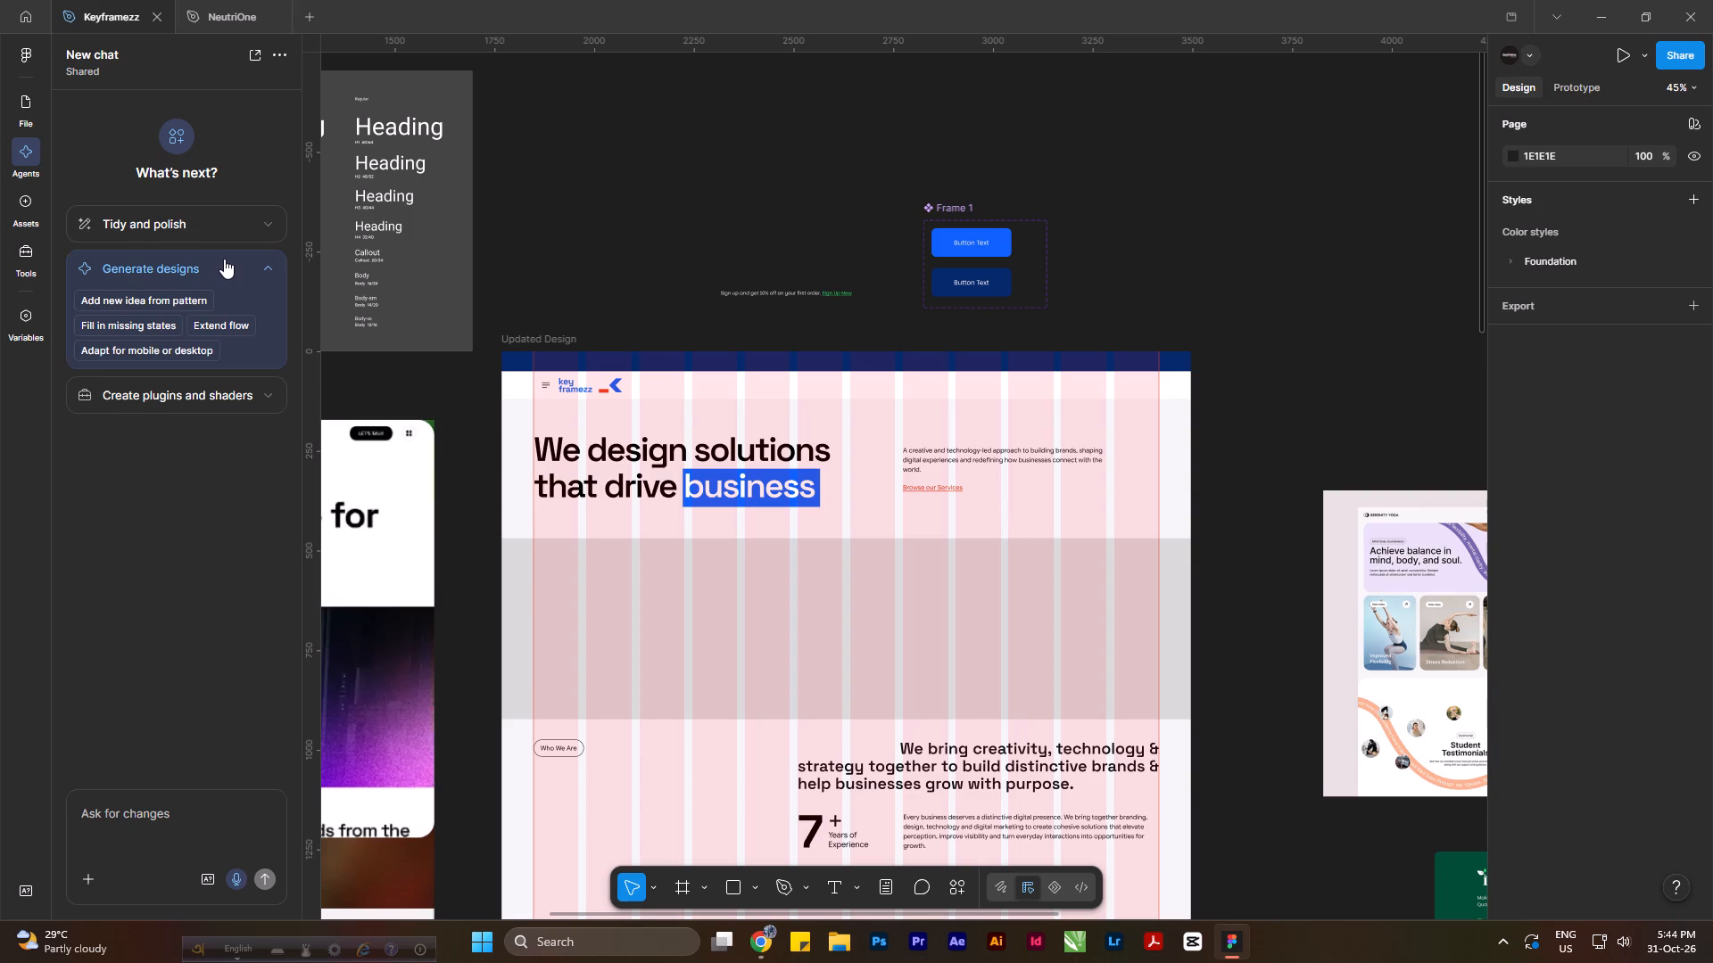
{"action": "left_click", "coordinate": [224, 259]}
{"action": "left_click", "coordinate": [29, 210]}
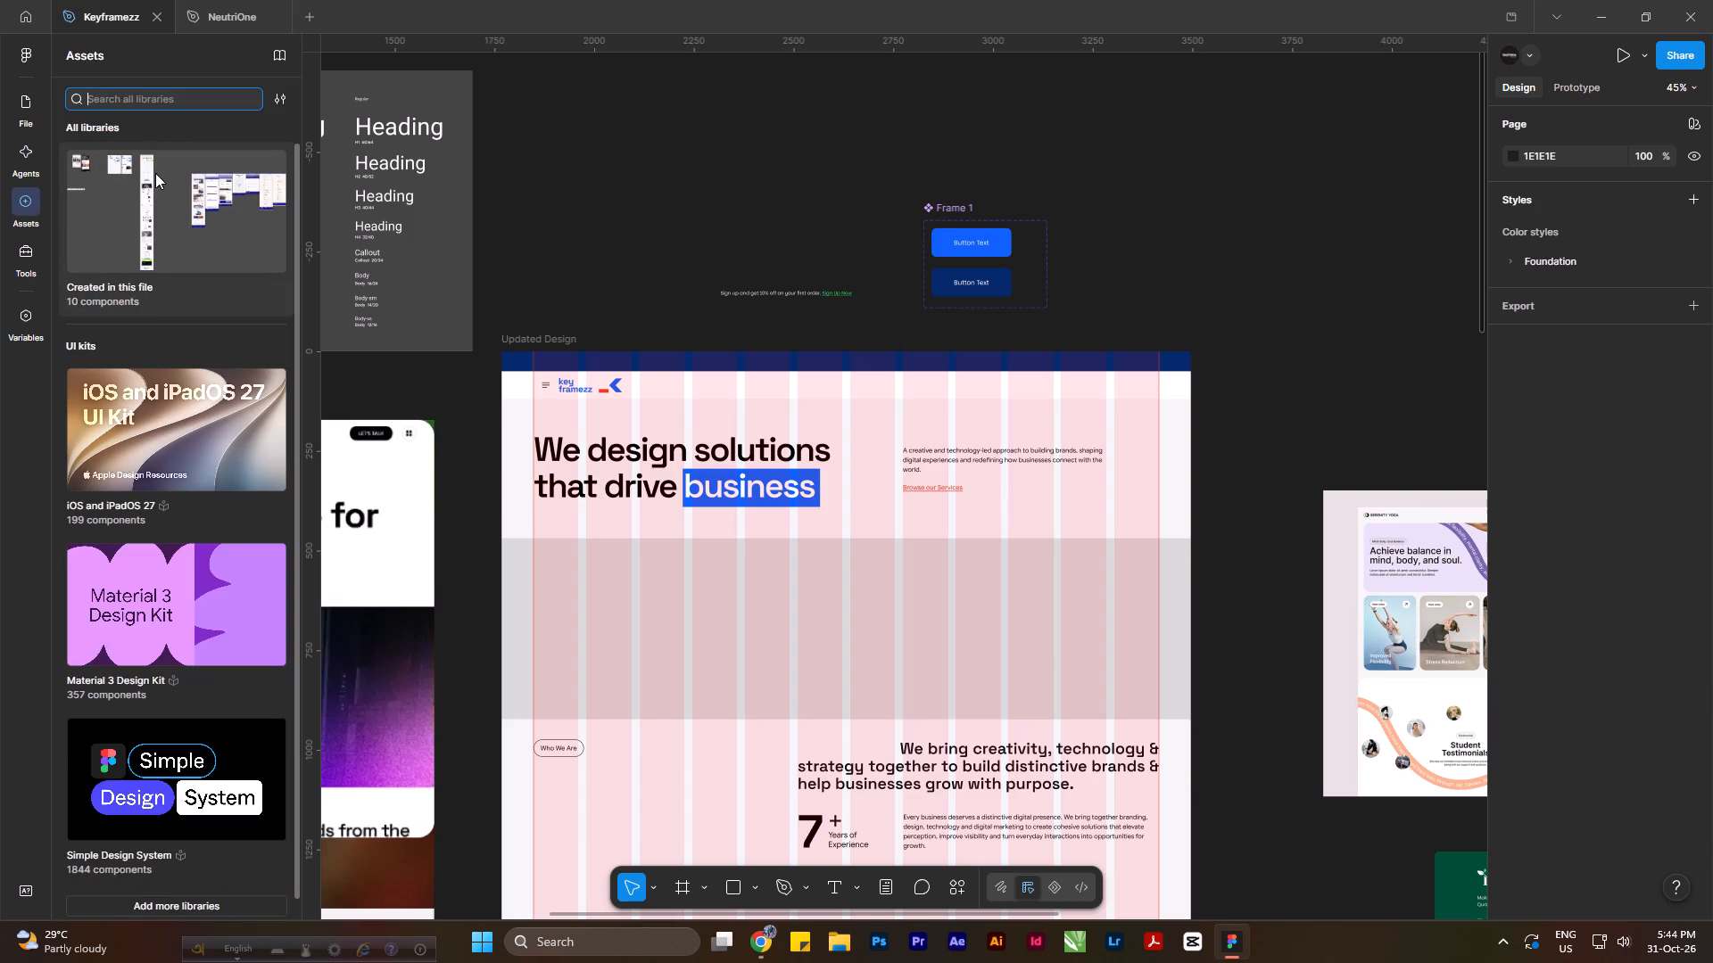
{"action": "left_click", "coordinate": [156, 173]}
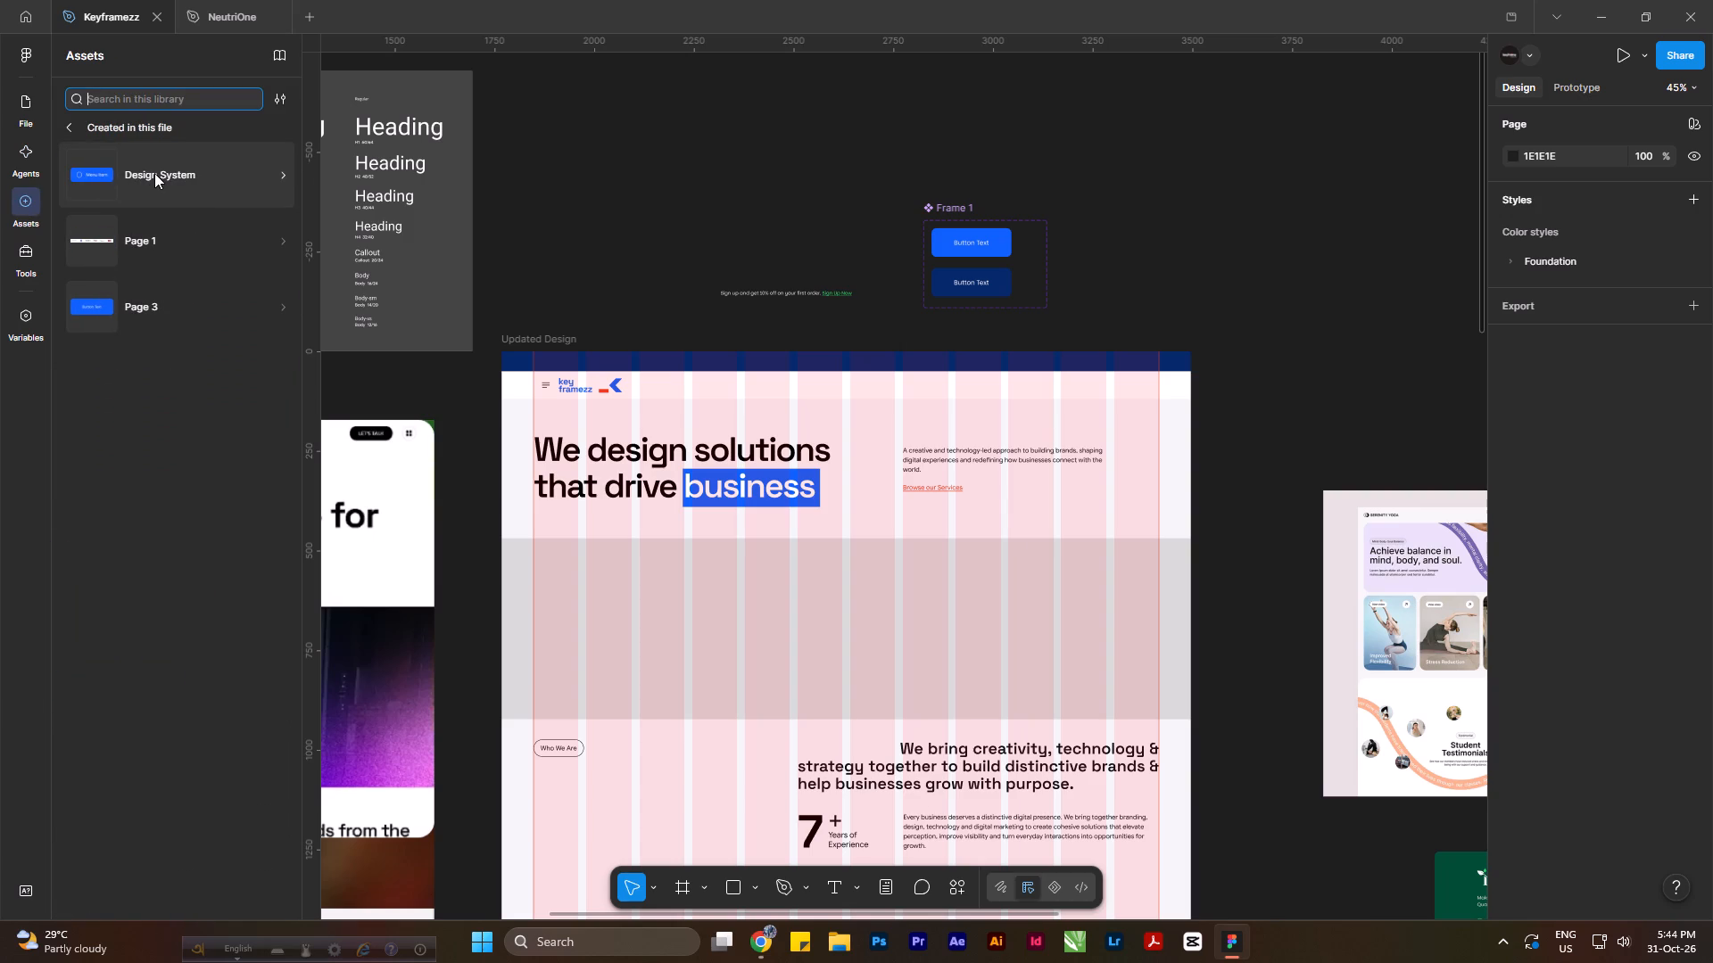
{"action": "left_click", "coordinate": [145, 196]}
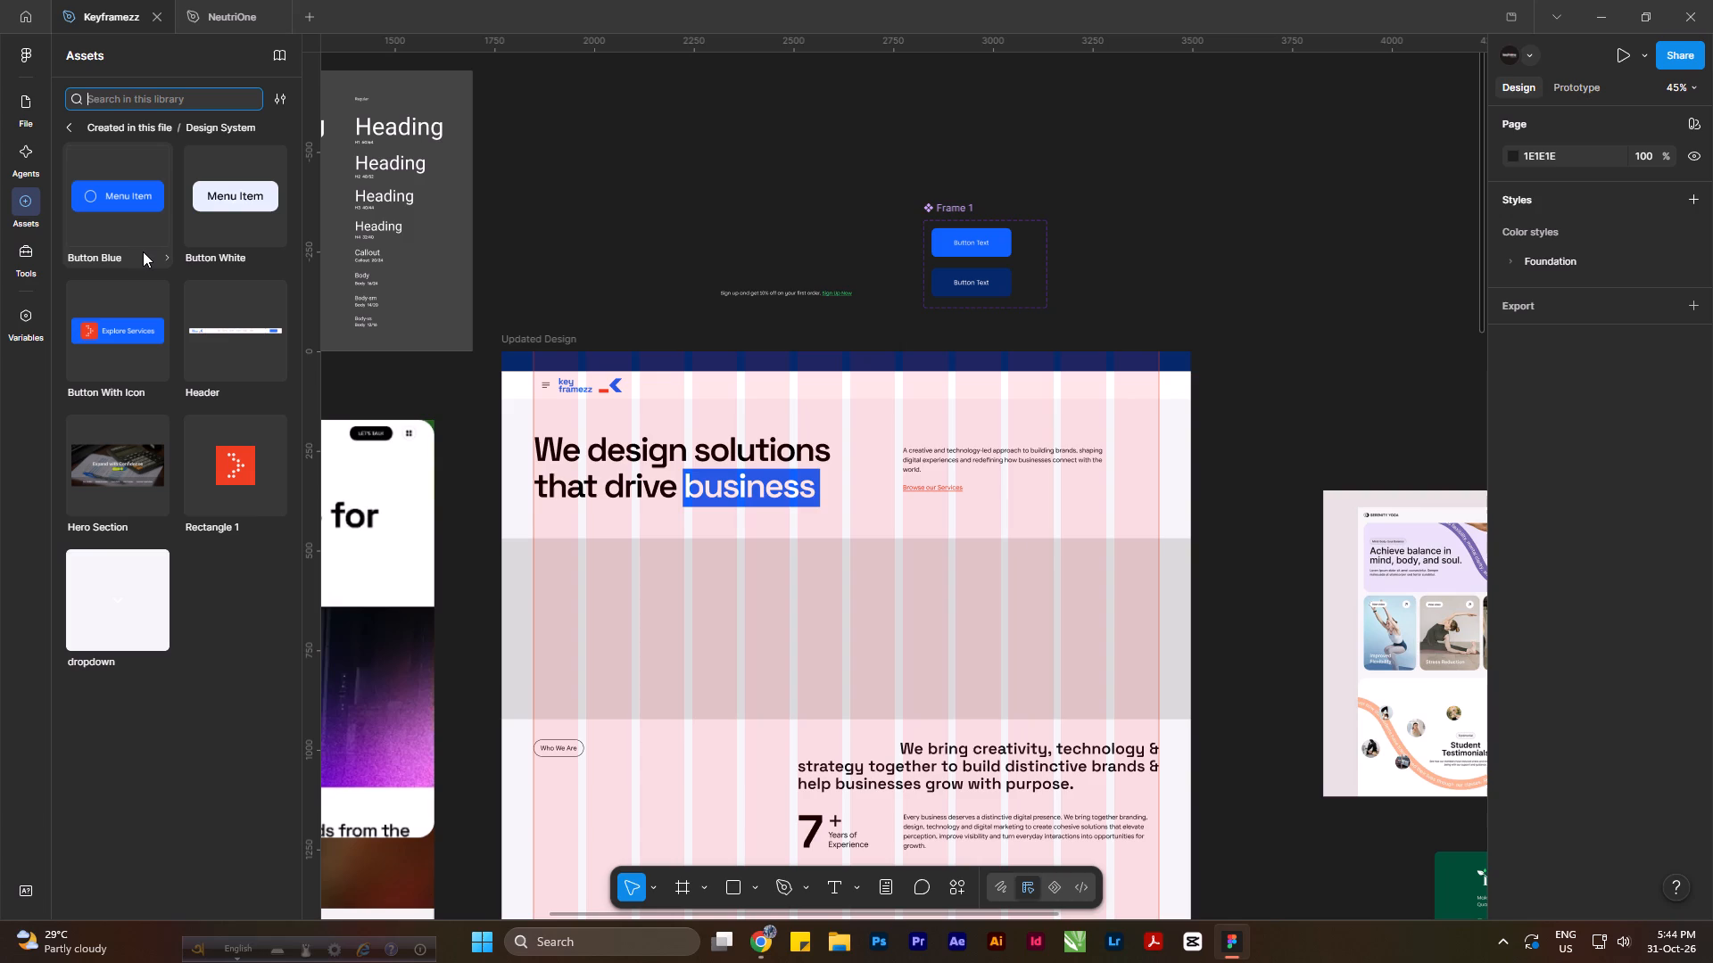
{"action": "left_click", "coordinate": [840, 171]}
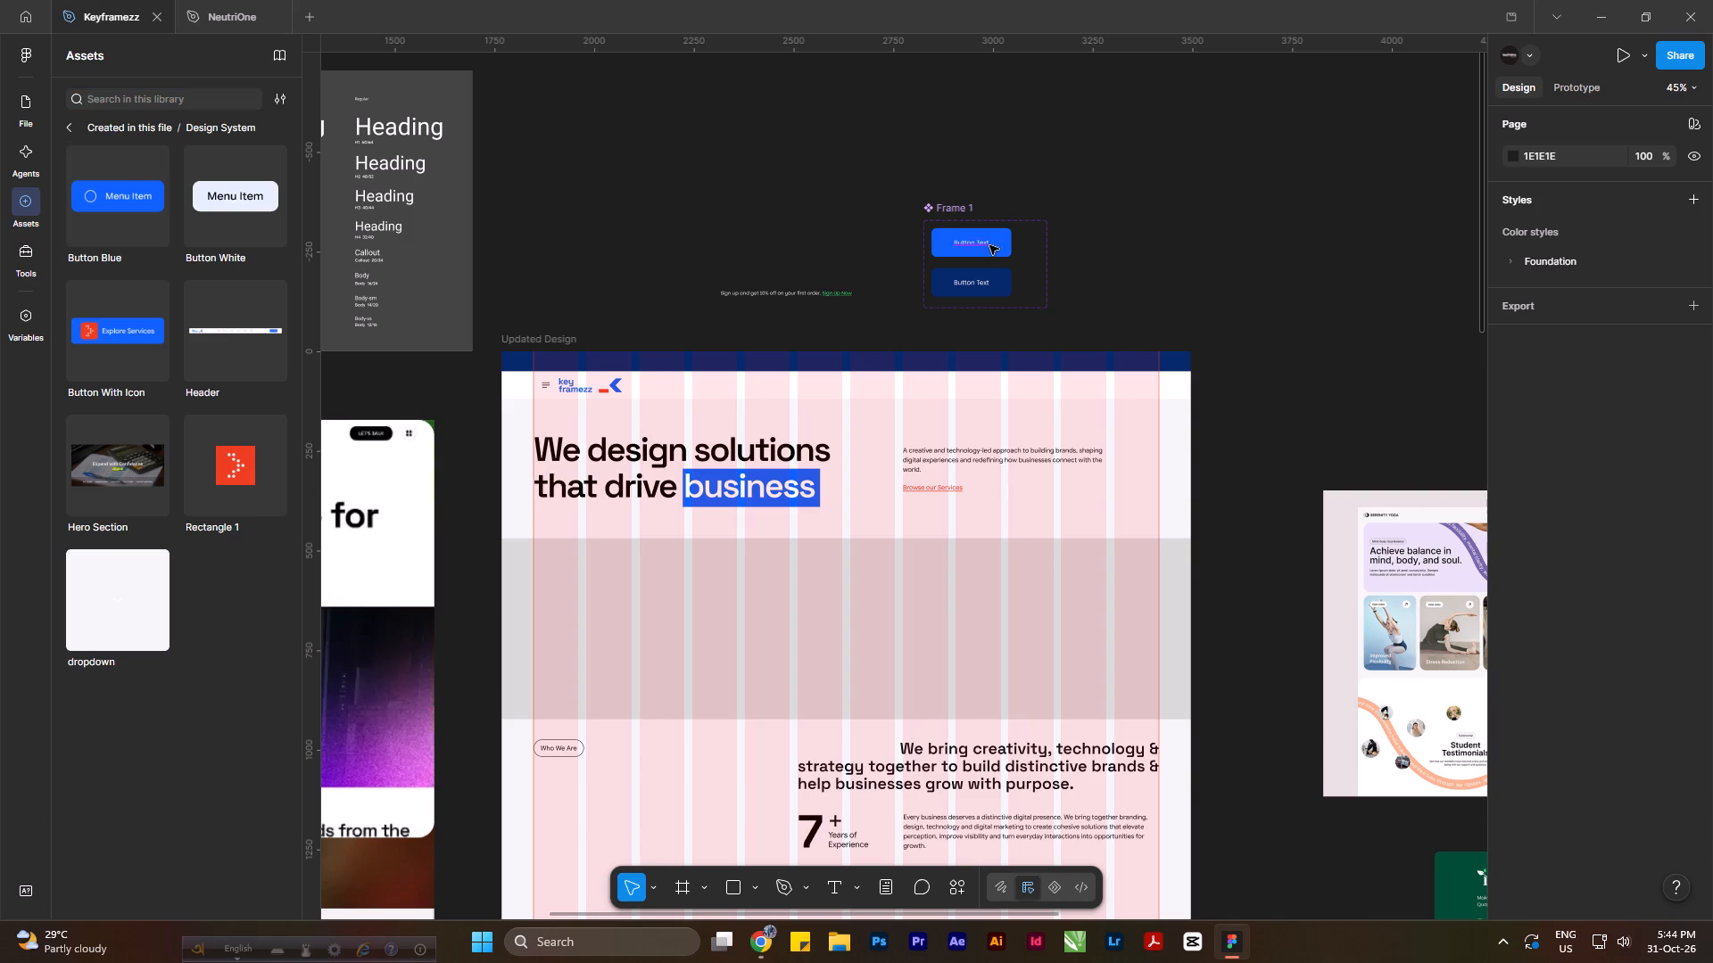
Change the font of the Active Button variant's label to Google Sans Flex.
{"action": "scroll", "coordinate": [989, 245], "scroll_direction": "up", "scroll_amount": 11, "text": "ctrl"}
{"action": "double_click", "coordinate": [959, 237]}
{"action": "left_click", "coordinate": [959, 237]}
{"action": "double_click", "coordinate": [959, 237]}
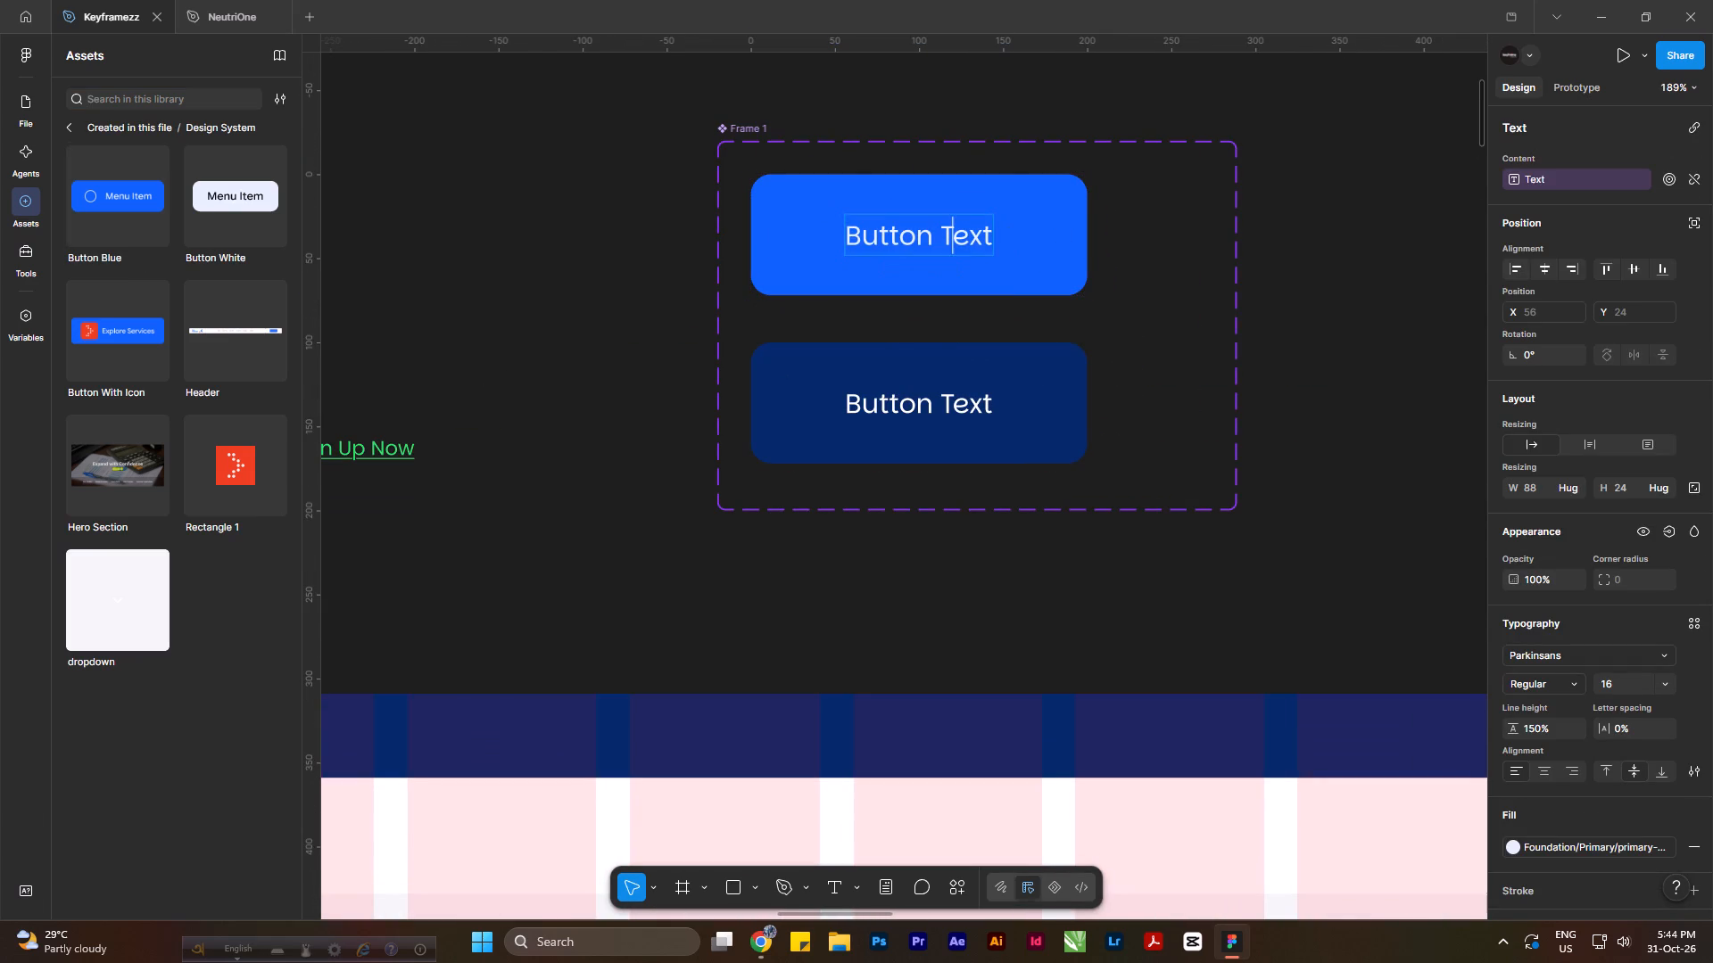
{"action": "key", "text": "ctrl+a"}
{"action": "left_click", "coordinate": [1596, 652]}
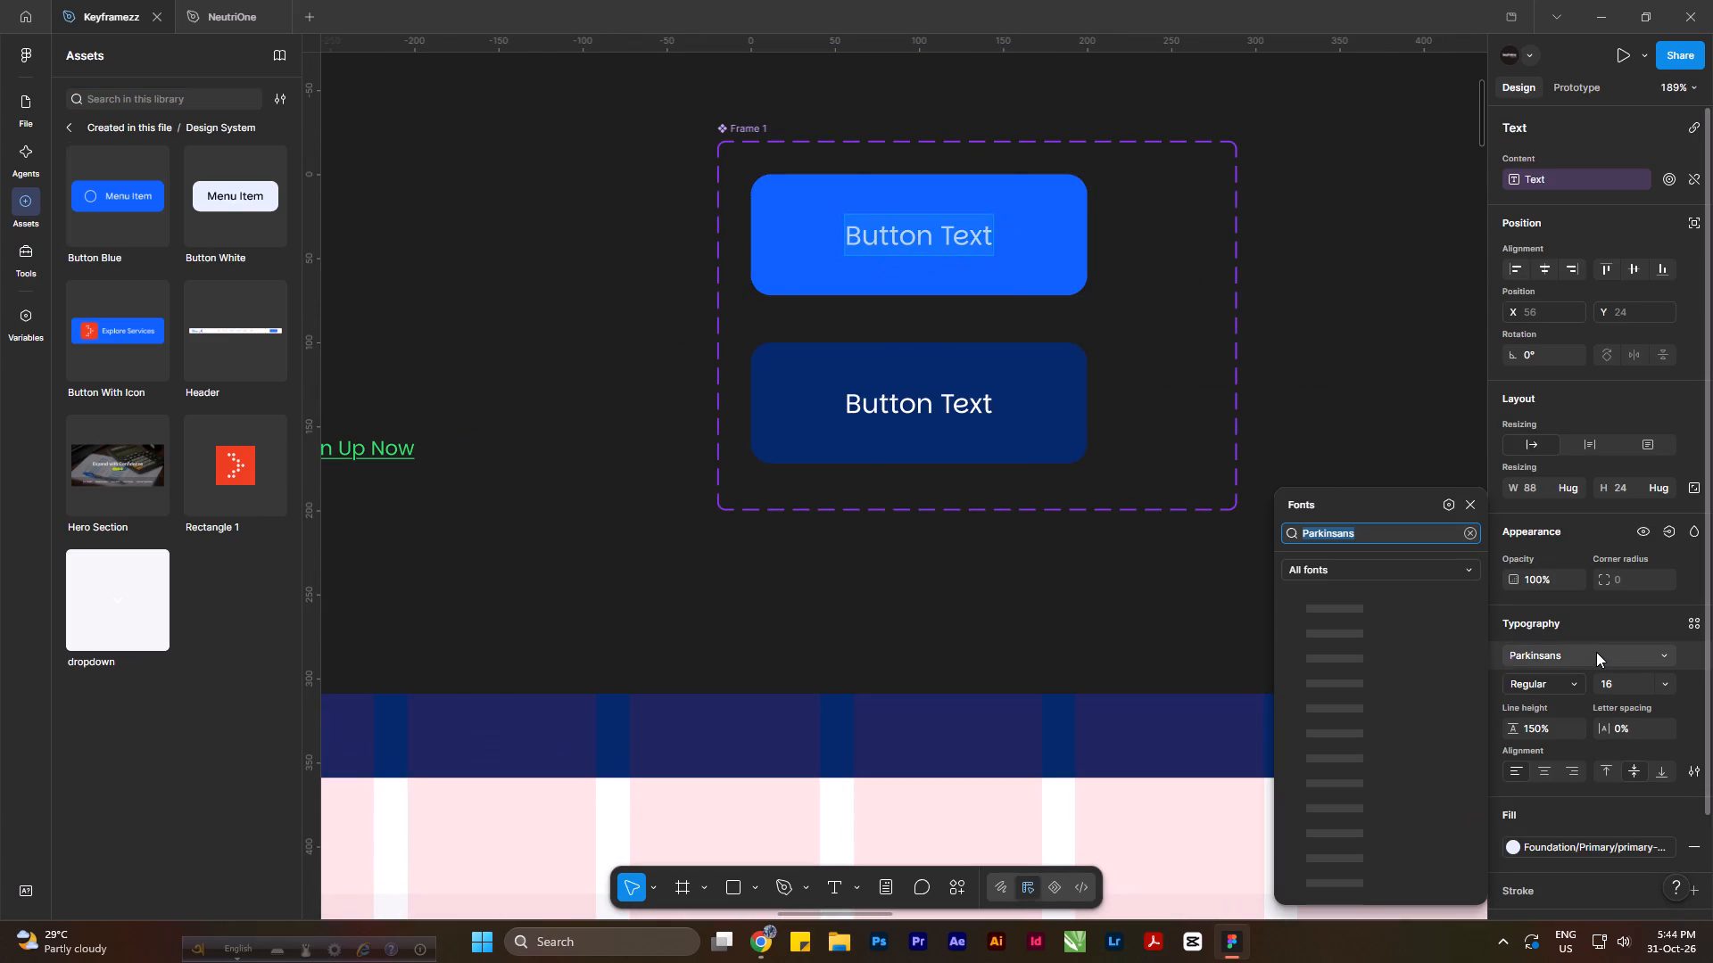
{"action": "type", "text": "goog"}
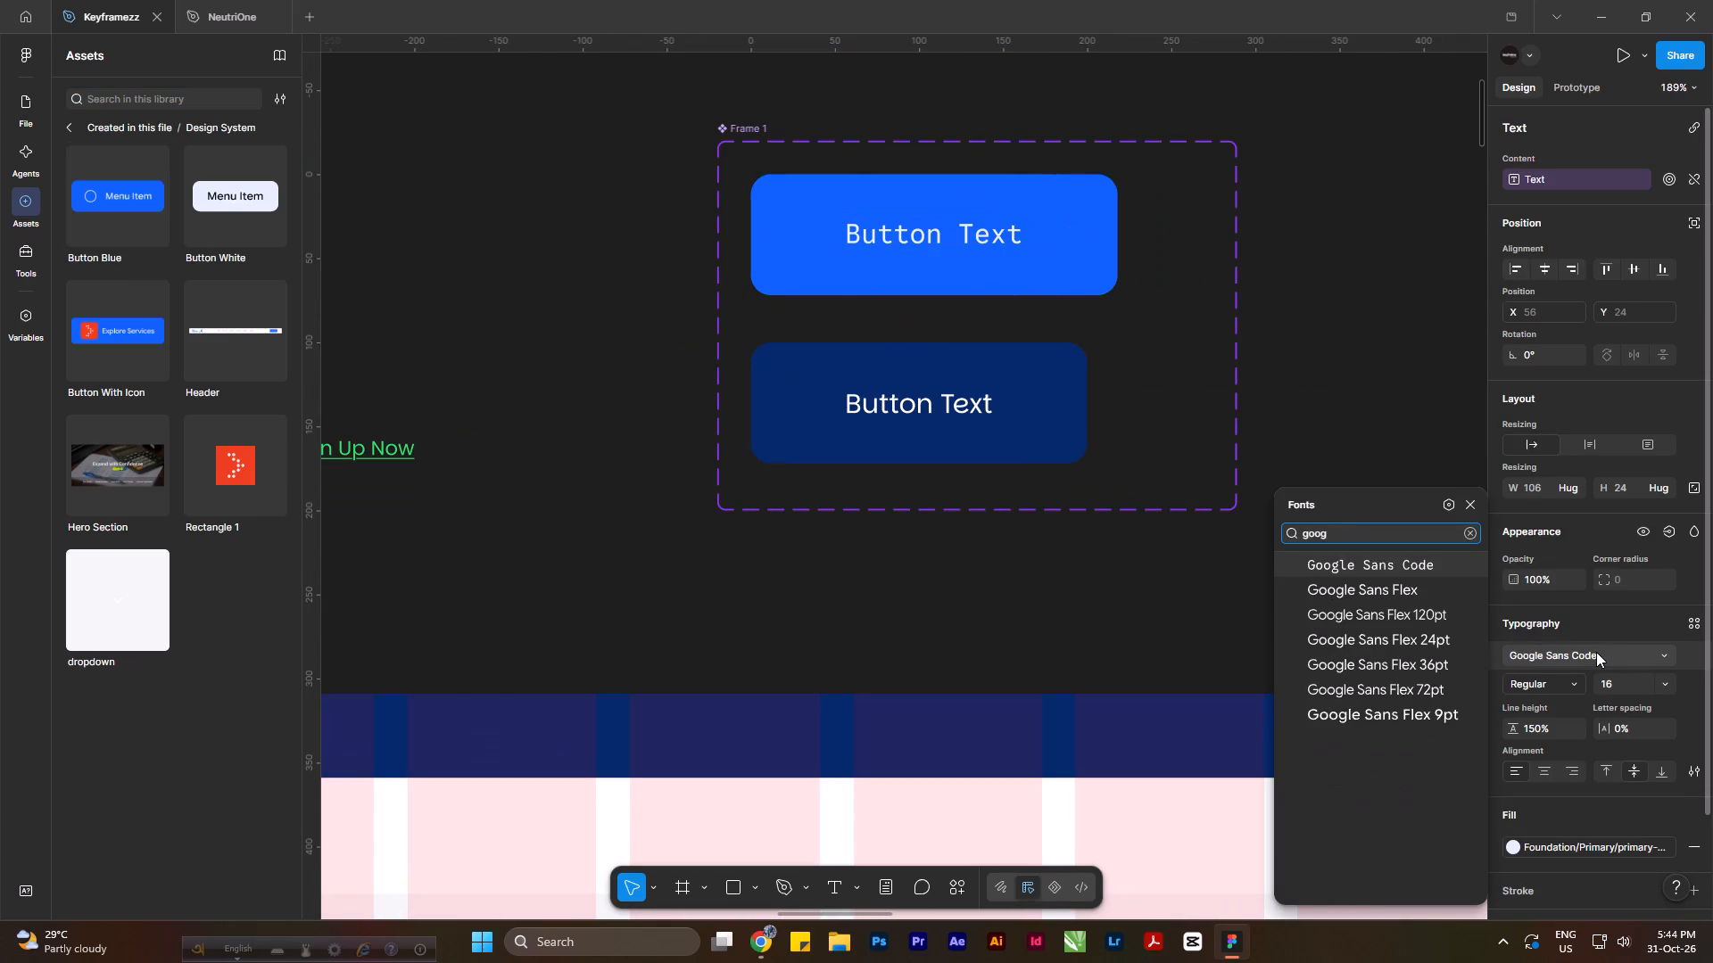
{"action": "key", "text": "Down"}
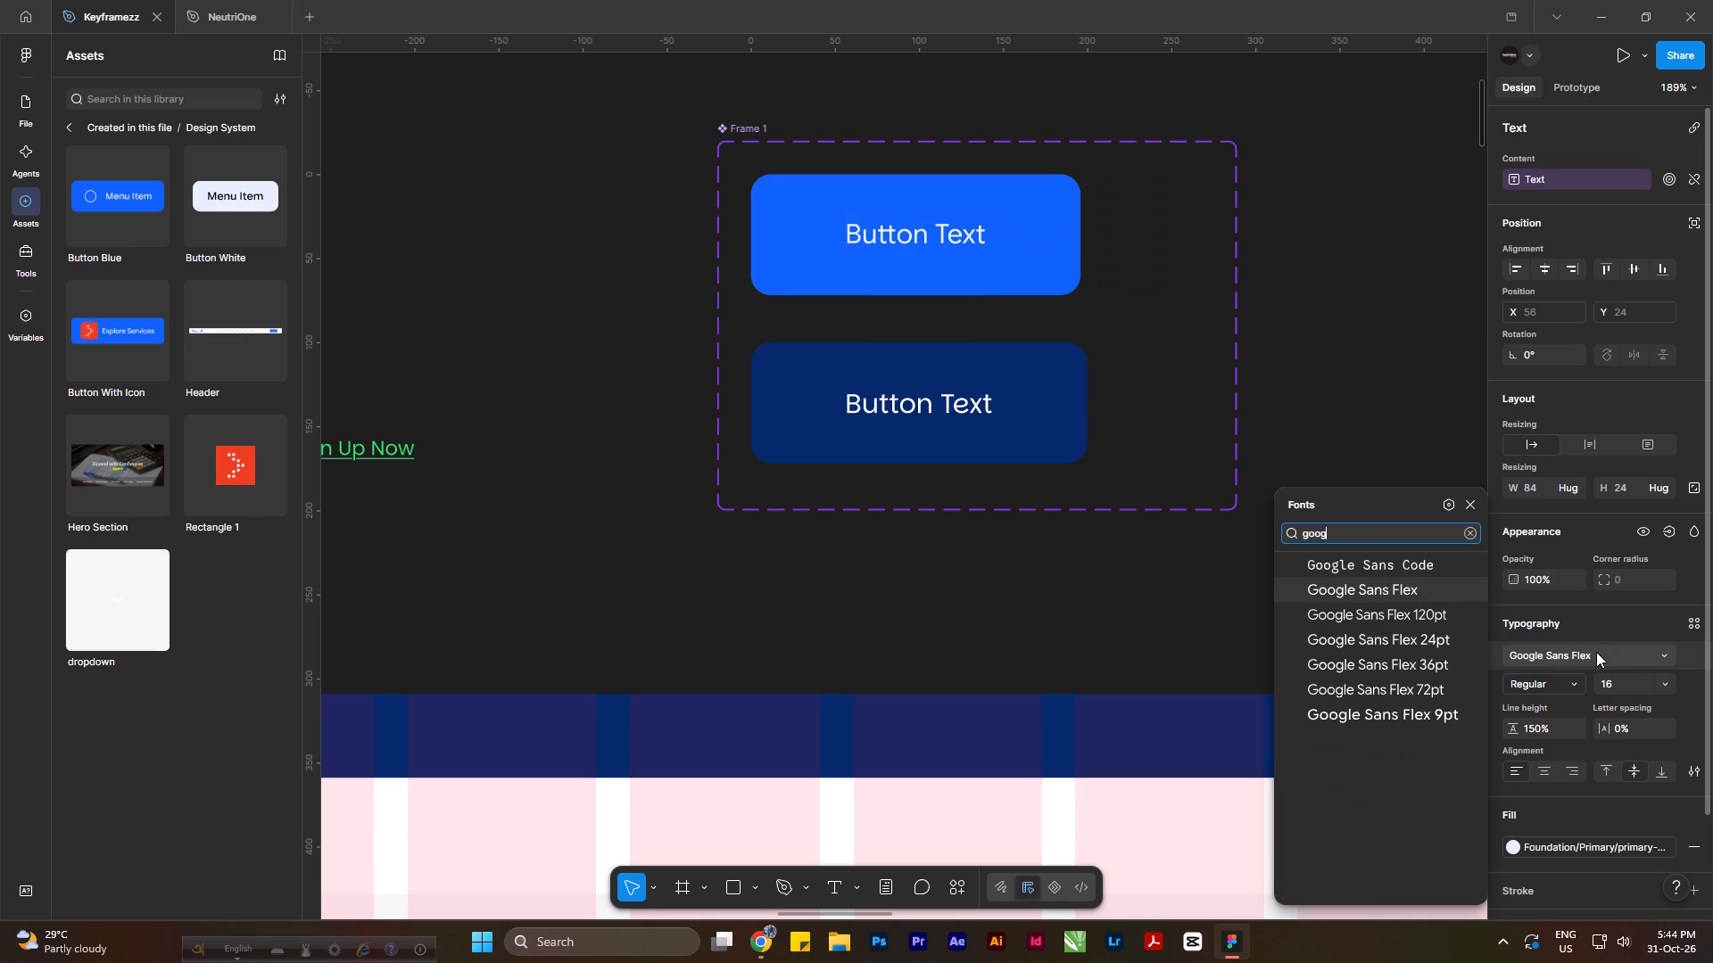
{"action": "key", "text": "Return"}
Change the font of the Hover variant's label to Google Sans Flex.
{"action": "double_click", "coordinate": [920, 405]}
{"action": "key", "text": "ctrl+a"}
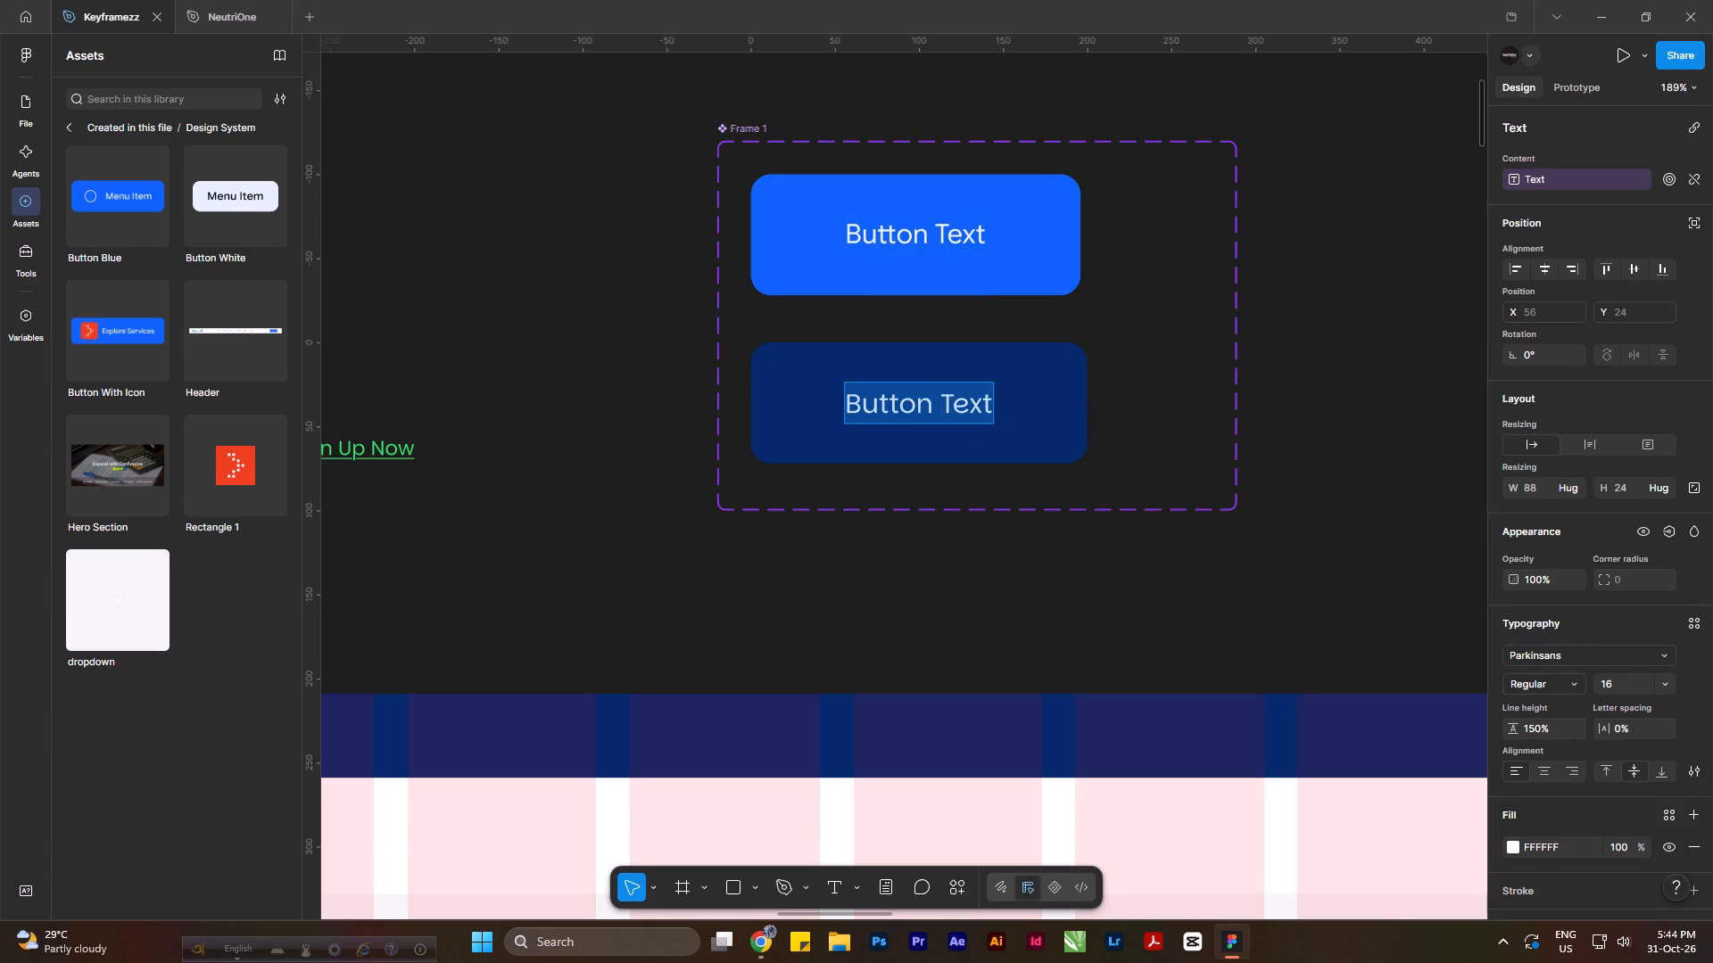
{"action": "left_click", "coordinate": [1549, 651]}
{"action": "type", "text": "Google S"}
{"action": "key", "text": "Down"}
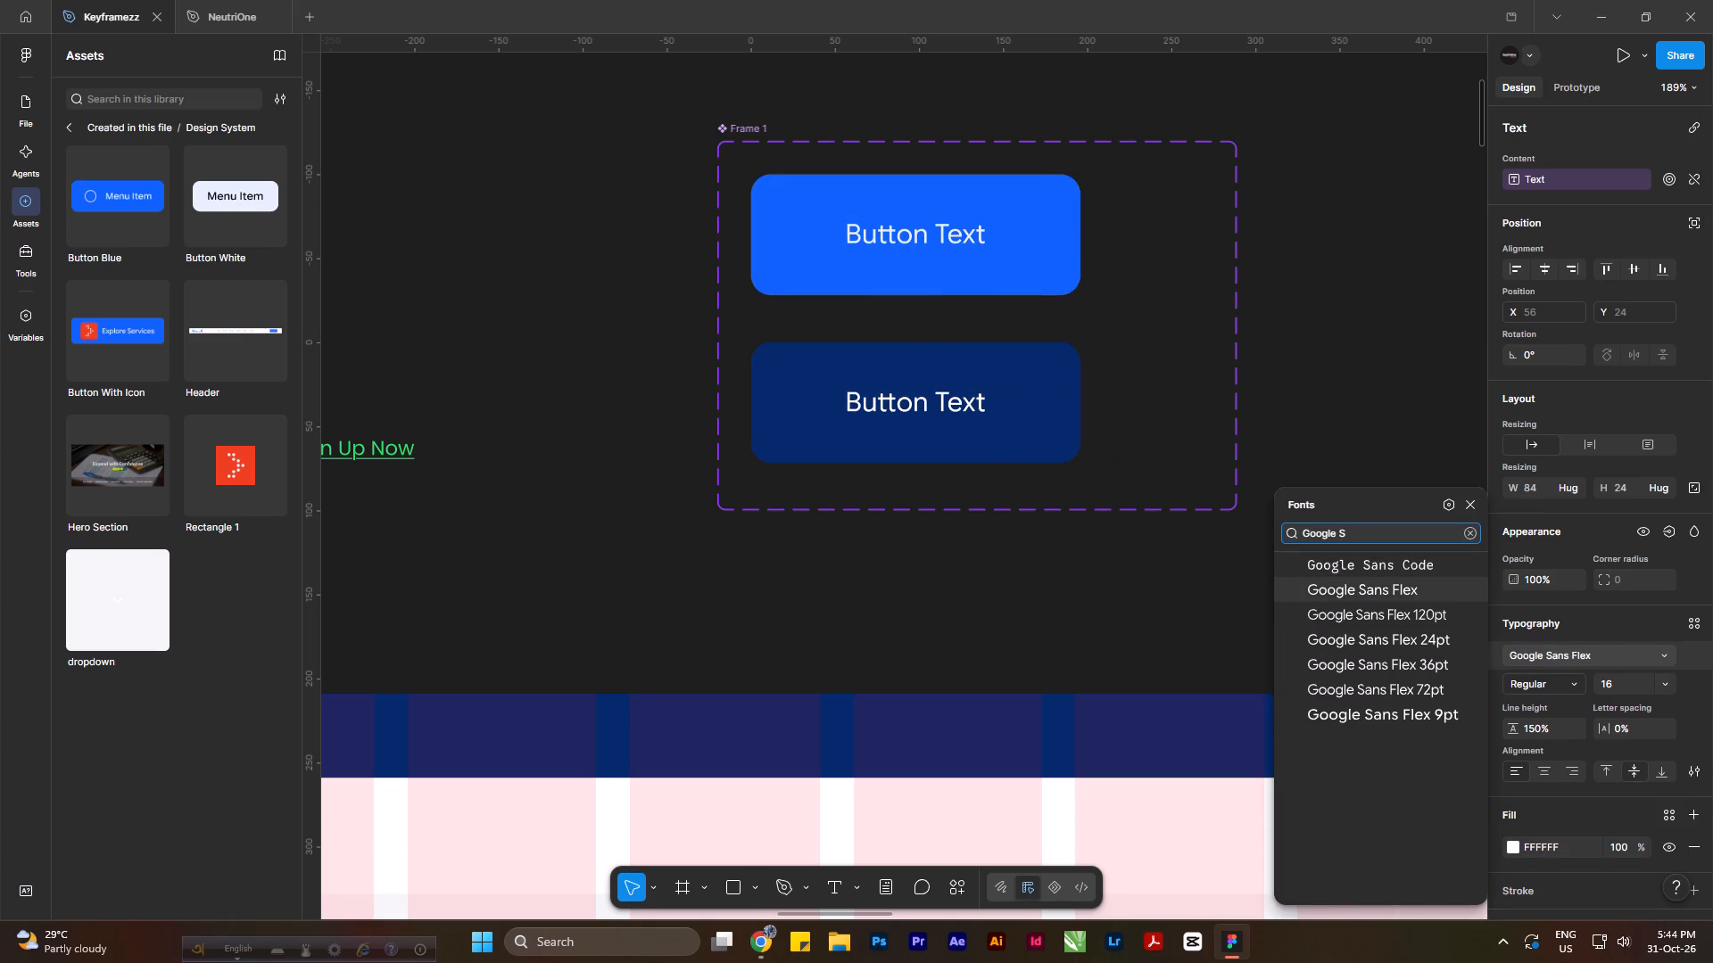
{"action": "key", "text": "Return"}
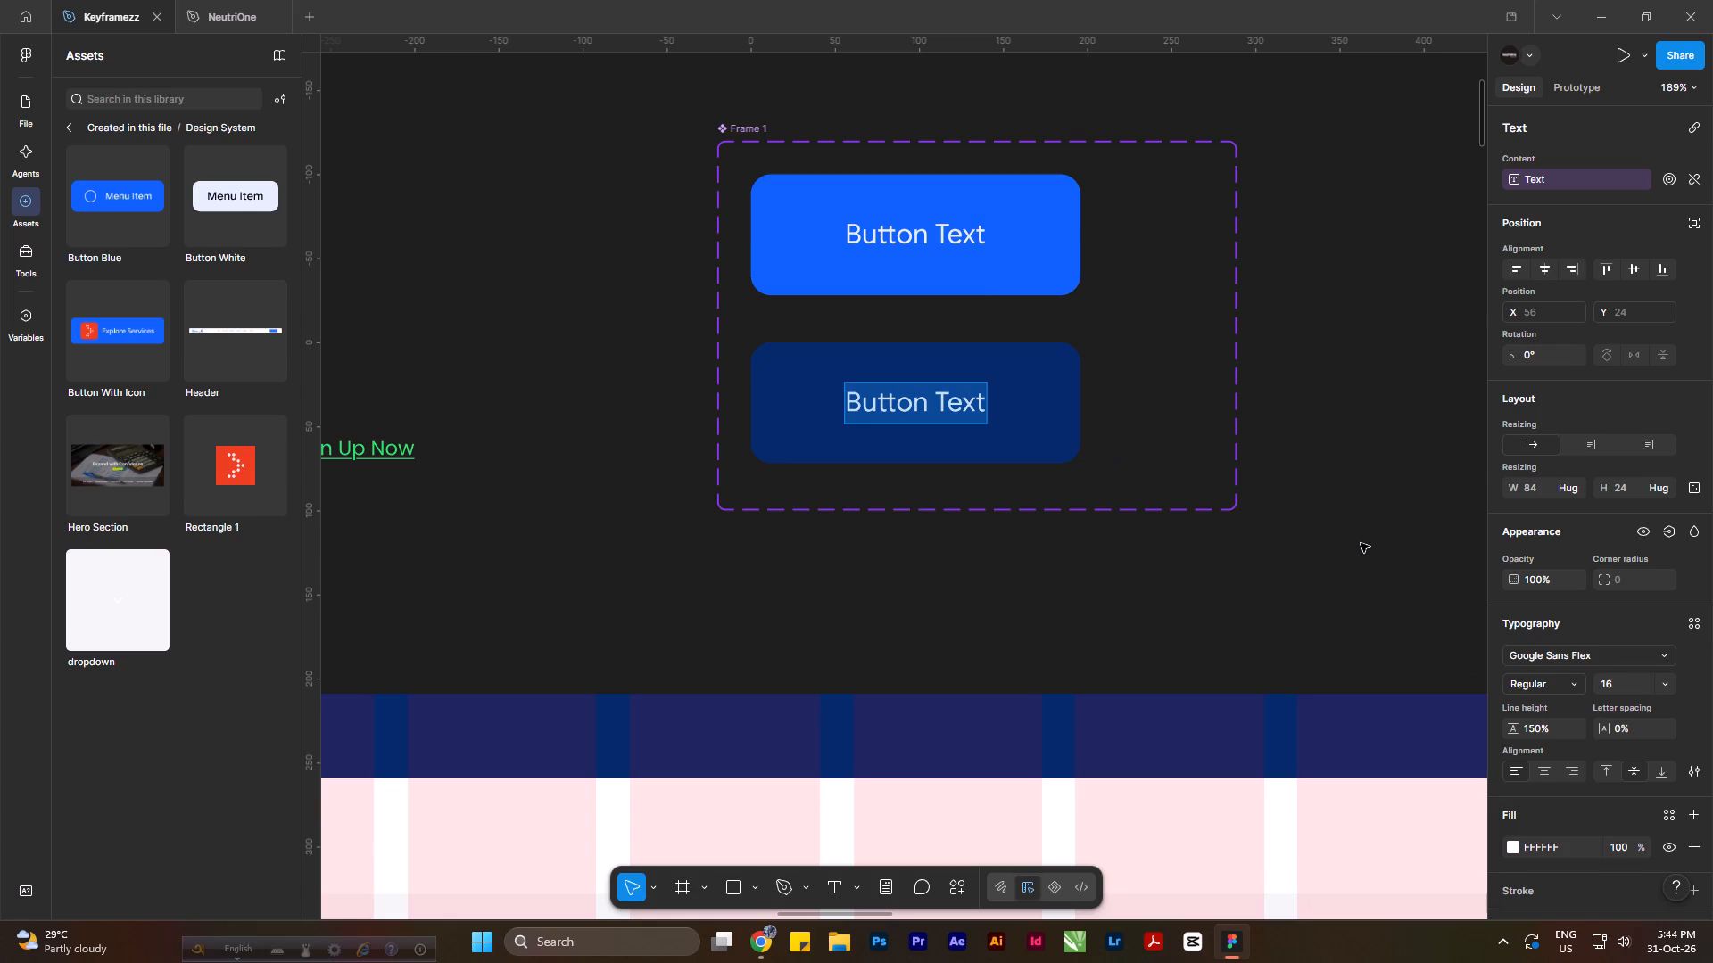
{"action": "double_click", "coordinate": [1320, 501]}
Insert an instance of the Frame 1 button component from the file's Page 3 assets into the design.
{"action": "scroll", "coordinate": [758, 136], "scroll_direction": "down", "scroll_amount": 14, "text": "ctrl"}
{"action": "scroll", "coordinate": [937, 202], "scroll_direction": "up", "scroll_amount": 5, "text": "ctrl"}
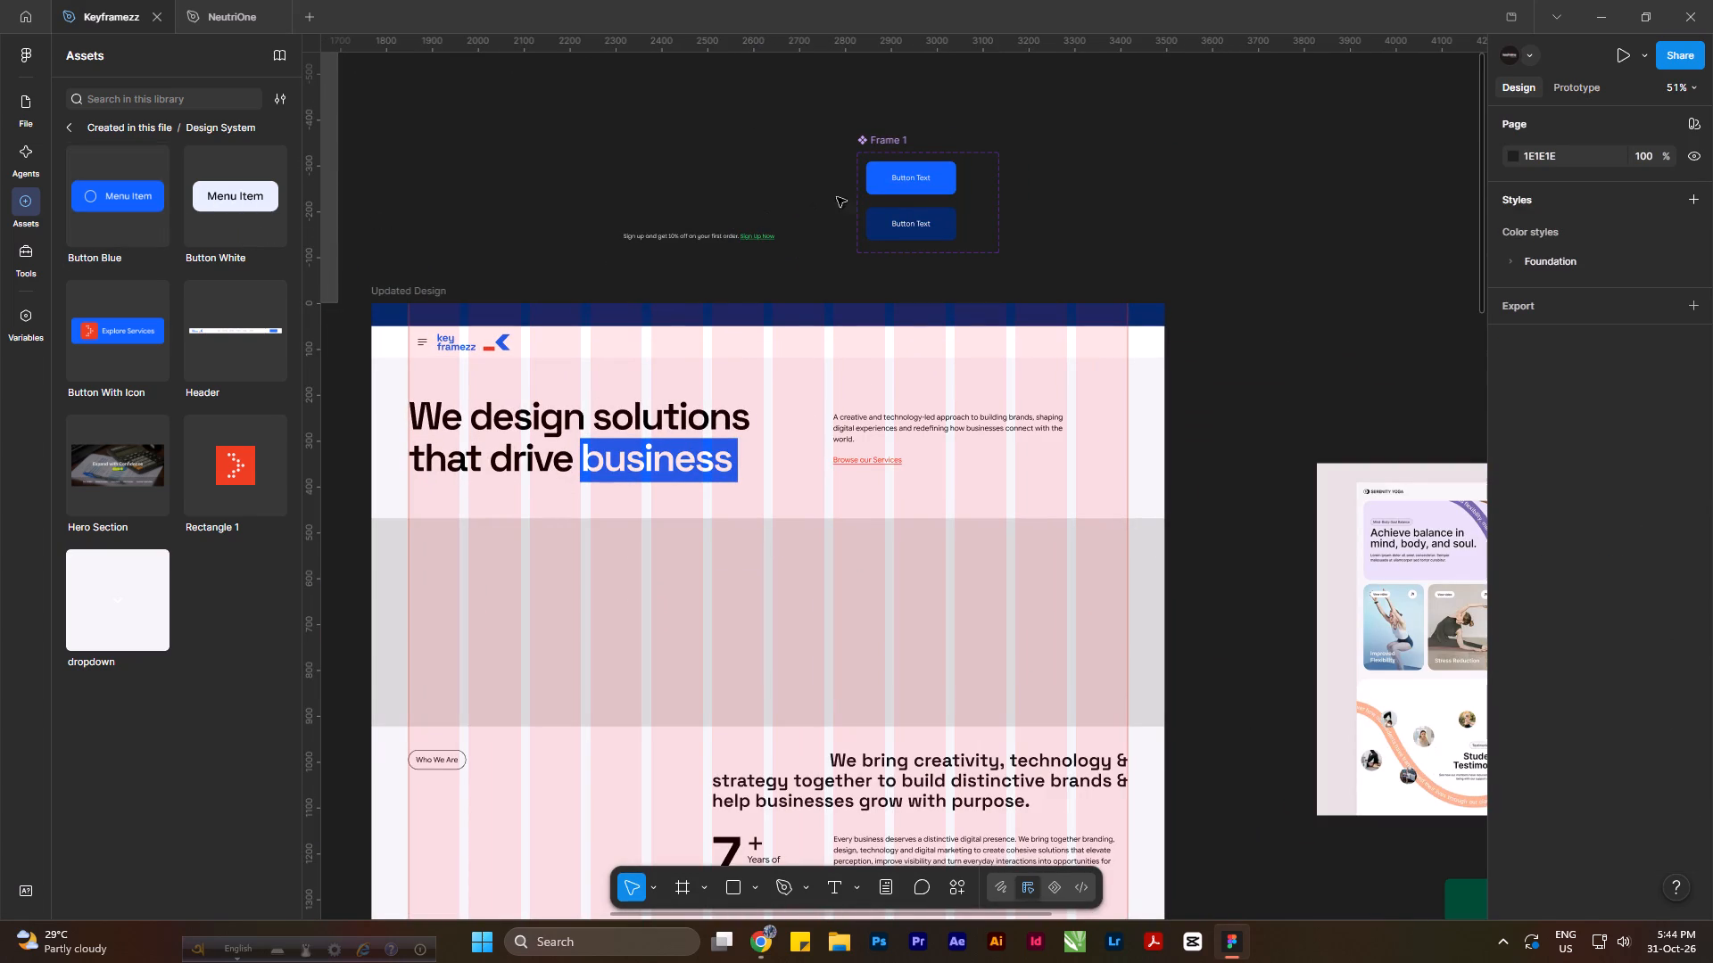
{"action": "left_click", "coordinate": [888, 142]}
{"action": "left_click", "coordinate": [79, 132]}
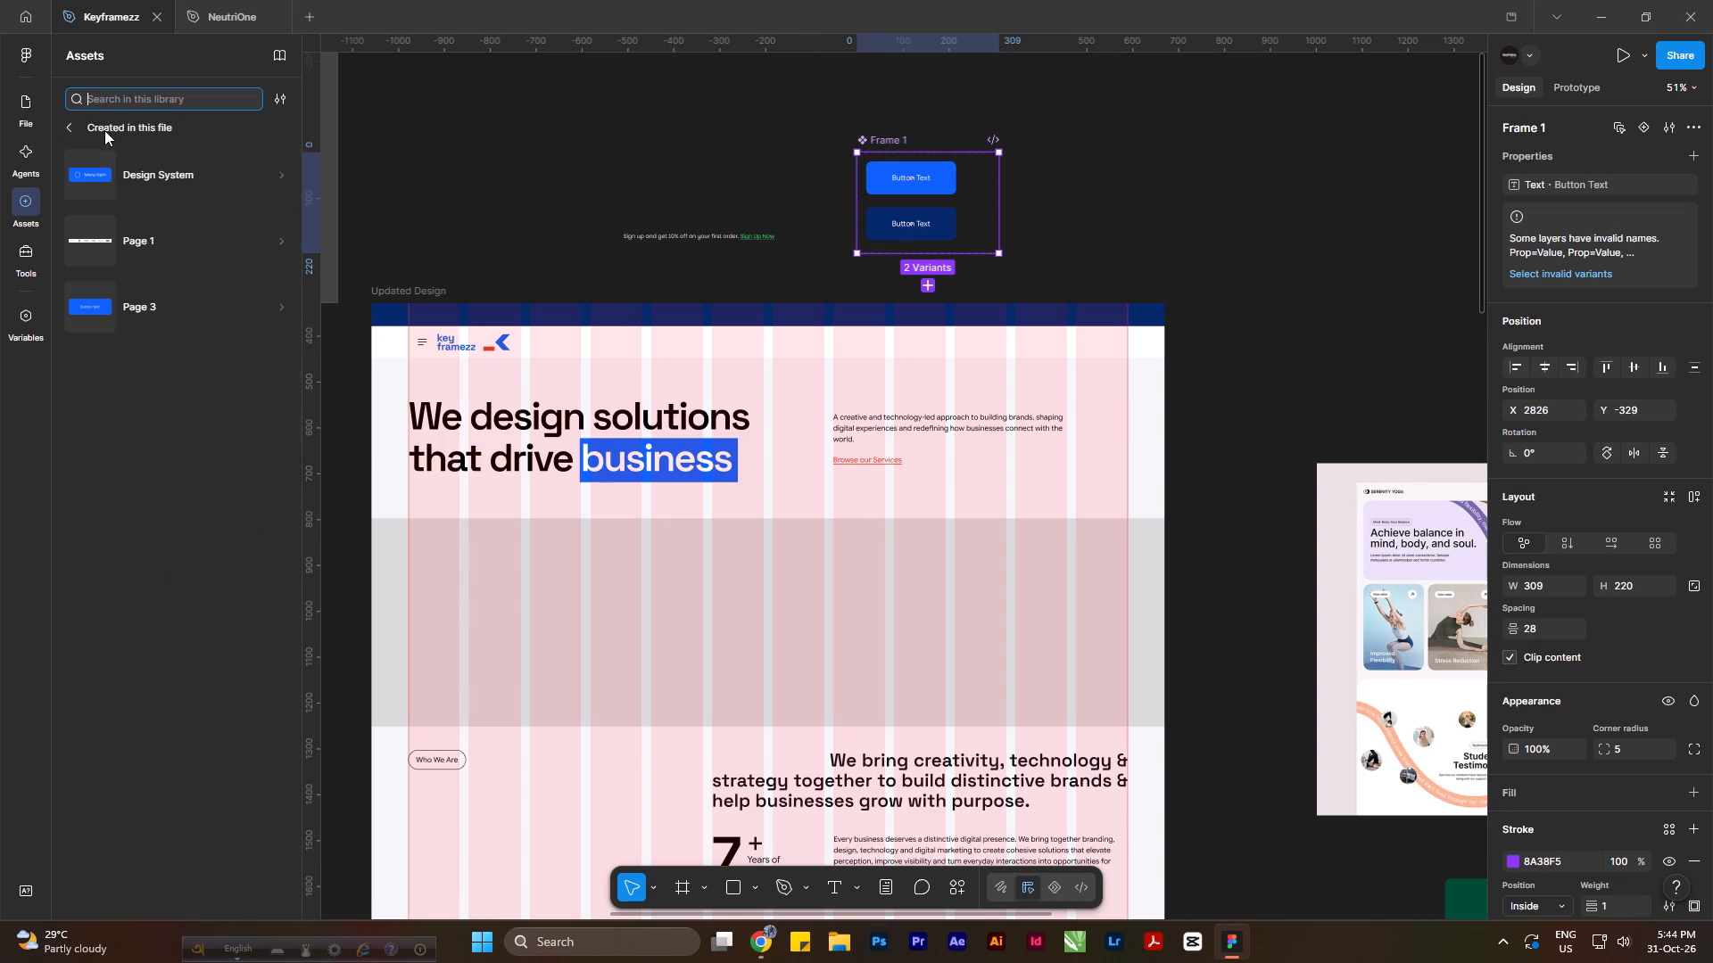
{"action": "left_click", "coordinate": [138, 313]}
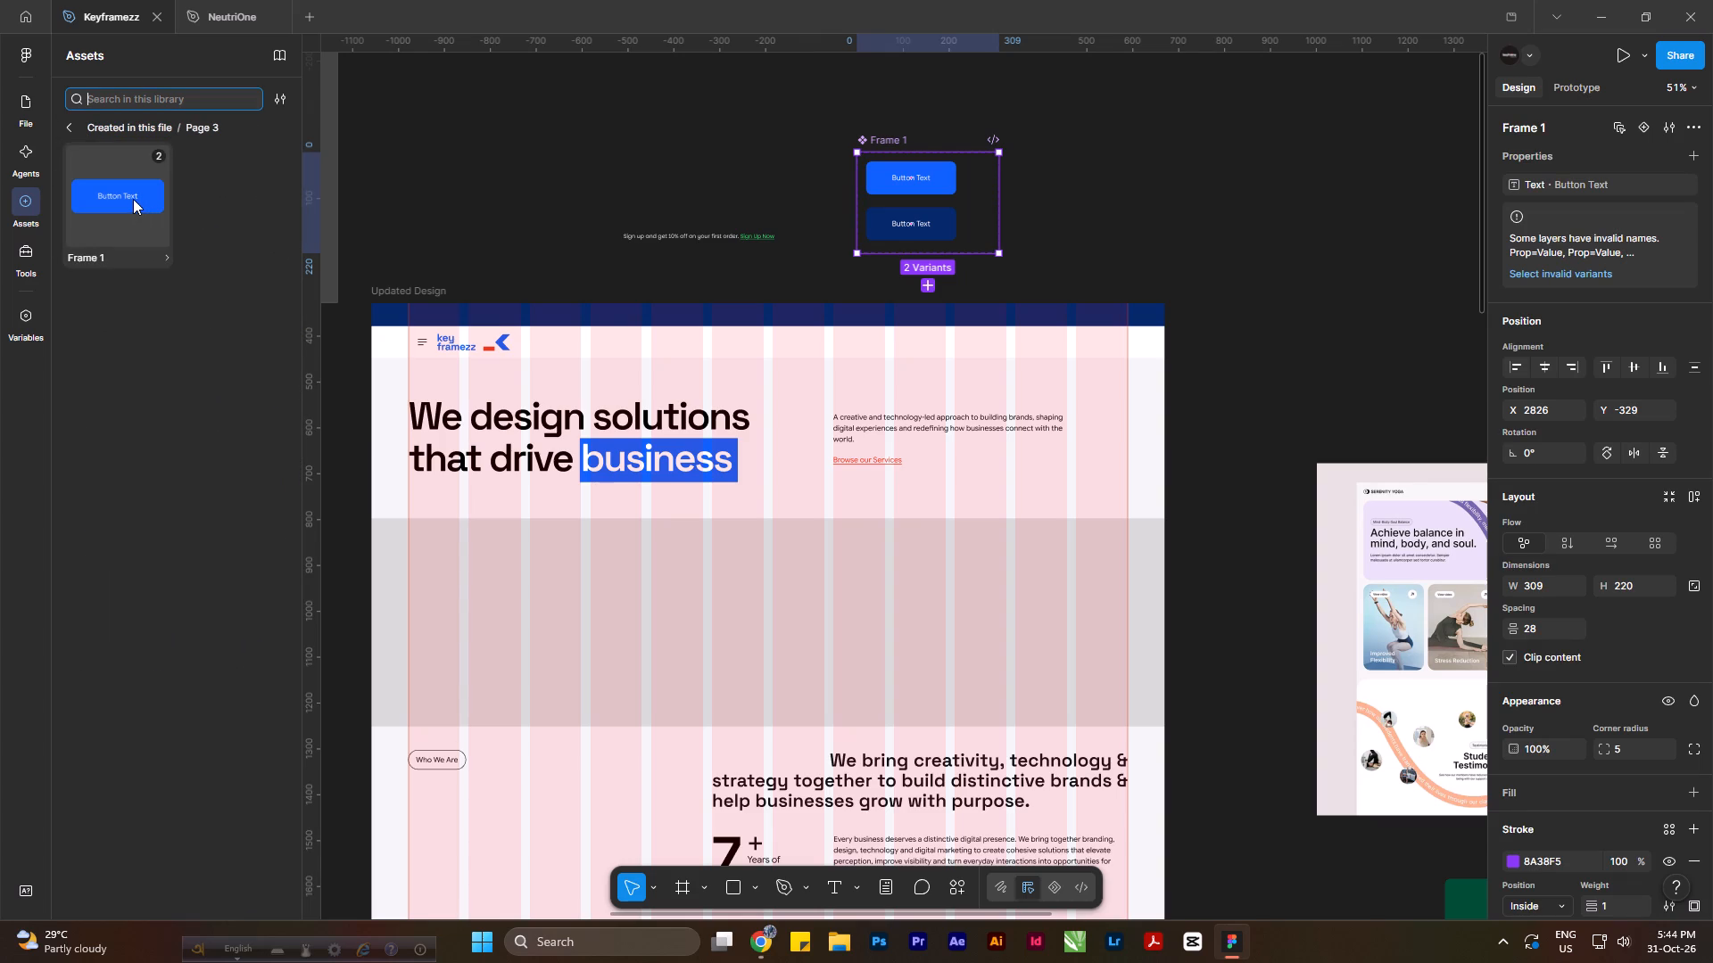
{"action": "left_click", "coordinate": [133, 199]}
{"action": "left_click", "coordinate": [426, 414]}
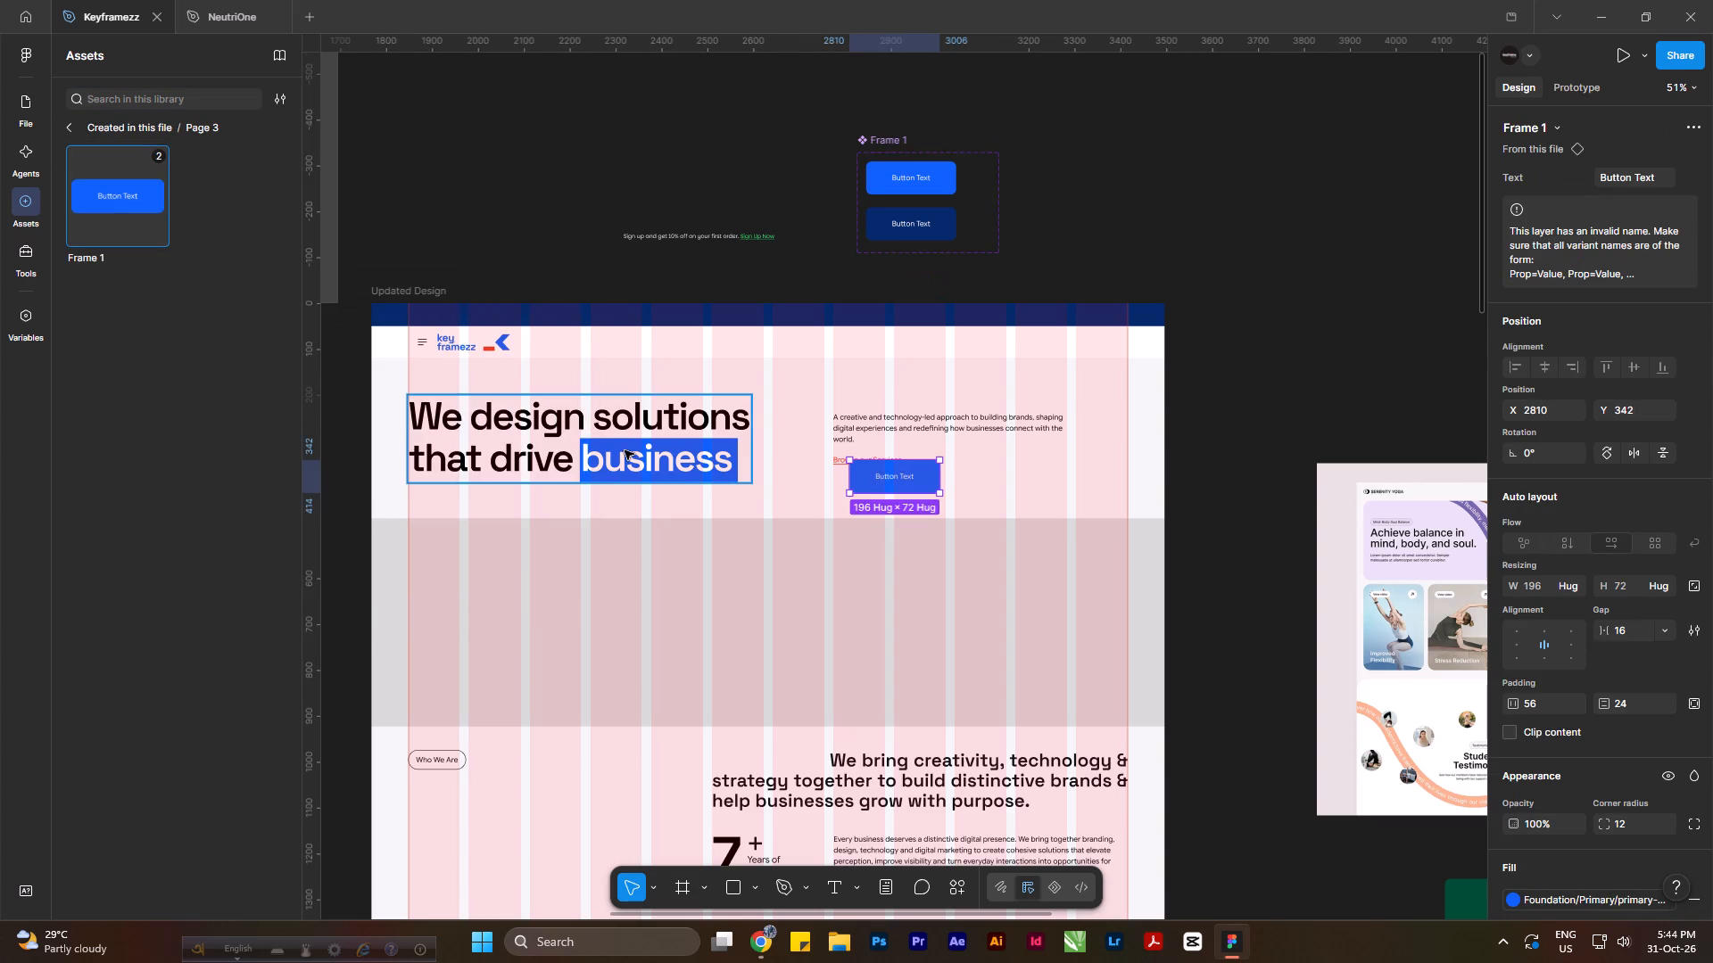
Move the button instance below the Who We Are paragraph, lined up with its left edge at about X 2774, Y 1286.
{"action": "scroll", "coordinate": [845, 430], "scroll_direction": "down", "scroll_amount": 6}
{"action": "left_click_drag", "start_coordinate": [919, 87], "coordinate": [896, 521]}
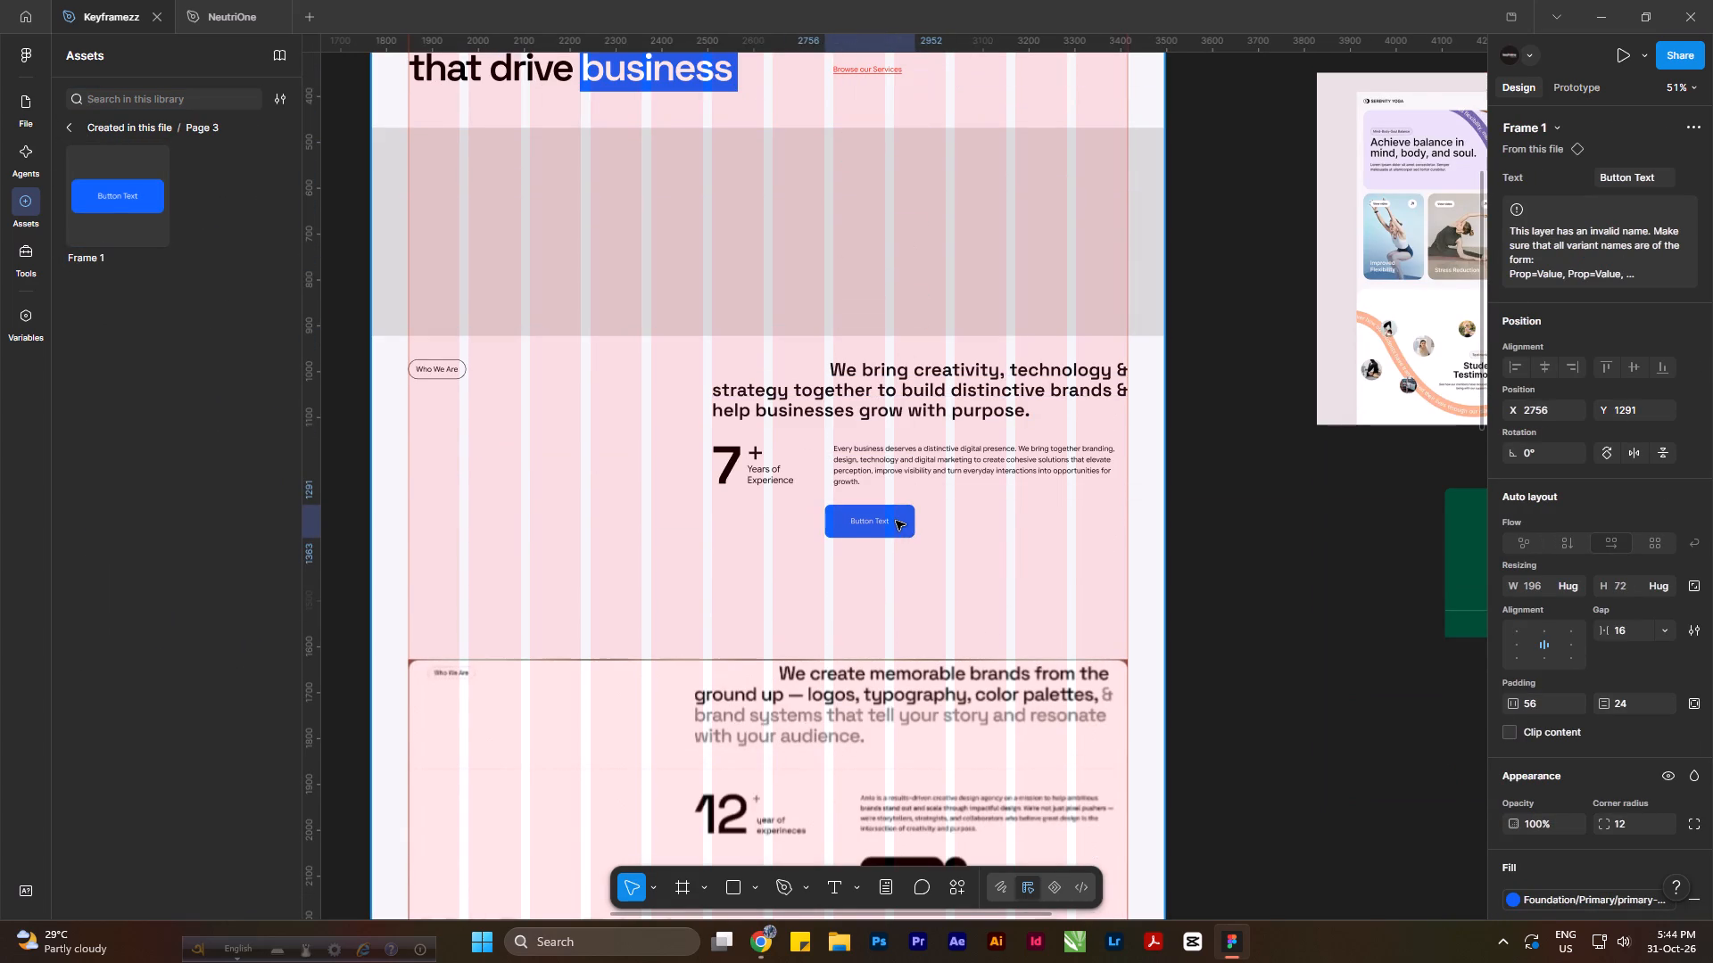
{"action": "left_click_drag", "start_coordinate": [896, 521], "coordinate": [902, 522]}
{"action": "scroll", "coordinate": [890, 522], "scroll_direction": "up", "scroll_amount": 10, "text": "ctrl"}
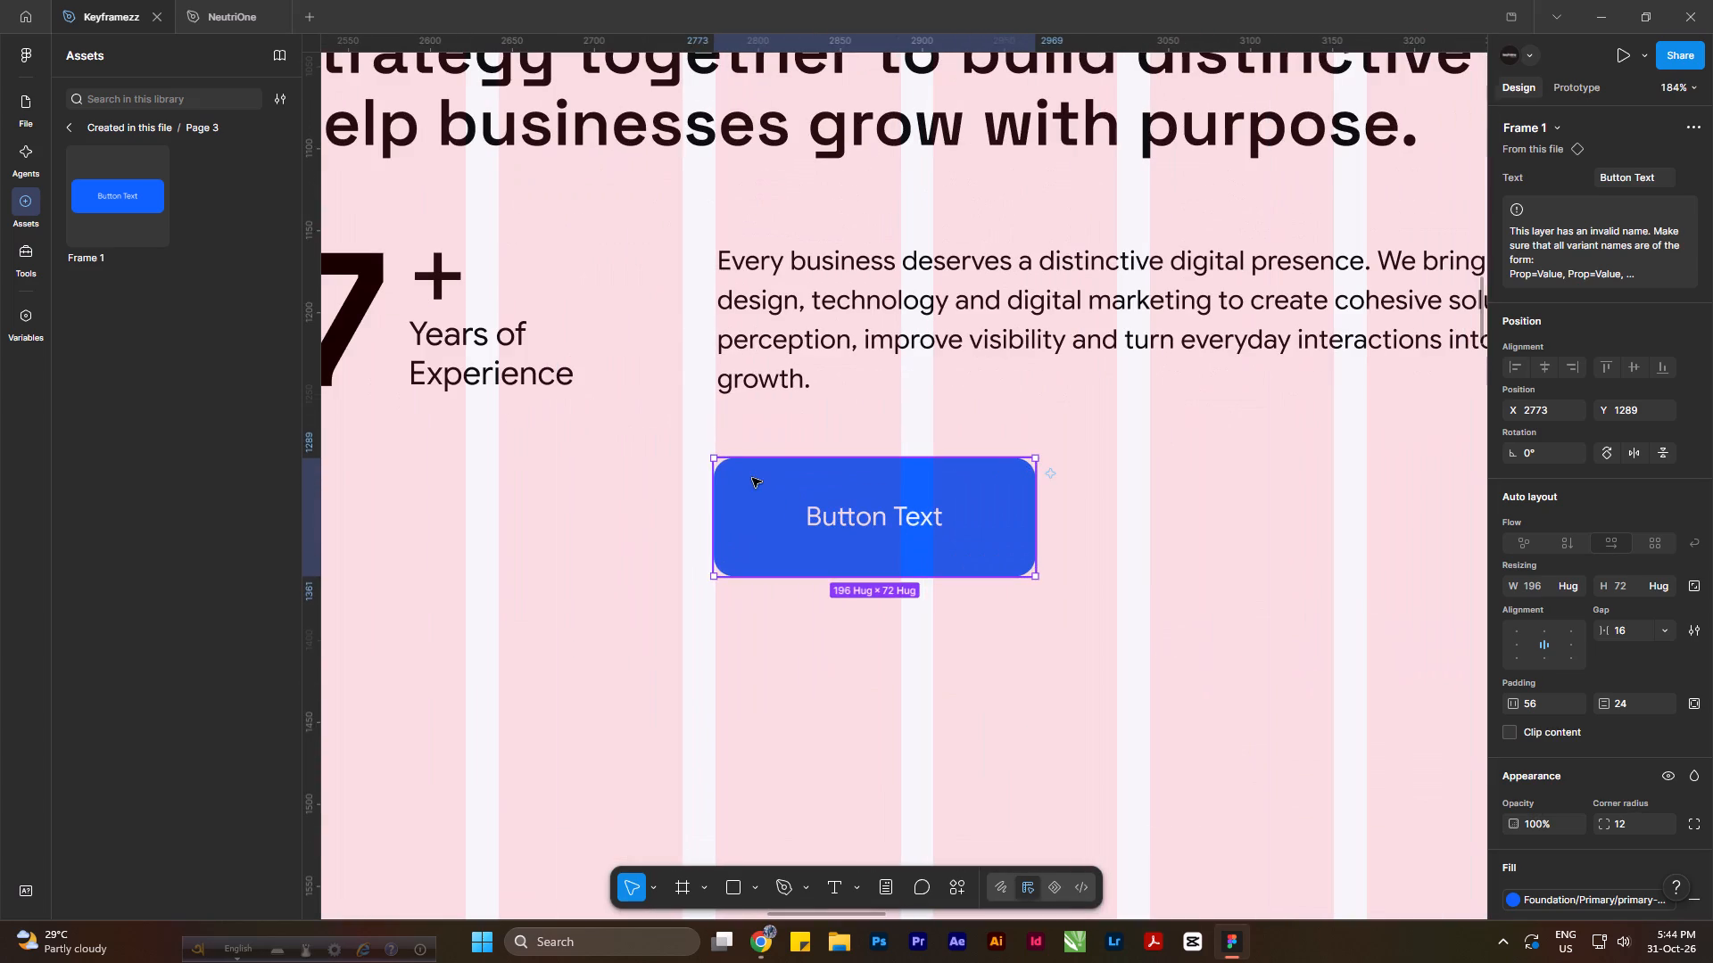
{"action": "left_click", "coordinate": [754, 483]}
Examine the size and horizontal padding of the upper, bright blue variant in the Frame 1 button component.
{"action": "scroll", "coordinate": [827, 467], "scroll_direction": "down", "scroll_amount": 4, "text": "ctrl"}
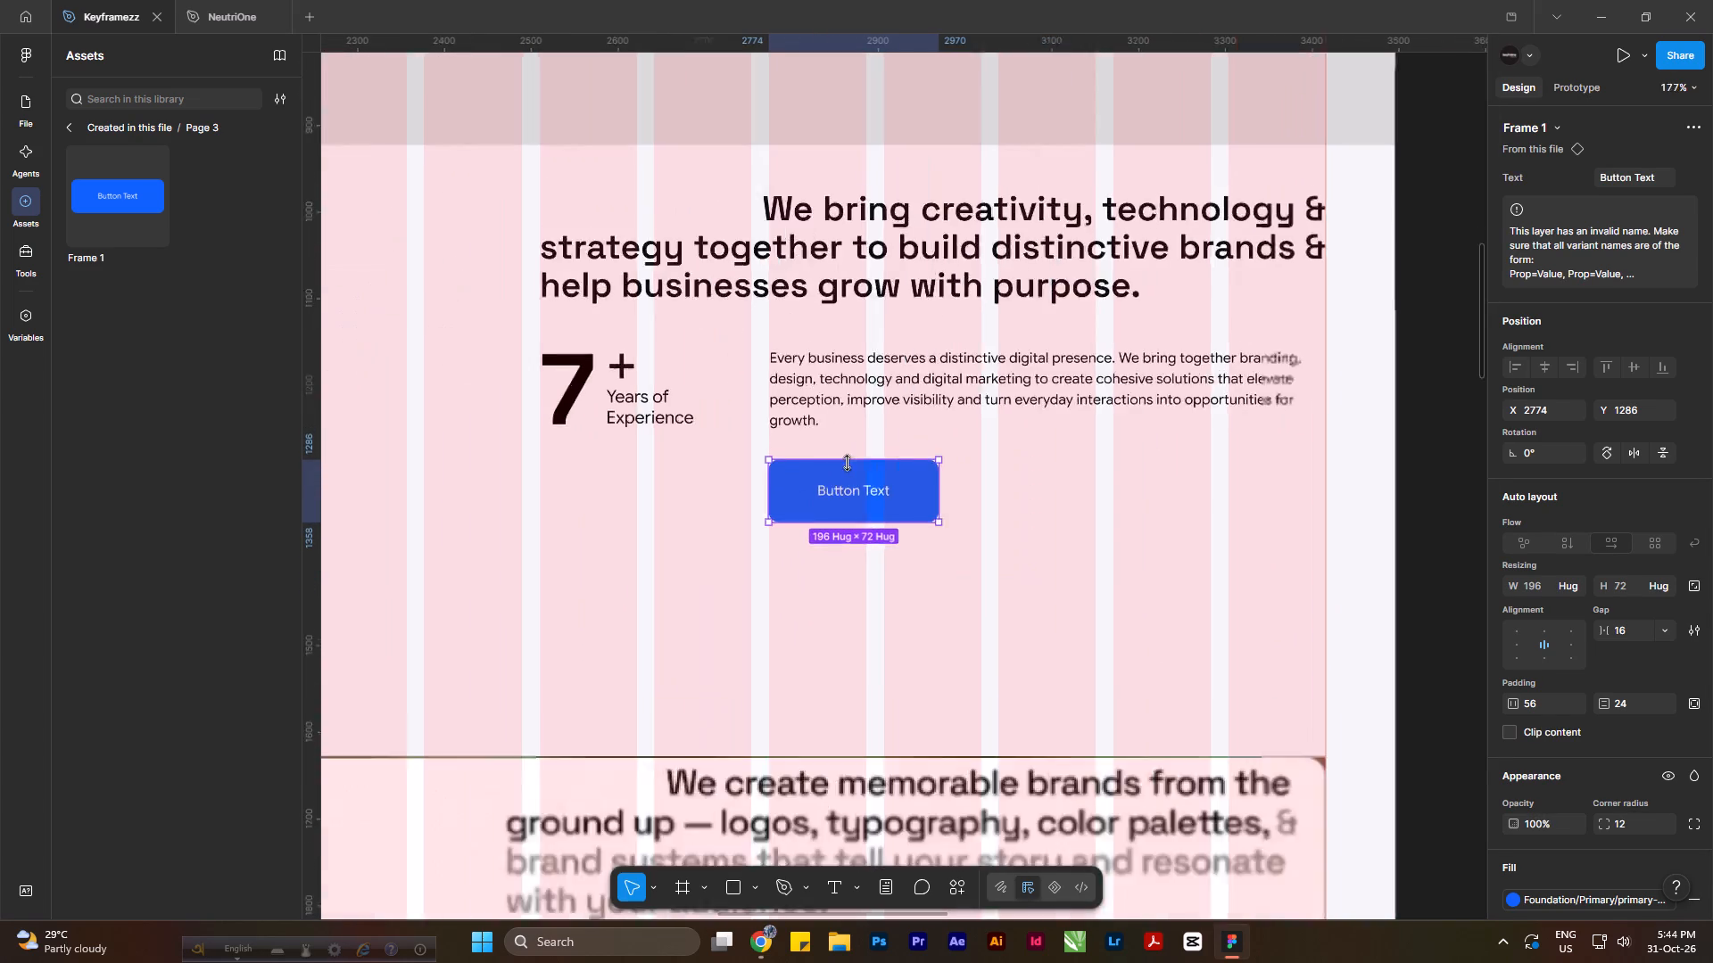
{"action": "scroll", "coordinate": [848, 463], "scroll_direction": "down", "scroll_amount": 2, "text": "ctrl"}
{"action": "scroll", "coordinate": [953, 458], "scroll_direction": "up", "scroll_amount": 4}
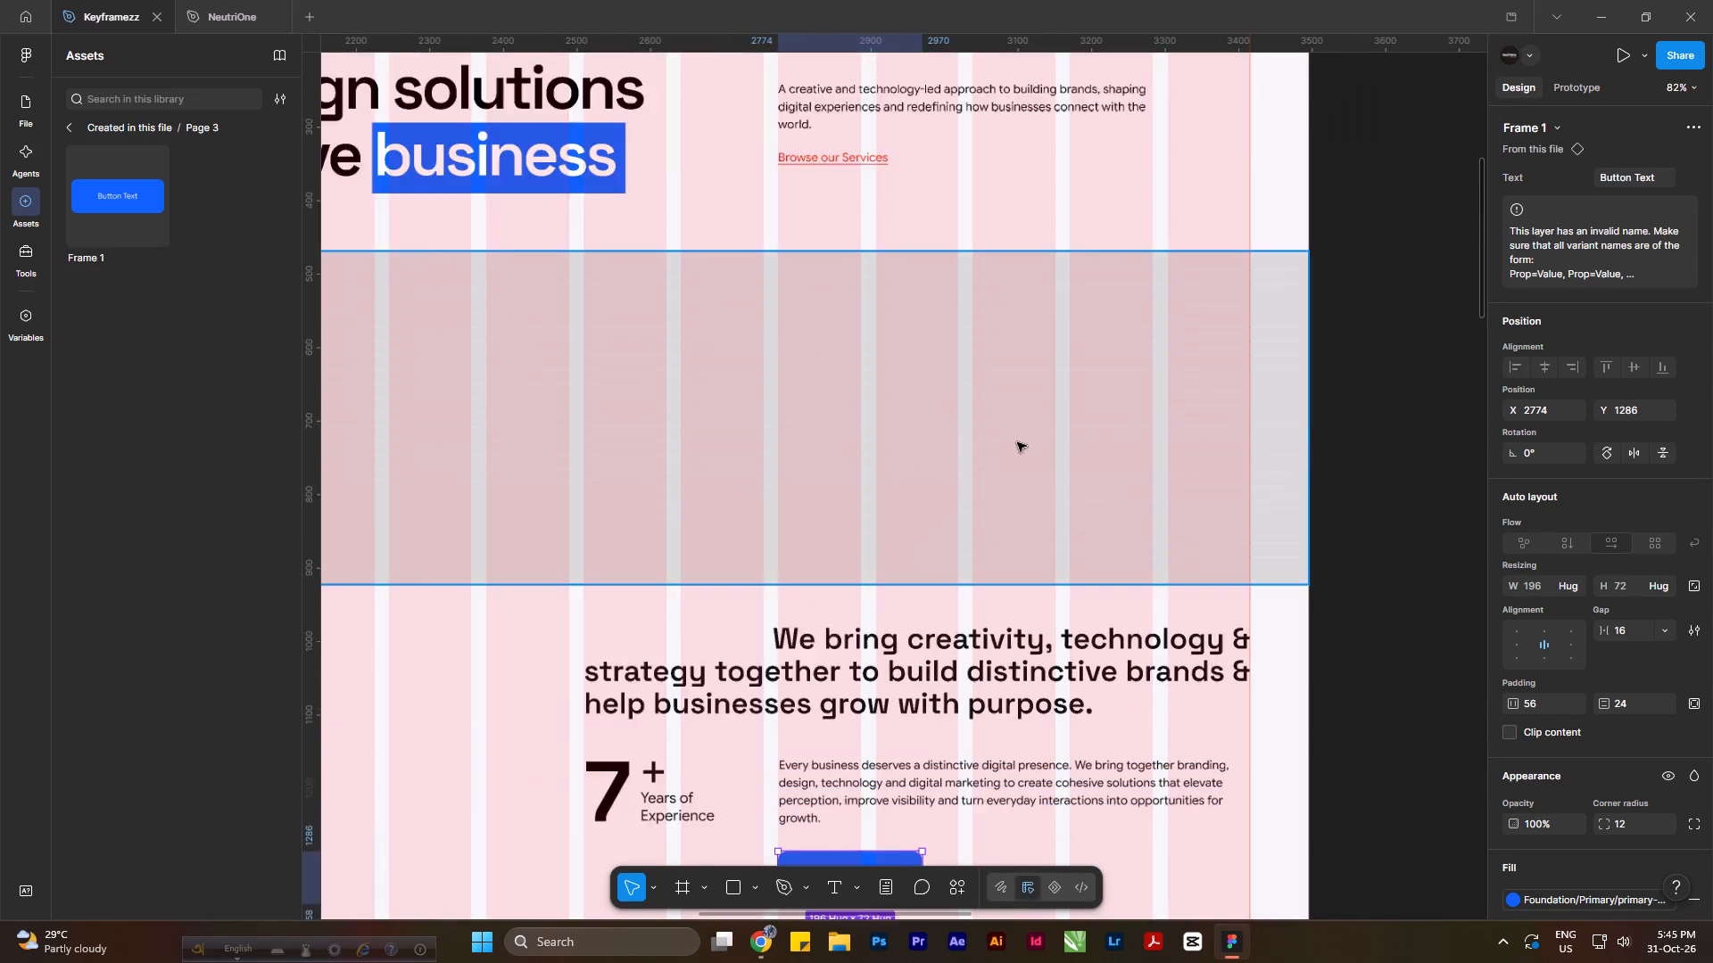
{"action": "scroll", "coordinate": [1017, 442], "scroll_direction": "up", "scroll_amount": 12}
{"action": "left_click", "coordinate": [1135, 261]}
{"action": "left_click", "coordinate": [958, 266]}
{"action": "scroll", "coordinate": [927, 251], "scroll_direction": "up", "scroll_amount": 4, "text": "ctrl"}
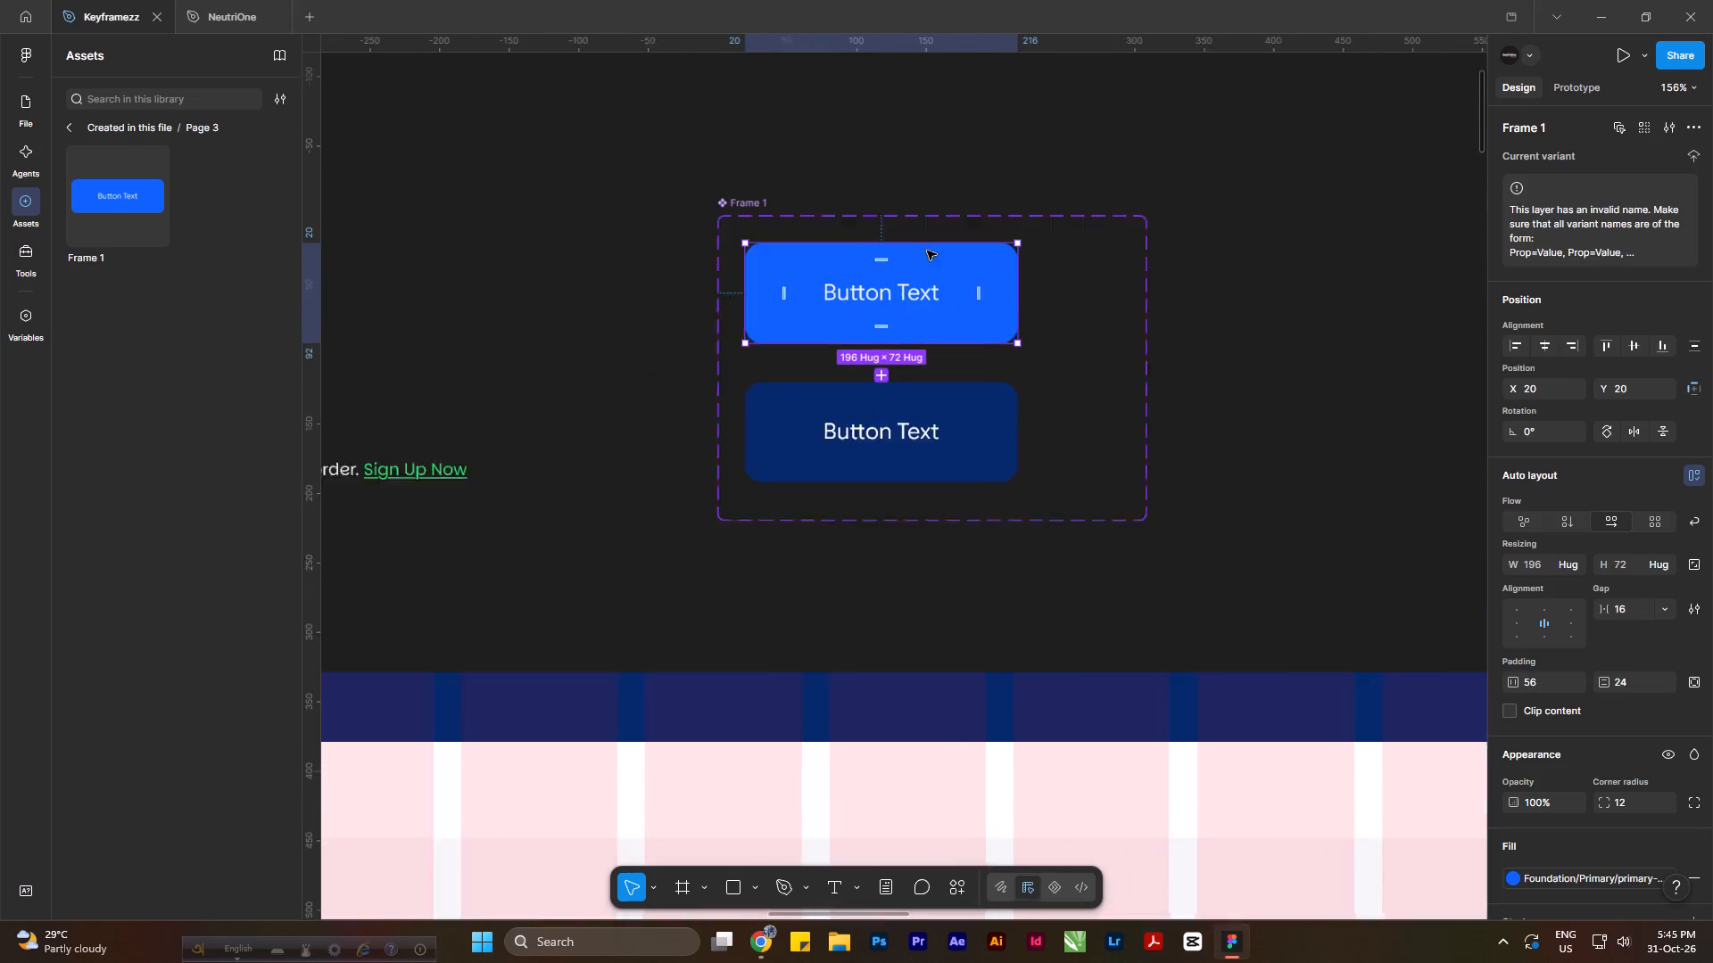
{"action": "scroll", "coordinate": [927, 251], "scroll_direction": "up", "scroll_amount": 2, "text": "ctrl"}
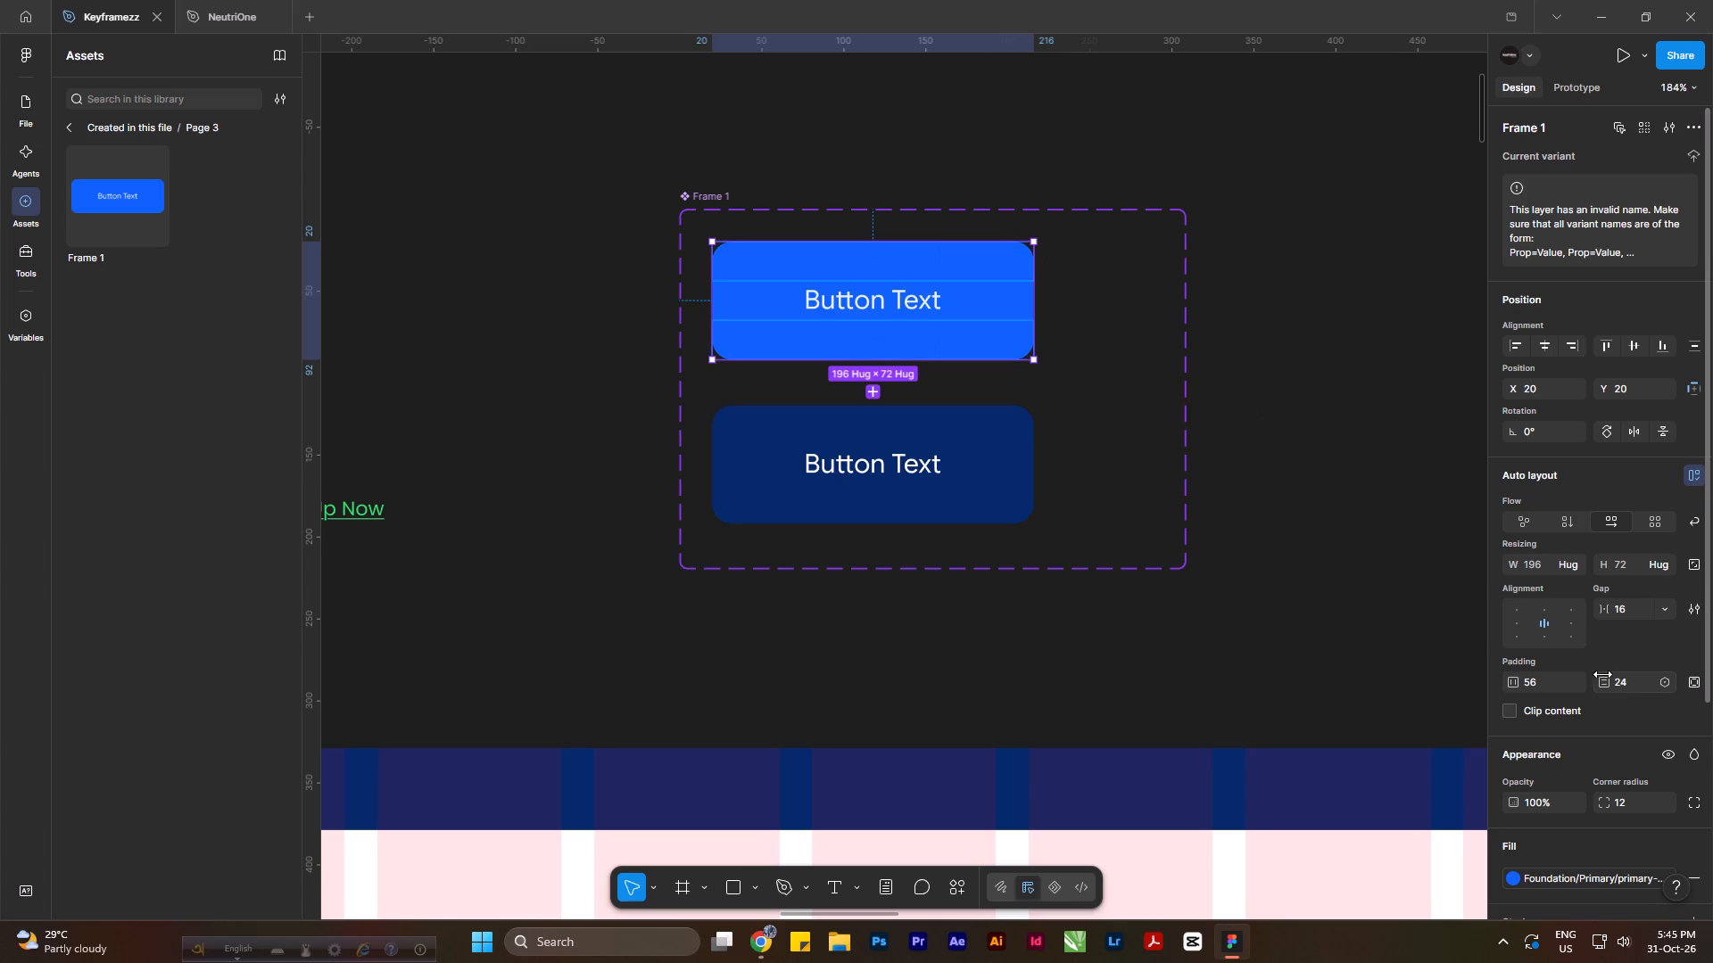
{"action": "left_click", "coordinate": [1545, 682]}
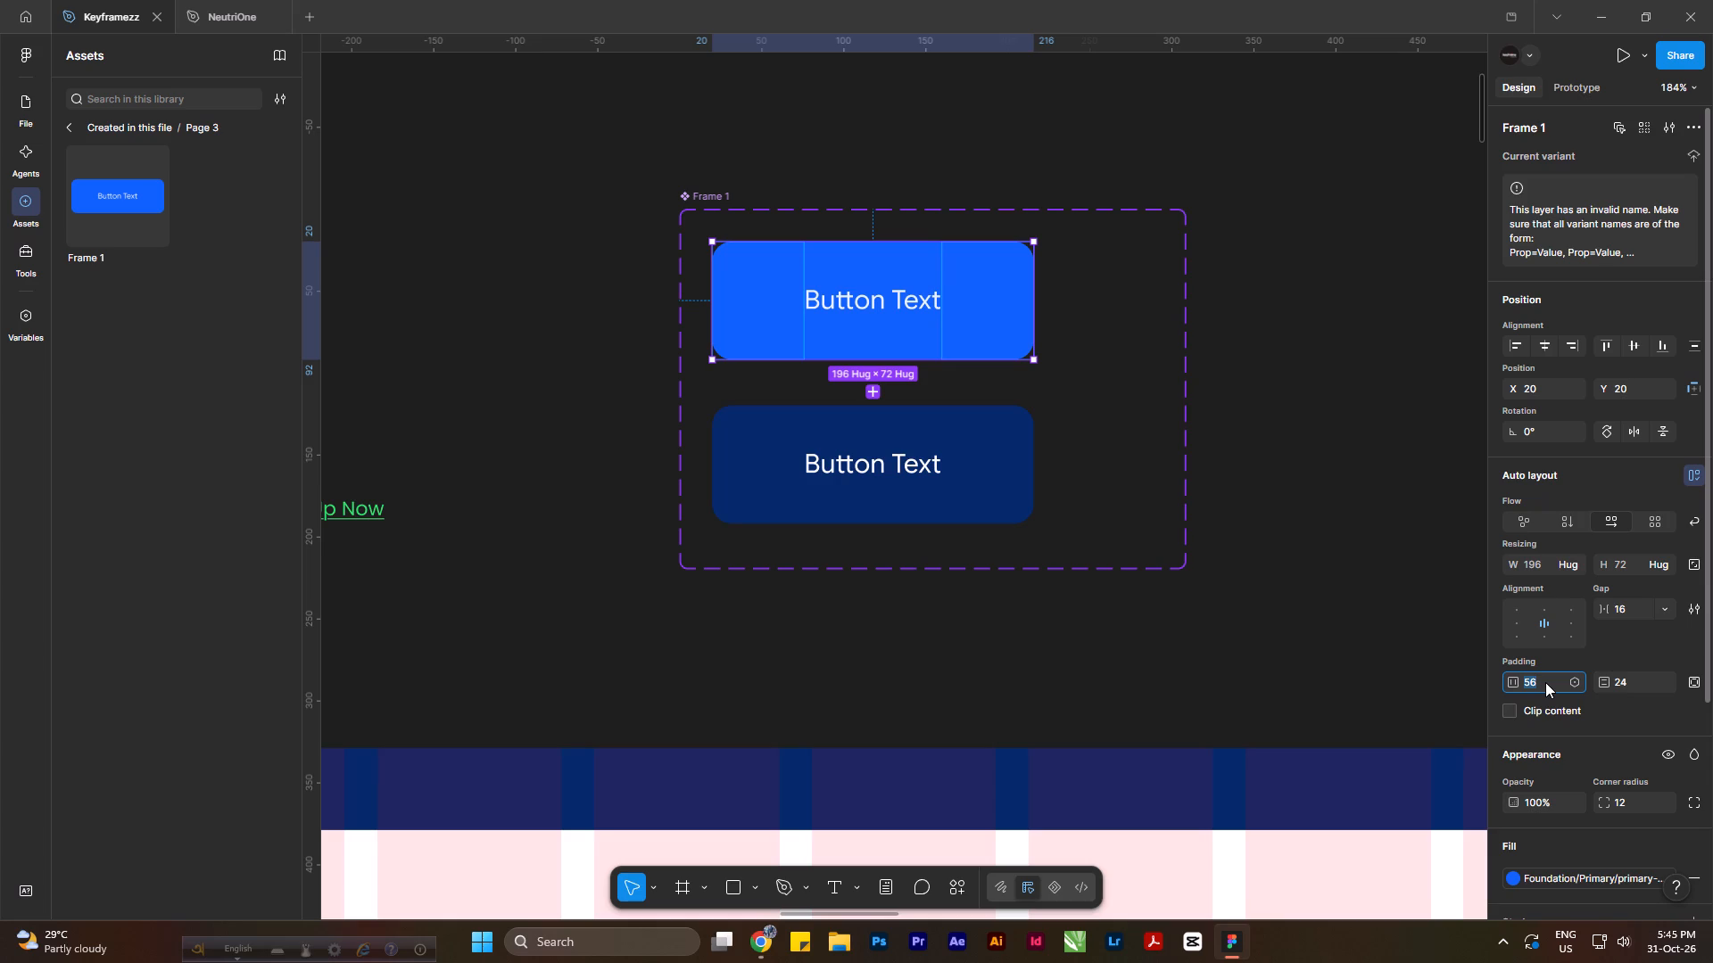
Delete the blue button instance below the Who We Are paragraph on the Updated Design page.
{"action": "scroll", "coordinate": [954, 473], "scroll_direction": "down", "scroll_amount": 19, "text": "ctrl"}
{"action": "scroll", "coordinate": [841, 701], "scroll_direction": "up", "scroll_amount": 5, "text": "ctrl"}
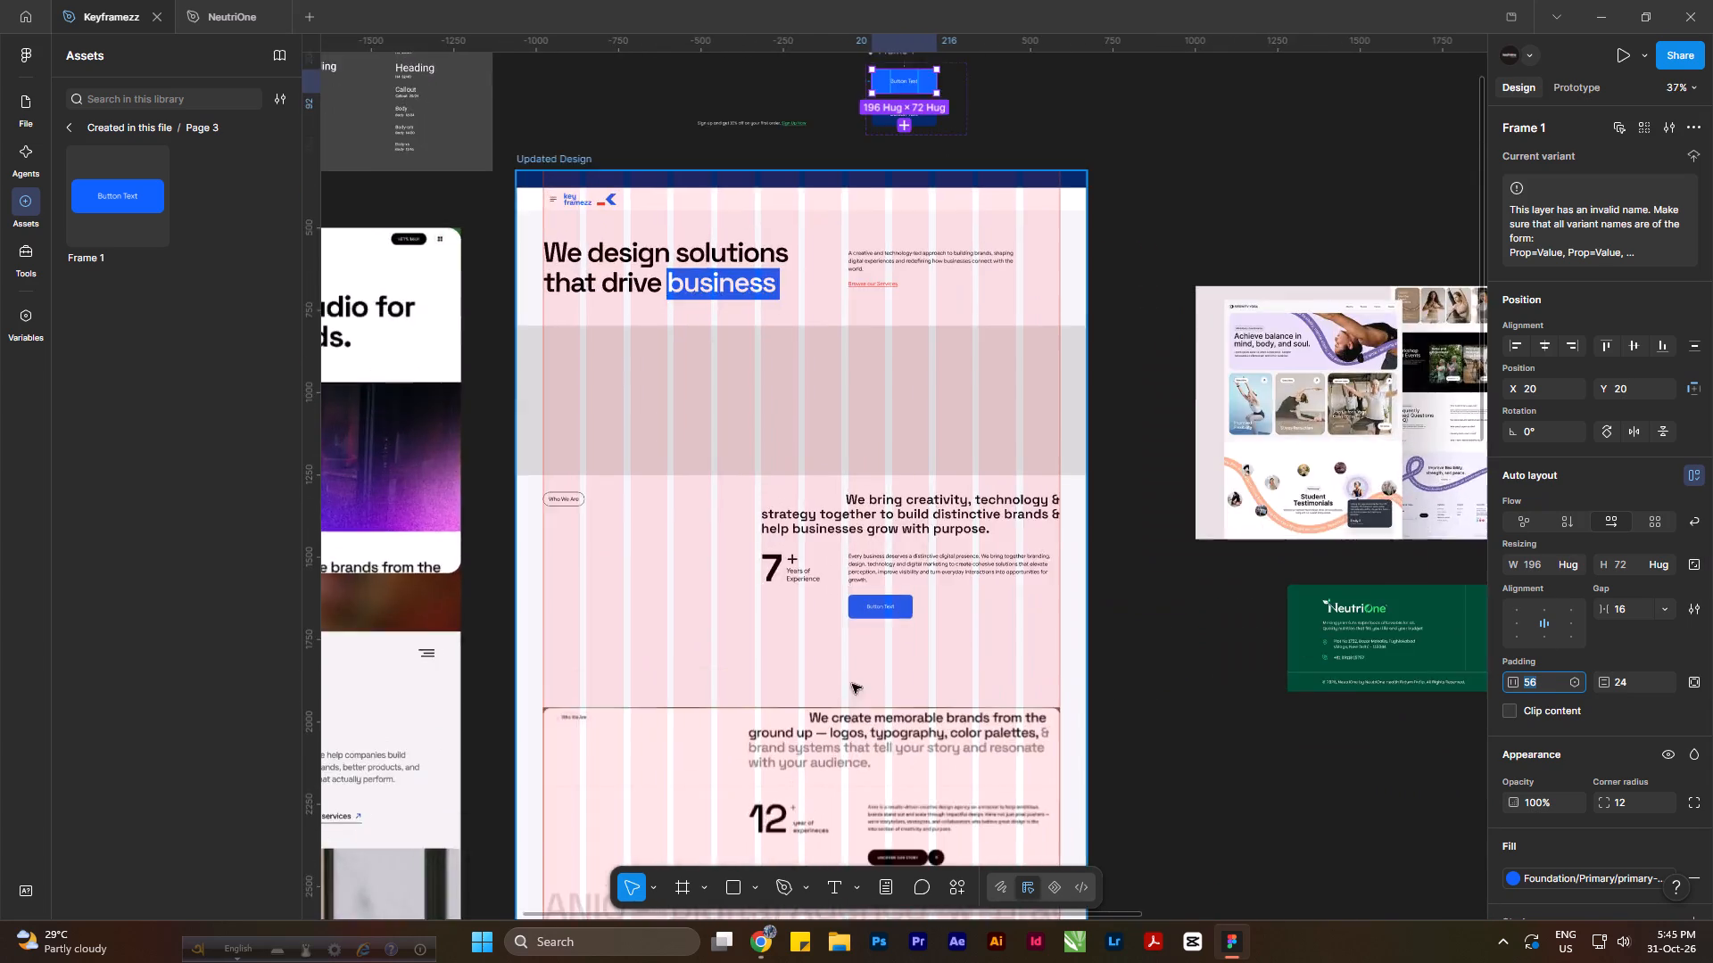
{"action": "scroll", "coordinate": [852, 684], "scroll_direction": "up", "scroll_amount": 6, "text": "ctrl"}
{"action": "left_click", "coordinate": [904, 628]}
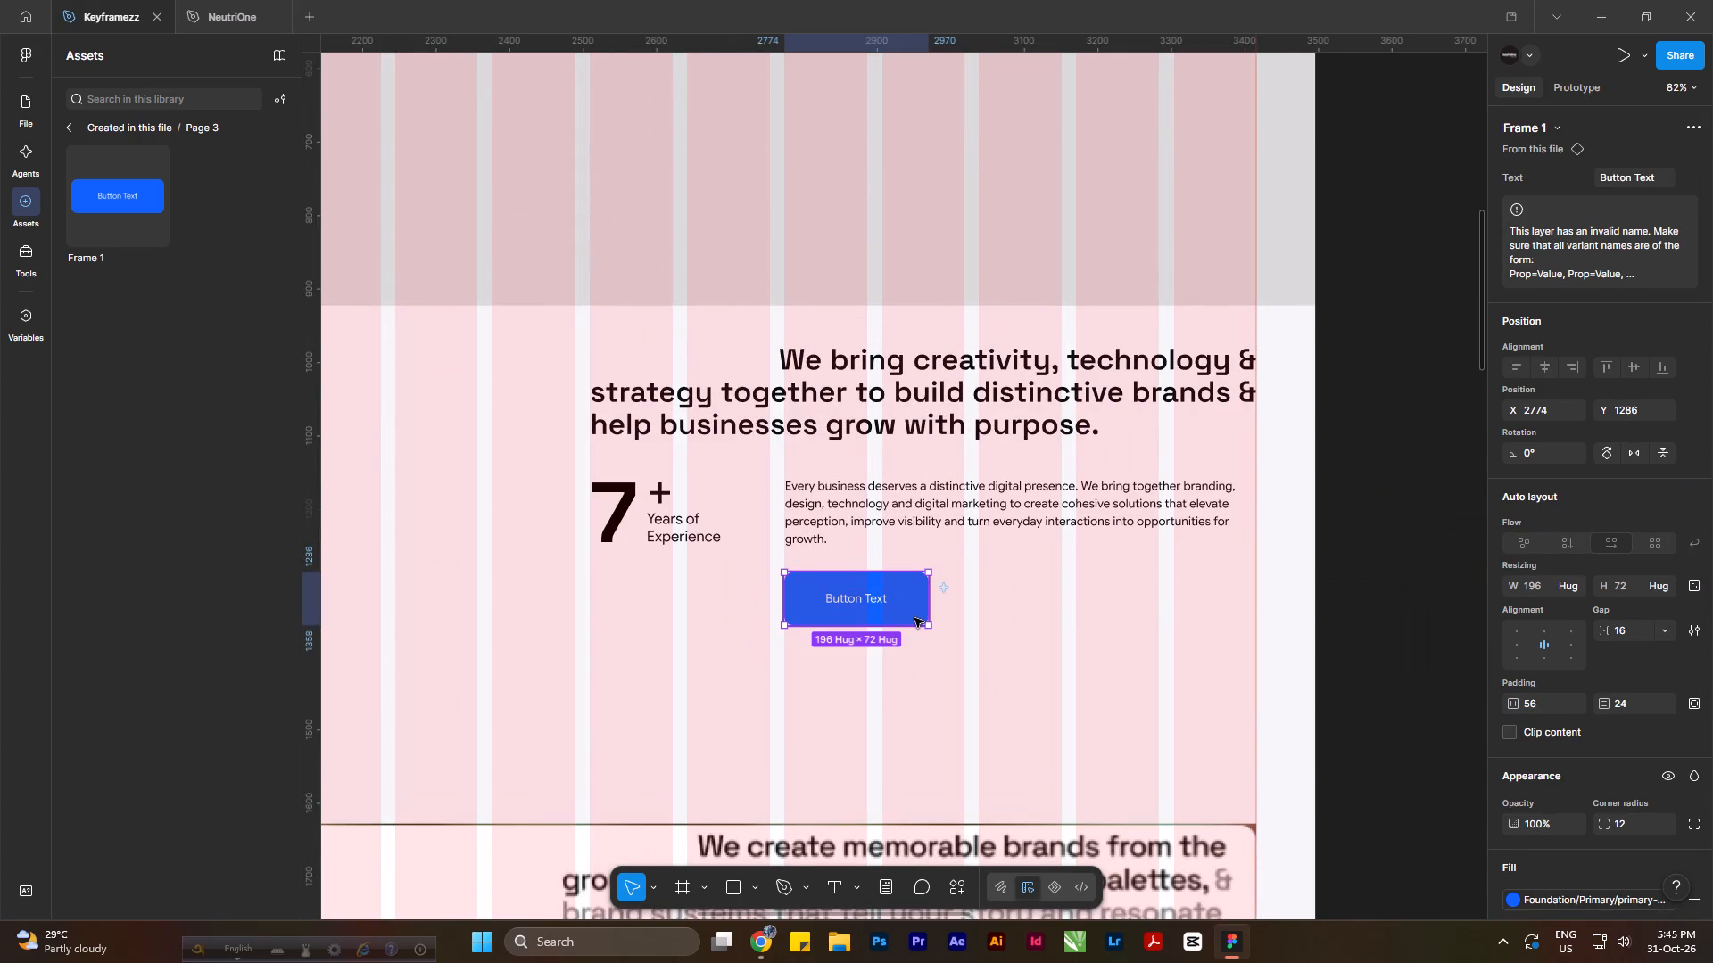
{"action": "key", "text": "Delete"}
Draw a rectangle of about 178 × 51 over the UNCOVER OUR STORY button in the reference image.
{"action": "scroll", "coordinate": [915, 608], "scroll_direction": "down", "scroll_amount": 9}
{"action": "left_click", "coordinate": [734, 883]}
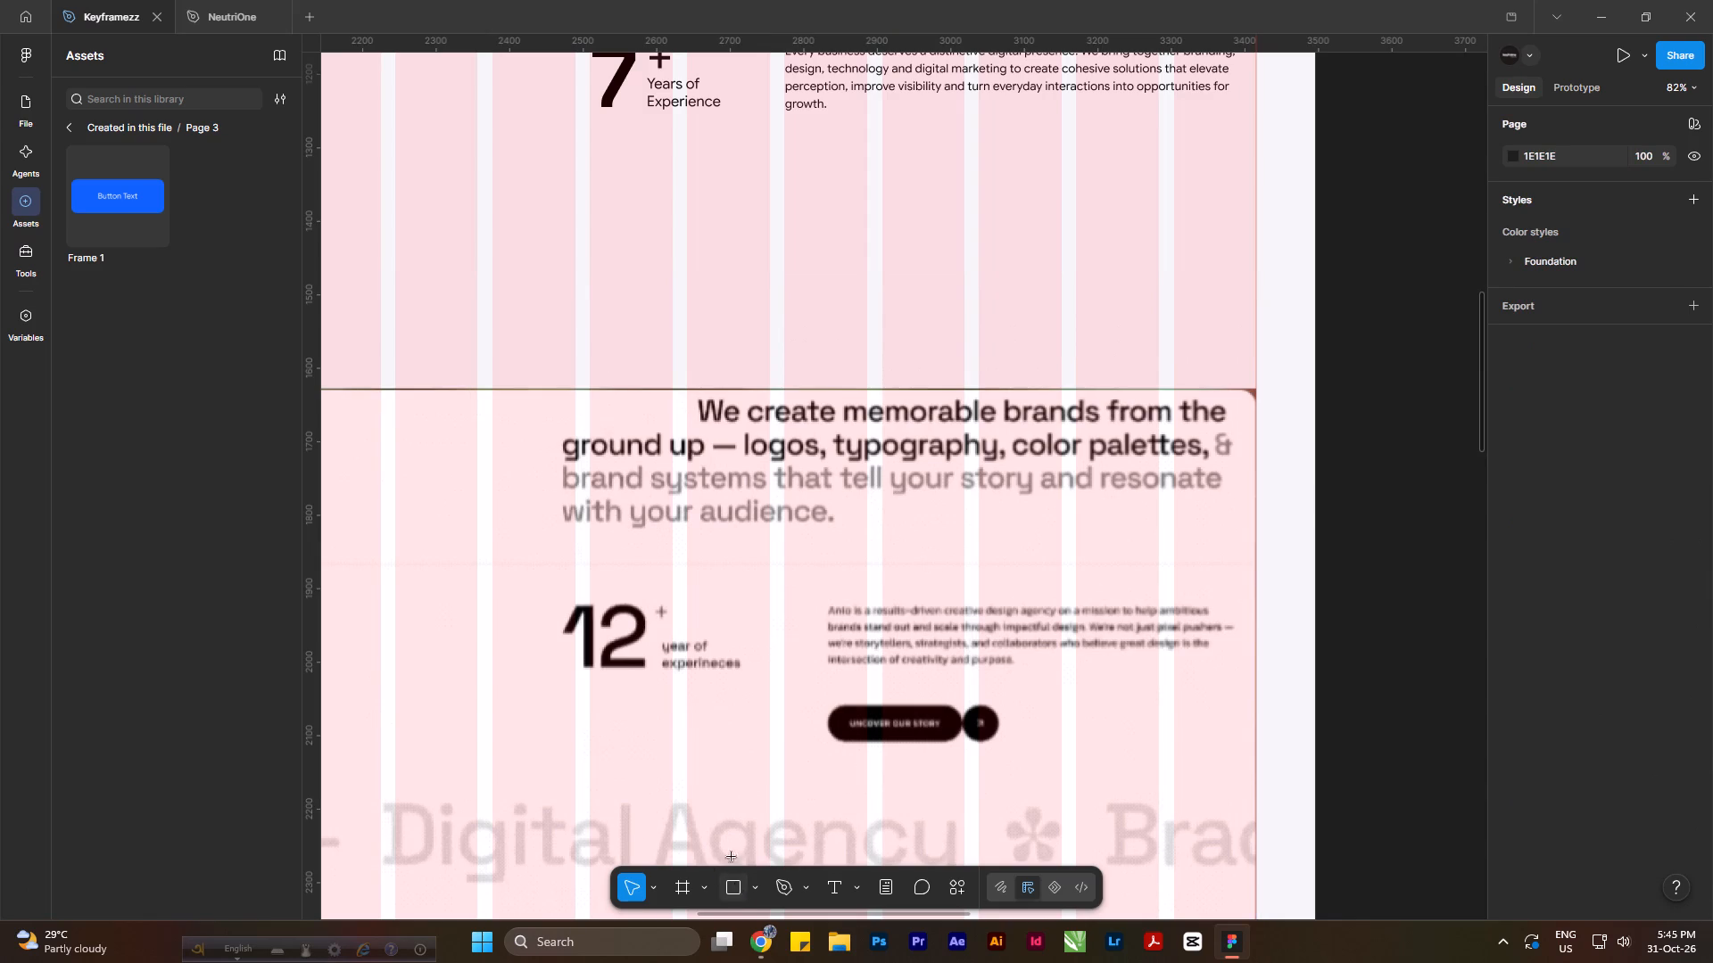
{"action": "left_click_drag", "start_coordinate": [828, 704], "coordinate": [955, 735]}
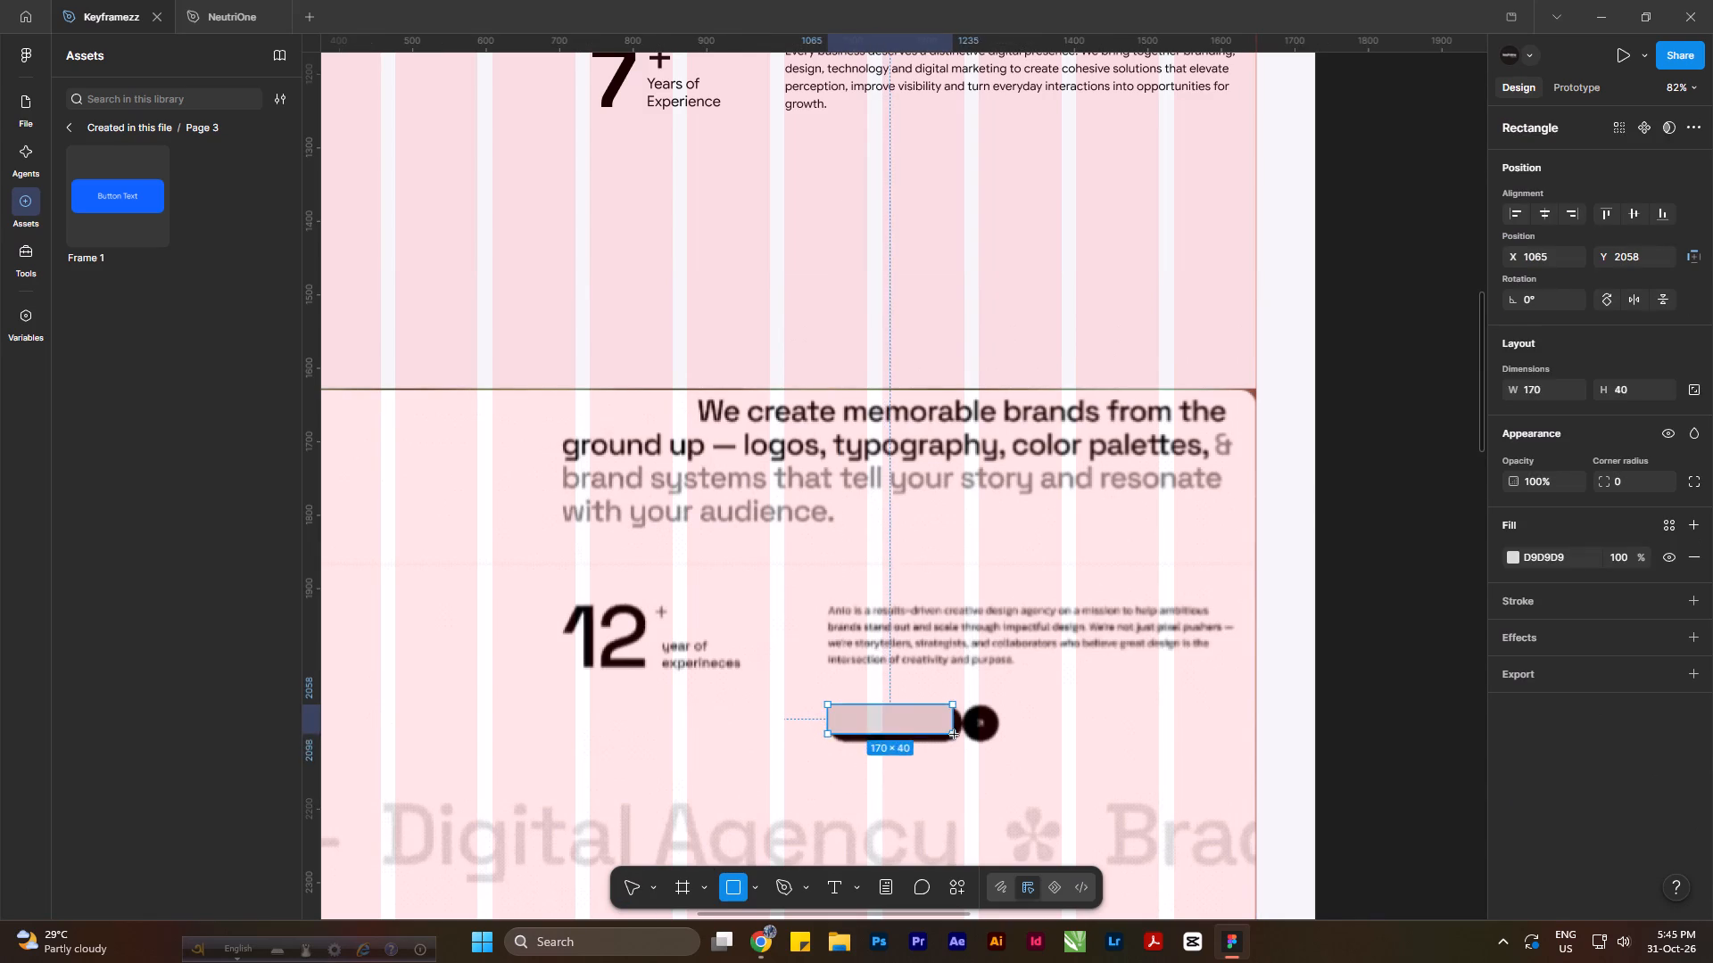
{"action": "left_click_drag", "start_coordinate": [955, 735], "coordinate": [958, 742]}
Move the rectangle below the Who We Are paragraph, aligned with its left edge at about X 1007, Y 1304.
{"action": "scroll", "coordinate": [923, 742], "scroll_direction": "down", "scroll_amount": 5, "text": "ctrl"}
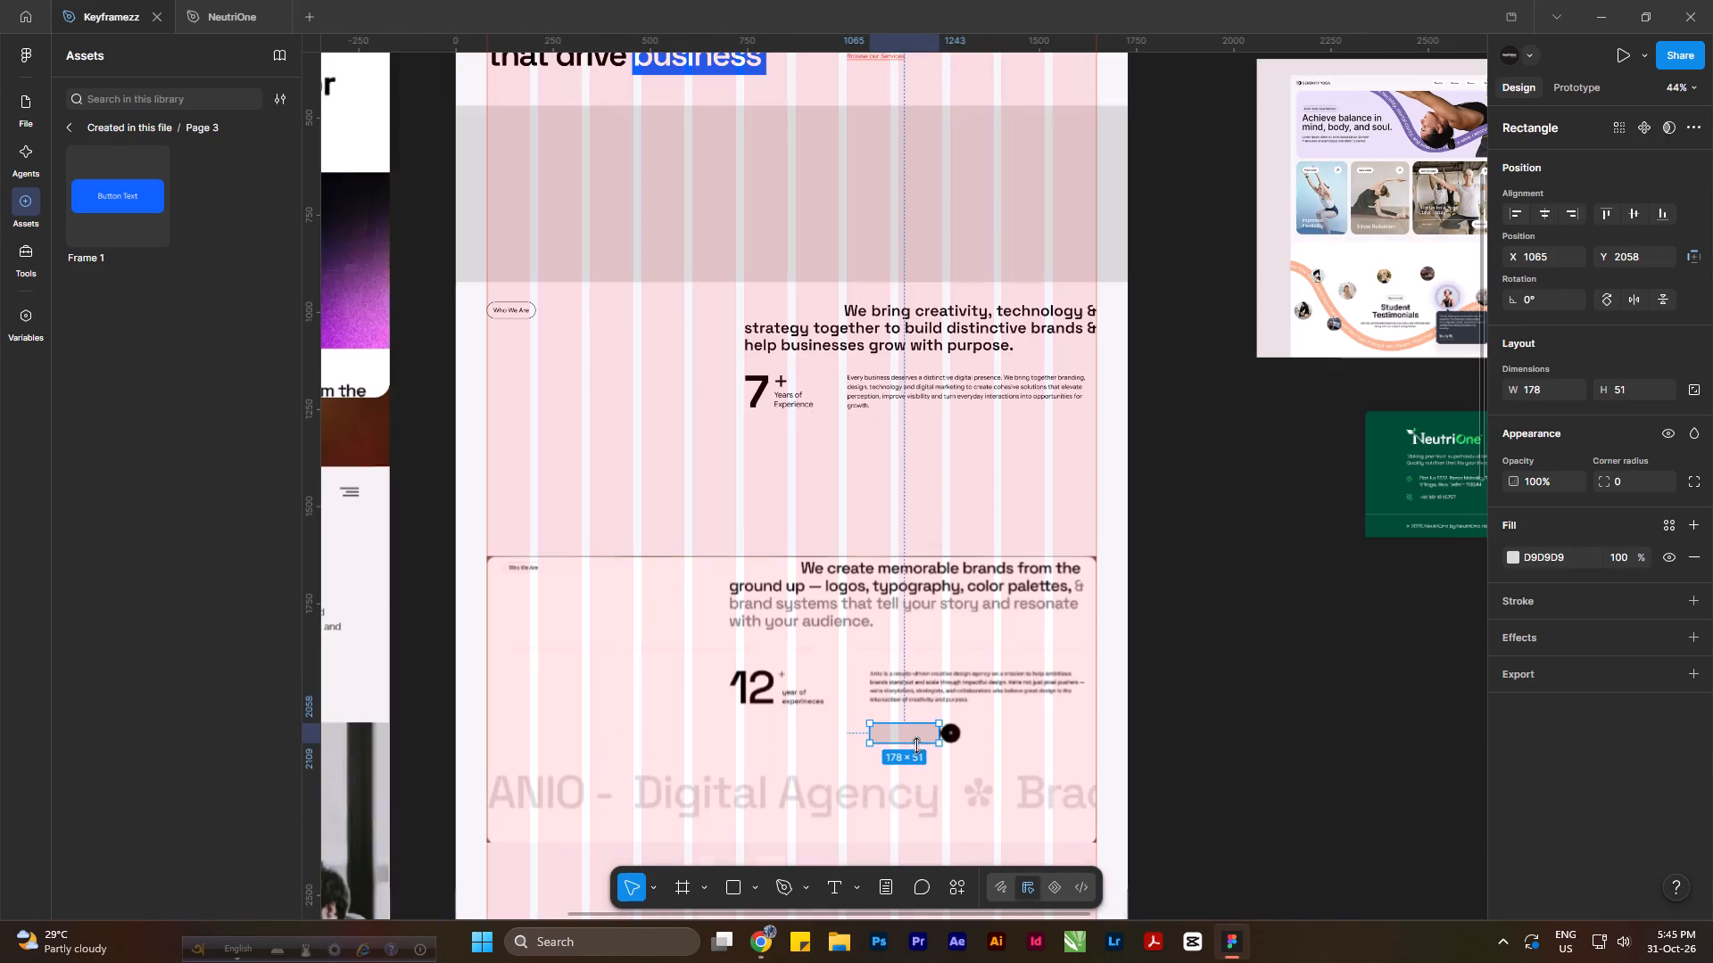
{"action": "left_click_drag", "start_coordinate": [910, 735], "coordinate": [889, 443]}
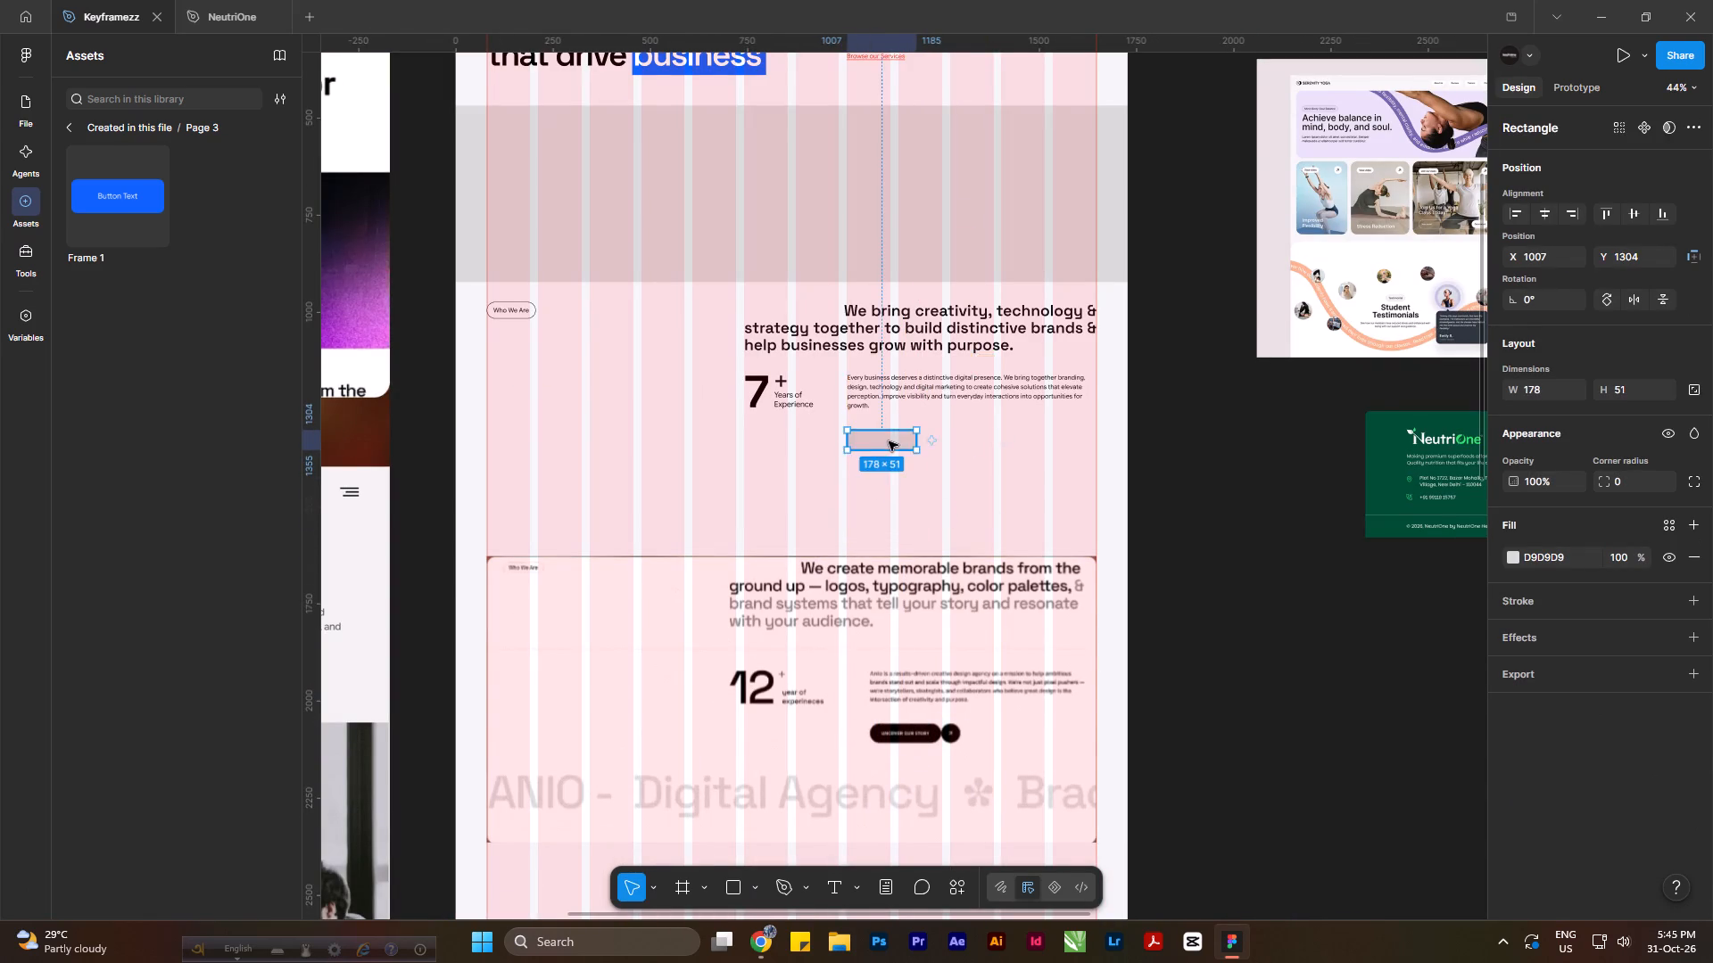
Increase the rectangle's height to 56, keeping its top edge in place.
{"action": "scroll", "coordinate": [890, 436], "scroll_direction": "up", "scroll_amount": 6, "text": "ctrl"}
{"action": "left_click", "coordinate": [905, 475]}
{"action": "left_click", "coordinate": [905, 467]}
{"action": "left_click", "coordinate": [907, 470]}
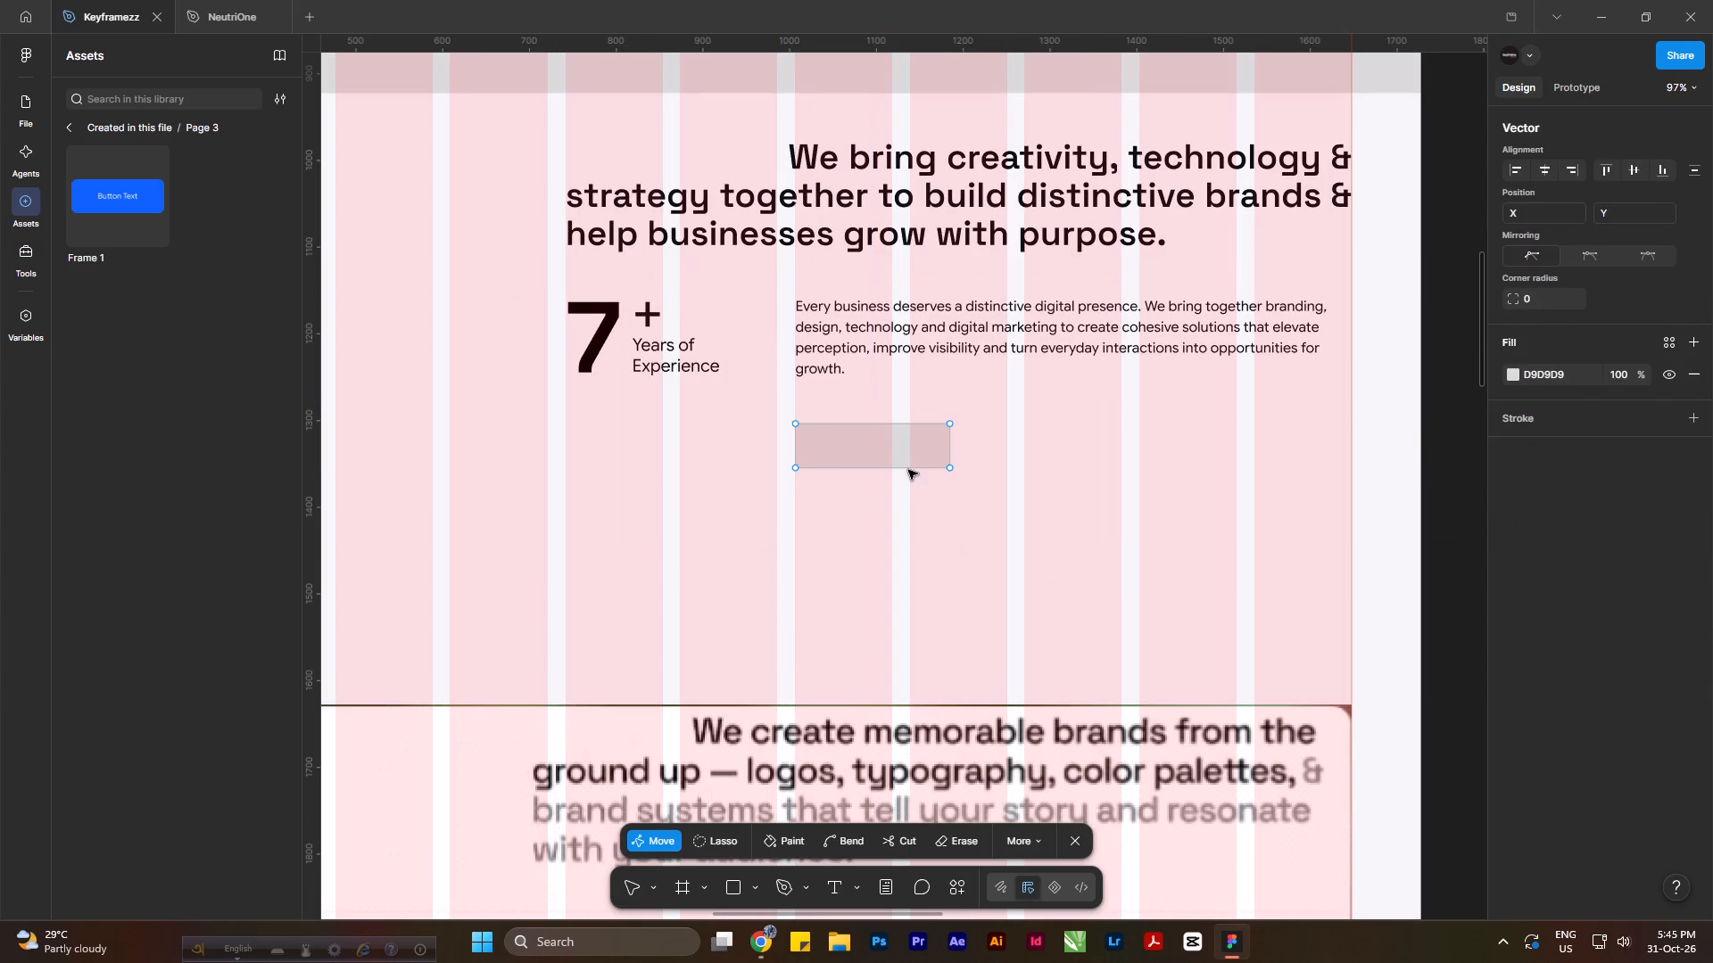
{"action": "double_click", "coordinate": [901, 494]}
{"action": "left_click", "coordinate": [896, 449]}
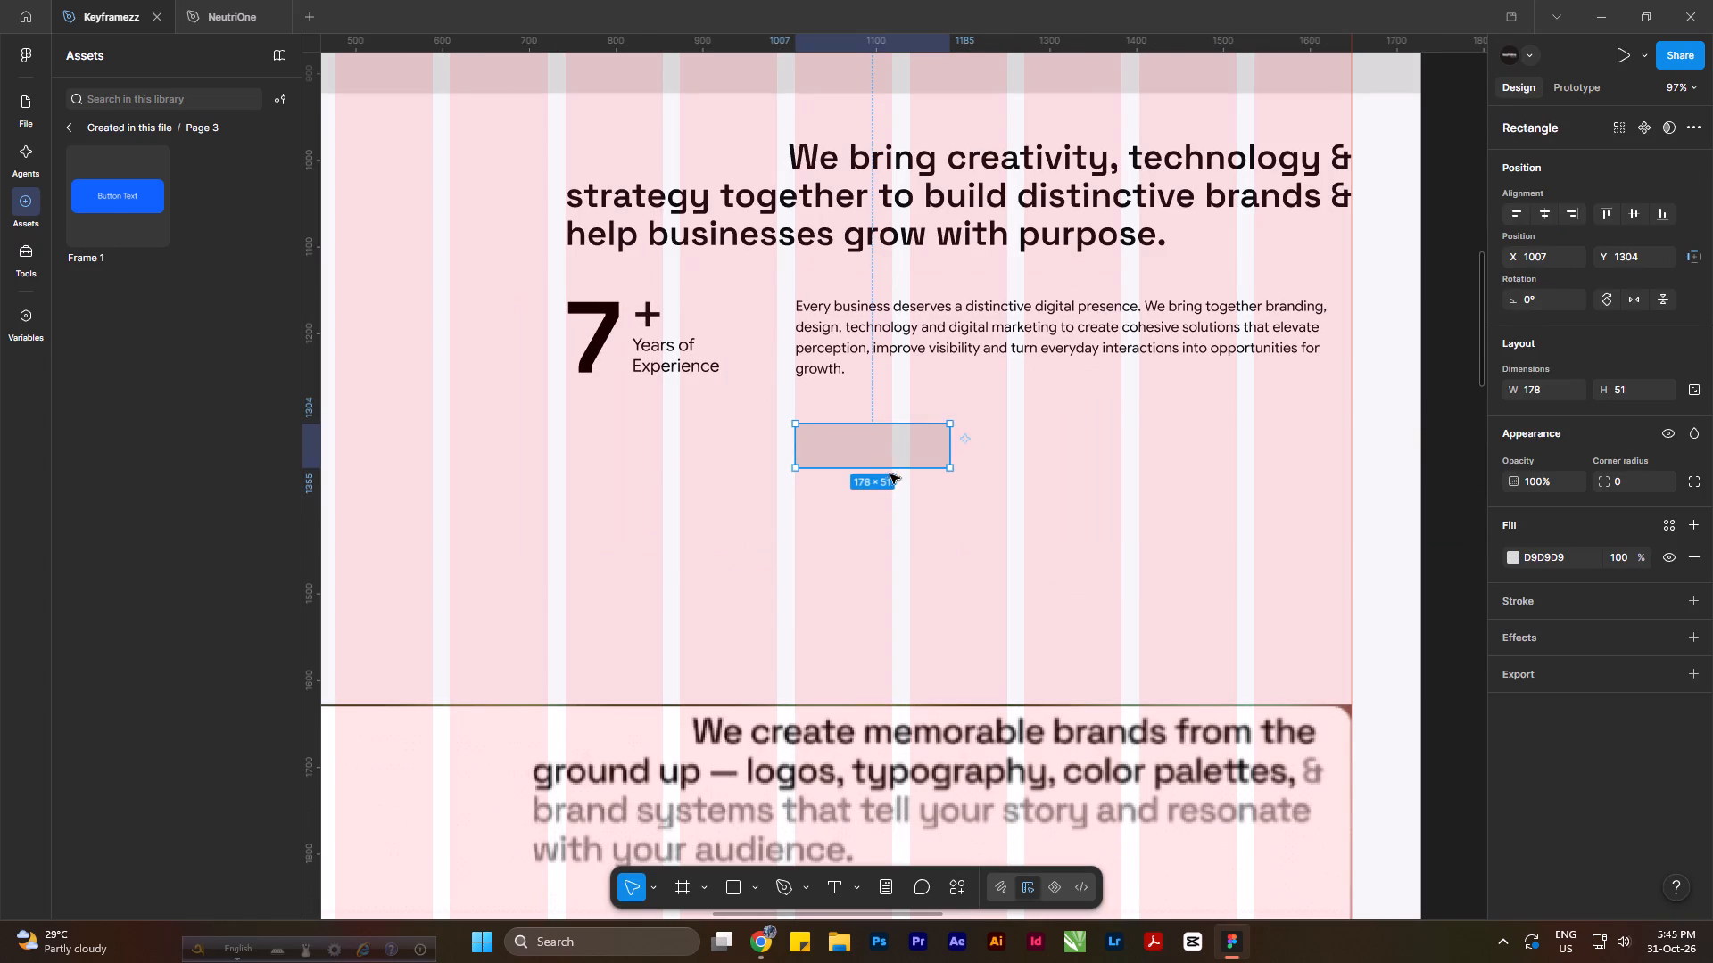
{"action": "left_click", "coordinate": [894, 466]}
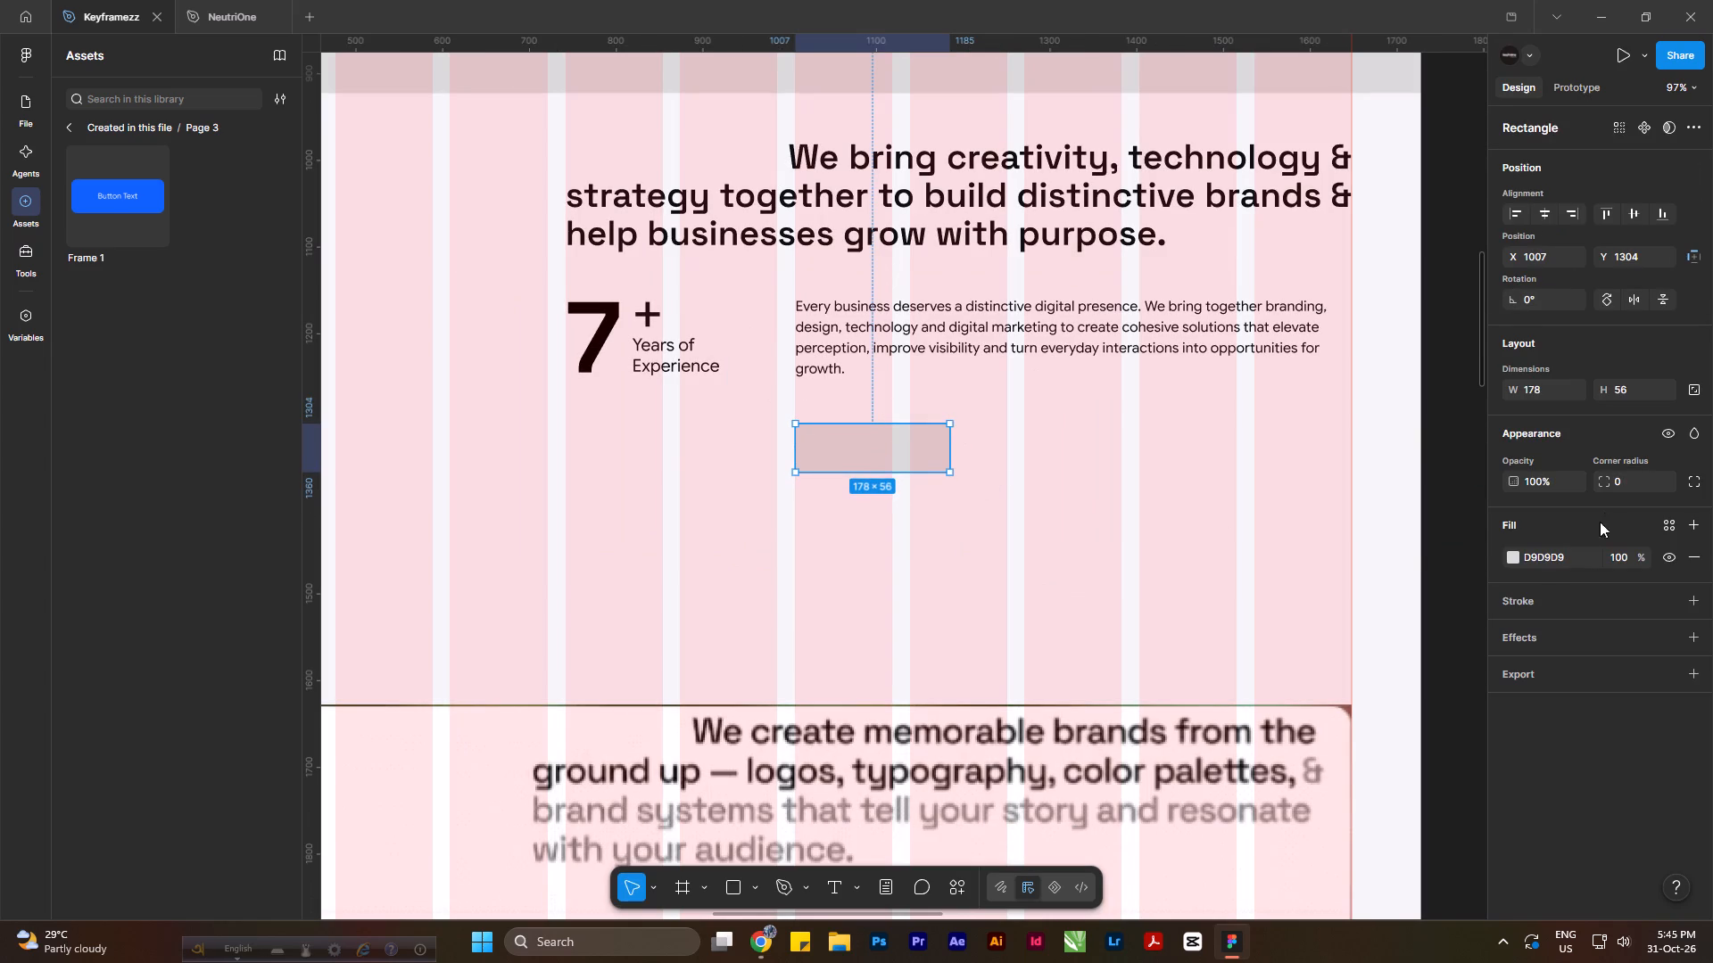
{"action": "left_click", "coordinate": [1548, 394]}
{"action": "left_click", "coordinate": [1642, 393]}
{"action": "left_click", "coordinate": [991, 477]}
{"action": "left_click_drag", "start_coordinate": [983, 404], "coordinate": [787, 499]}
{"action": "left_click", "coordinate": [825, 499]}
Fill the rectangle with the Foundation secondary-500 color style.
{"action": "scroll", "coordinate": [861, 424], "scroll_direction": "up", "scroll_amount": 4, "text": "ctrl"}
{"action": "left_click", "coordinate": [865, 454]}
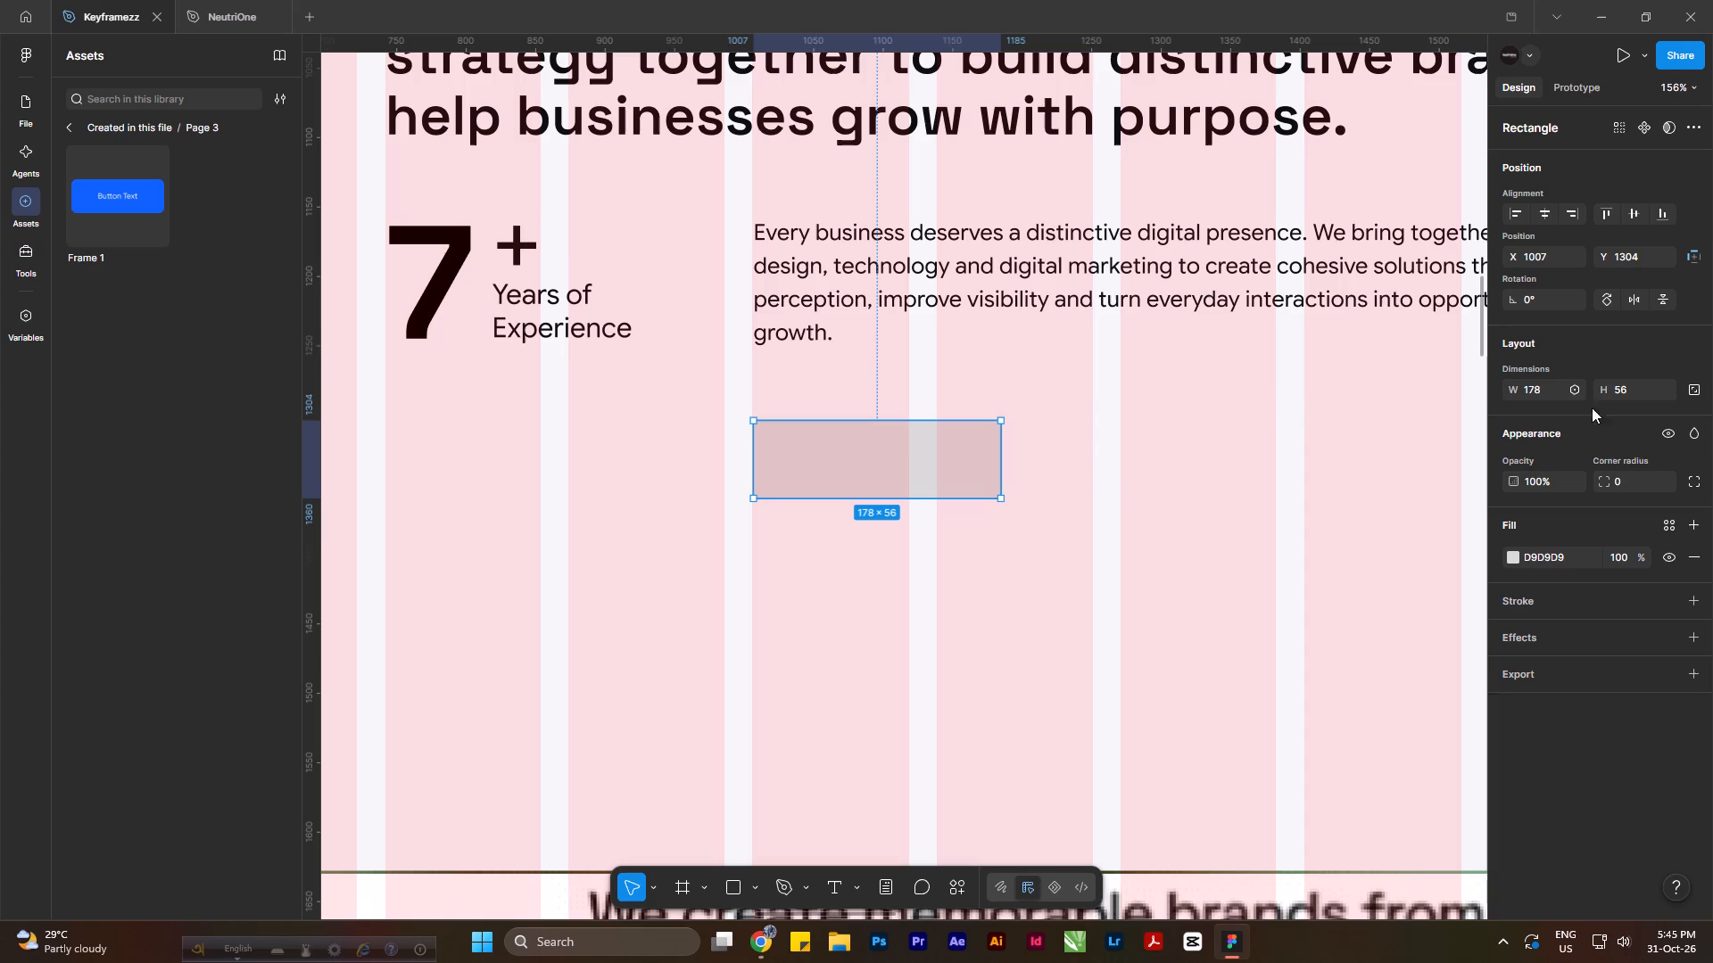
{"action": "left_click", "coordinate": [1516, 556]}
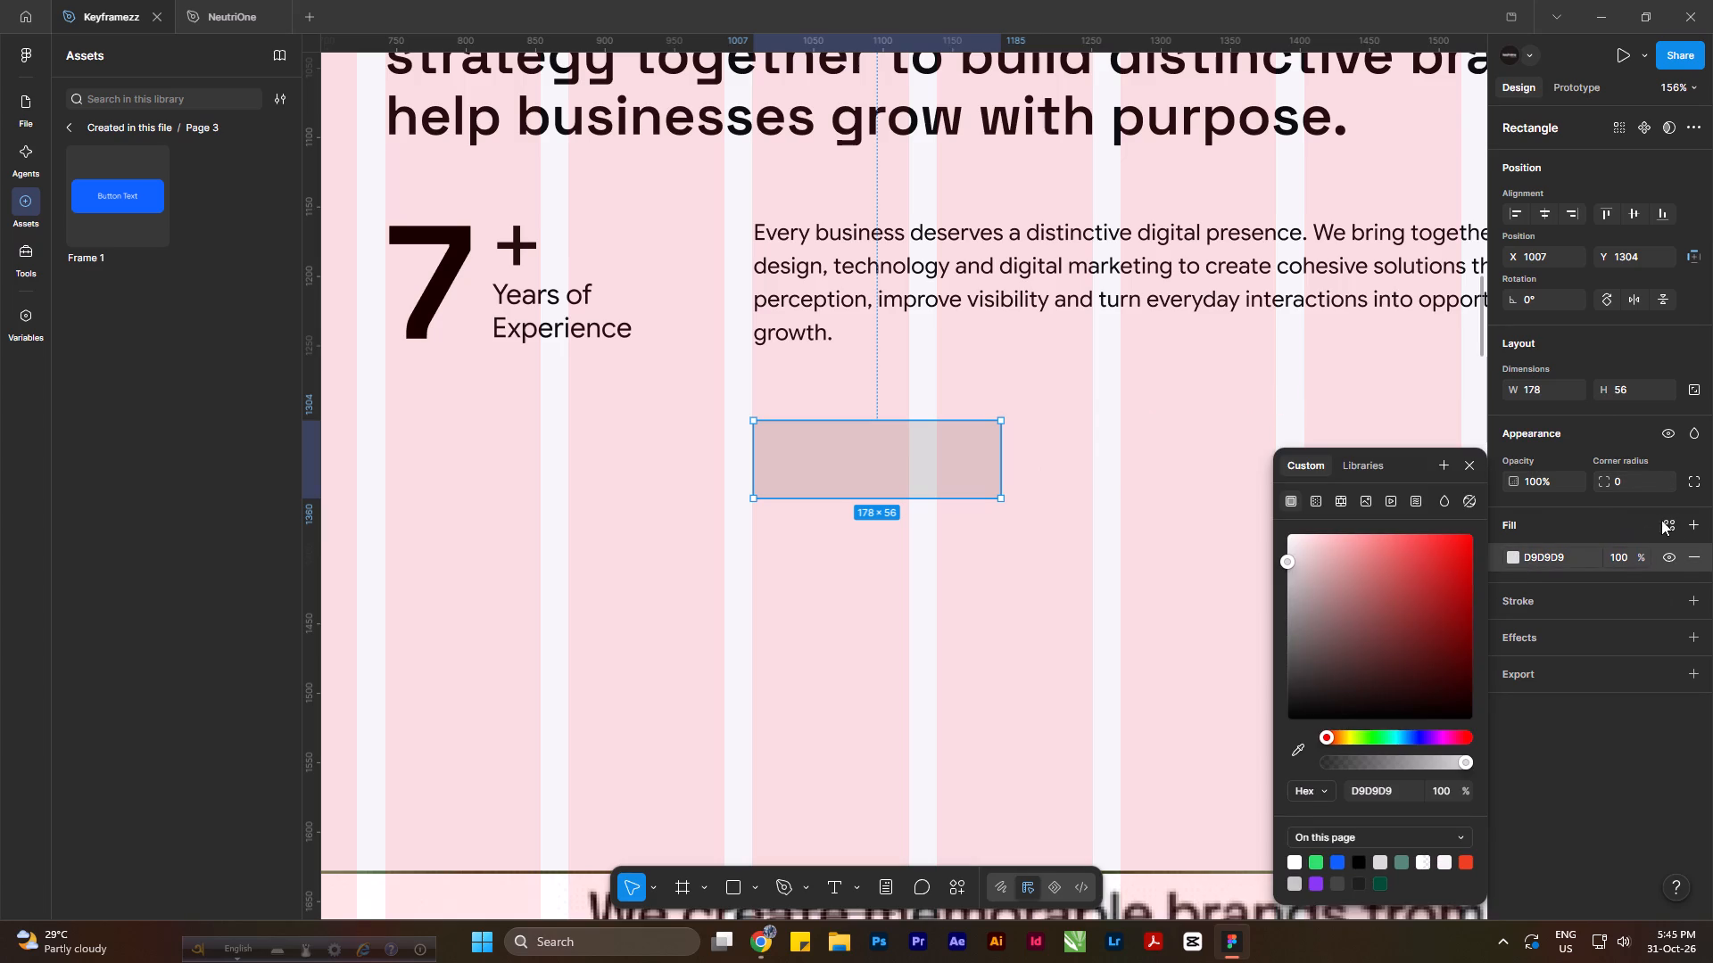
{"action": "left_click", "coordinate": [1671, 516]}
{"action": "scroll", "coordinate": [1365, 720], "scroll_direction": "down", "scroll_amount": 4}
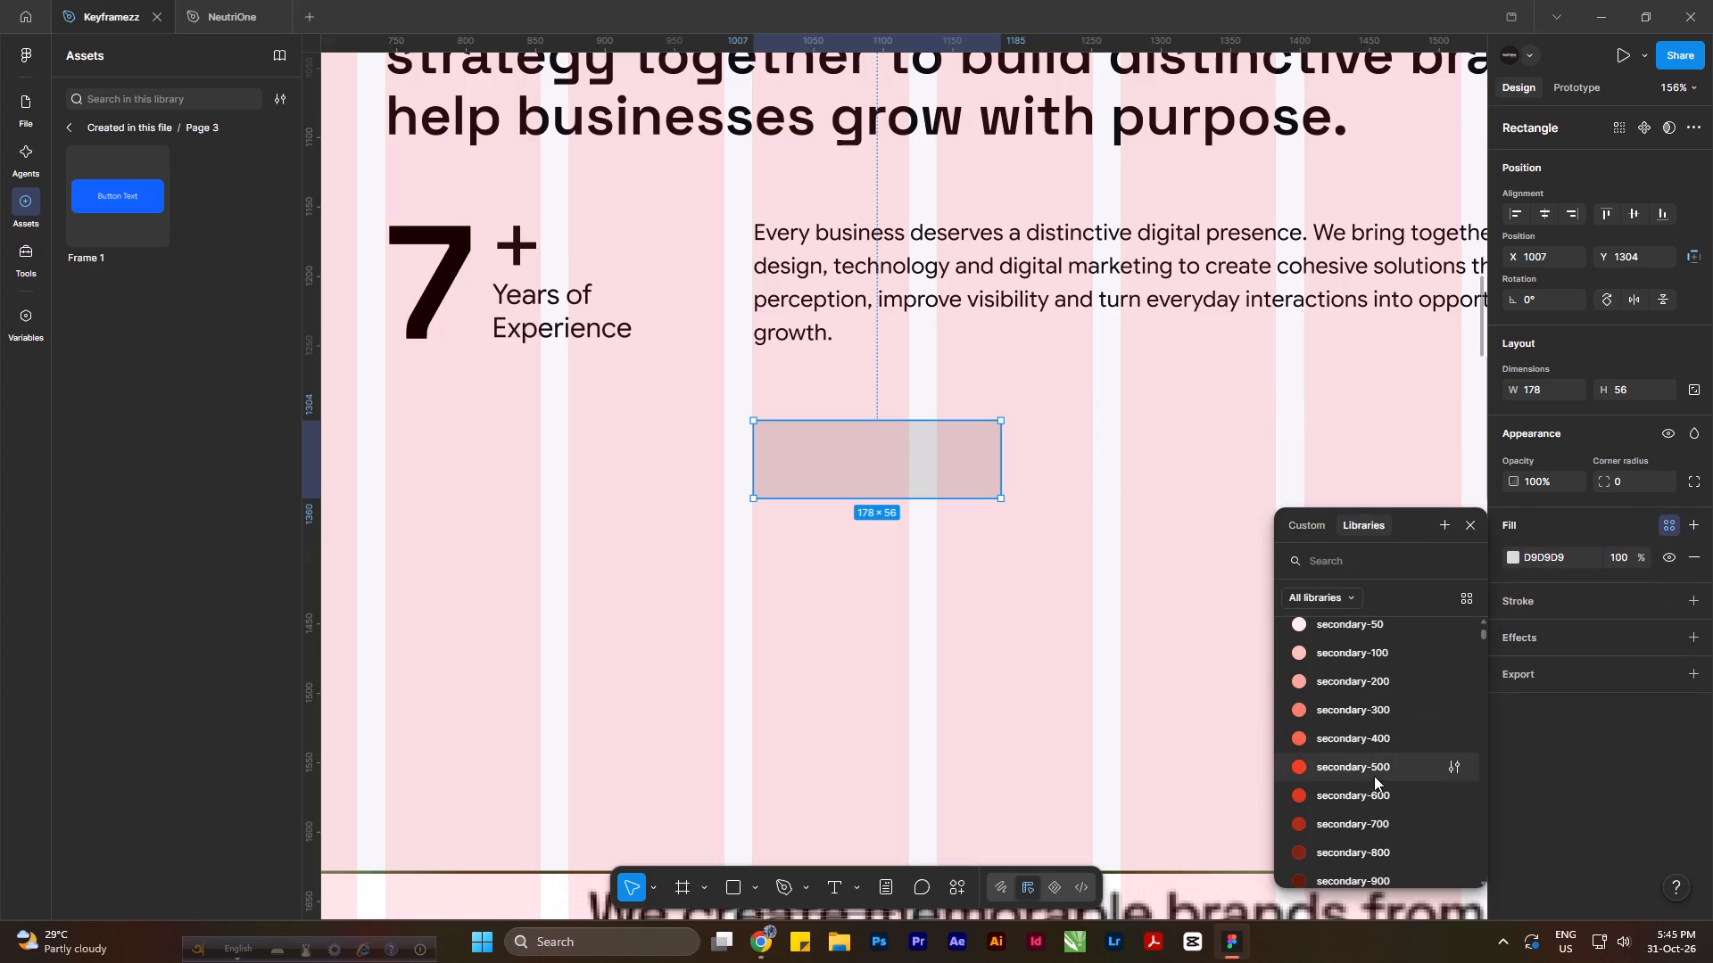
{"action": "left_click", "coordinate": [1374, 776]}
{"action": "left_click", "coordinate": [1240, 539]}
Duplicate the Who We Are paragraph and place the copy below the red rectangle, aligned with its left edge.
{"action": "scroll", "coordinate": [1050, 539], "scroll_direction": "down", "scroll_amount": 13, "text": "ctrl"}
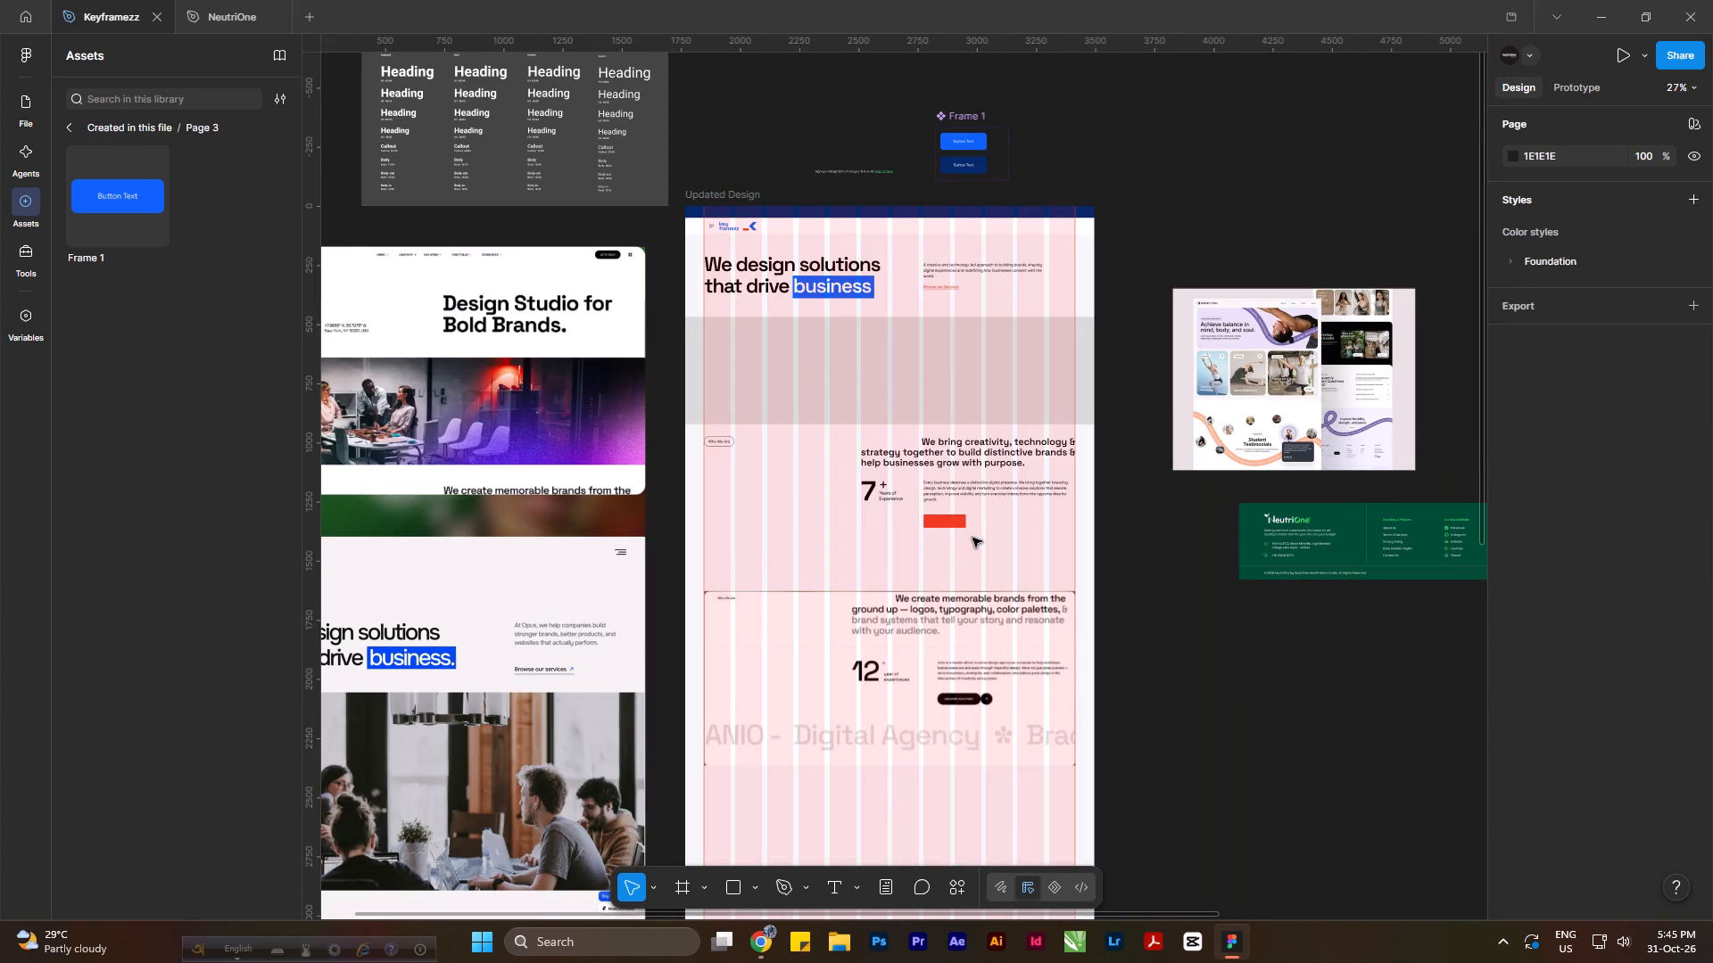
{"action": "scroll", "coordinate": [966, 672], "scroll_direction": "up", "scroll_amount": 6, "text": "ctrl"}
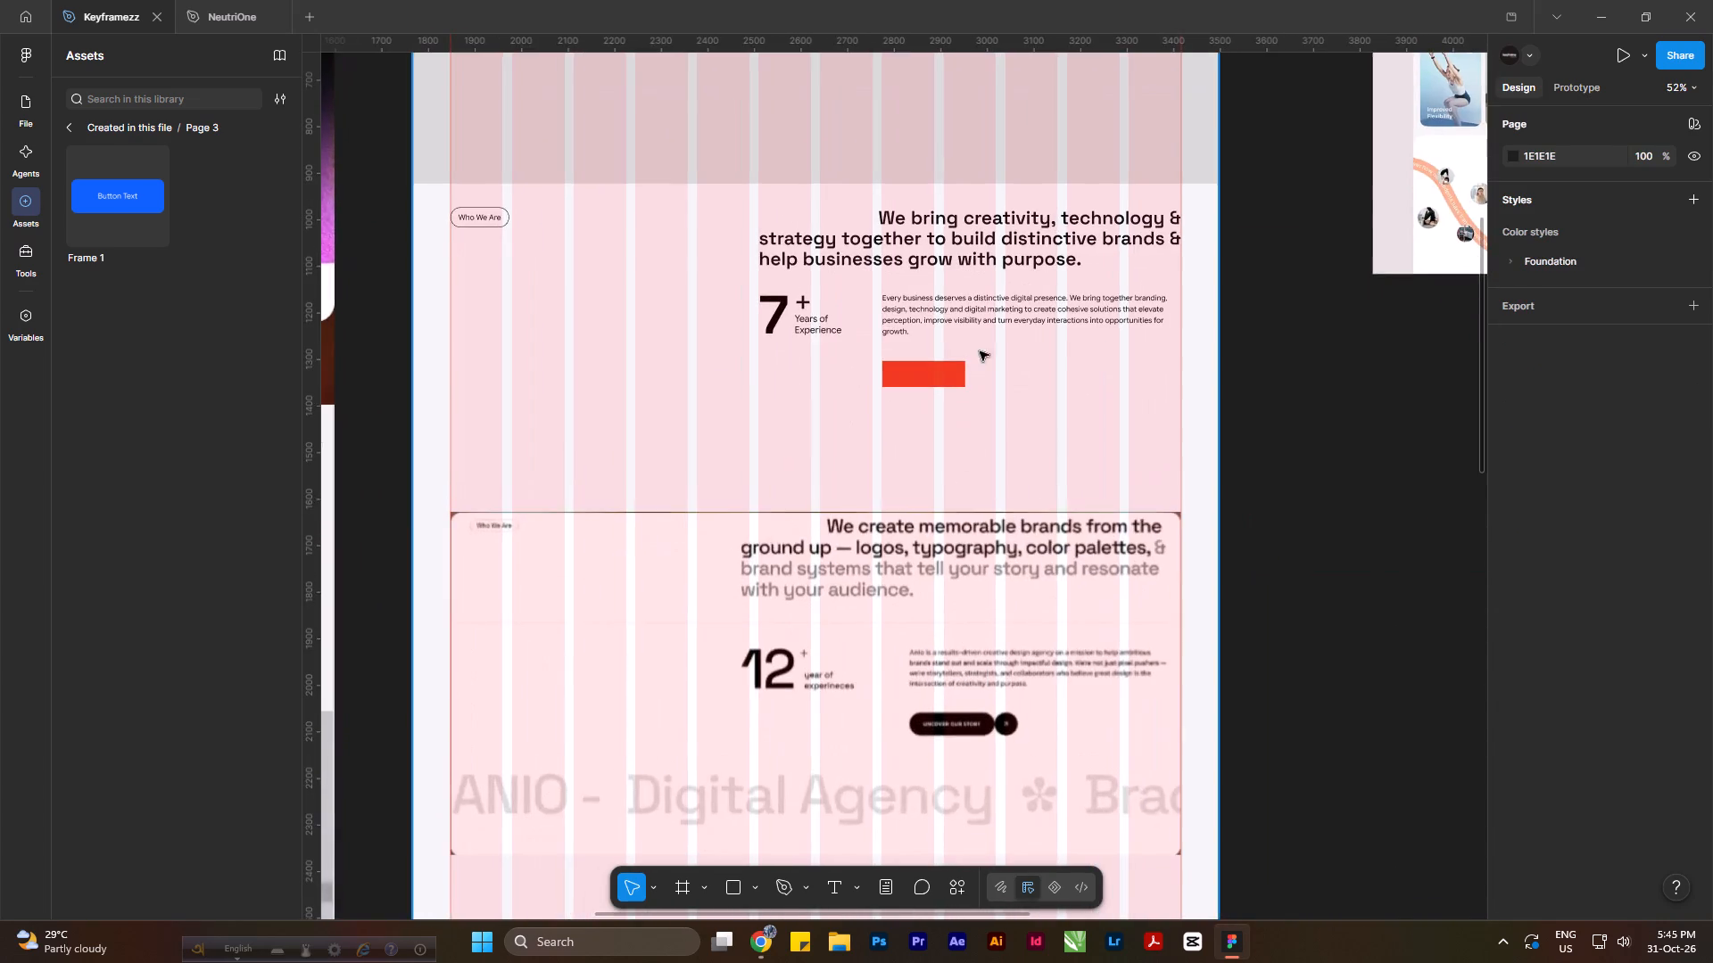
{"action": "scroll", "coordinate": [980, 332], "scroll_direction": "up", "scroll_amount": 8, "text": "ctrl"}
{"action": "left_click", "coordinate": [1005, 291]}
{"action": "left_click_drag", "start_coordinate": [1021, 290], "coordinate": [976, 539], "text": "alt"}
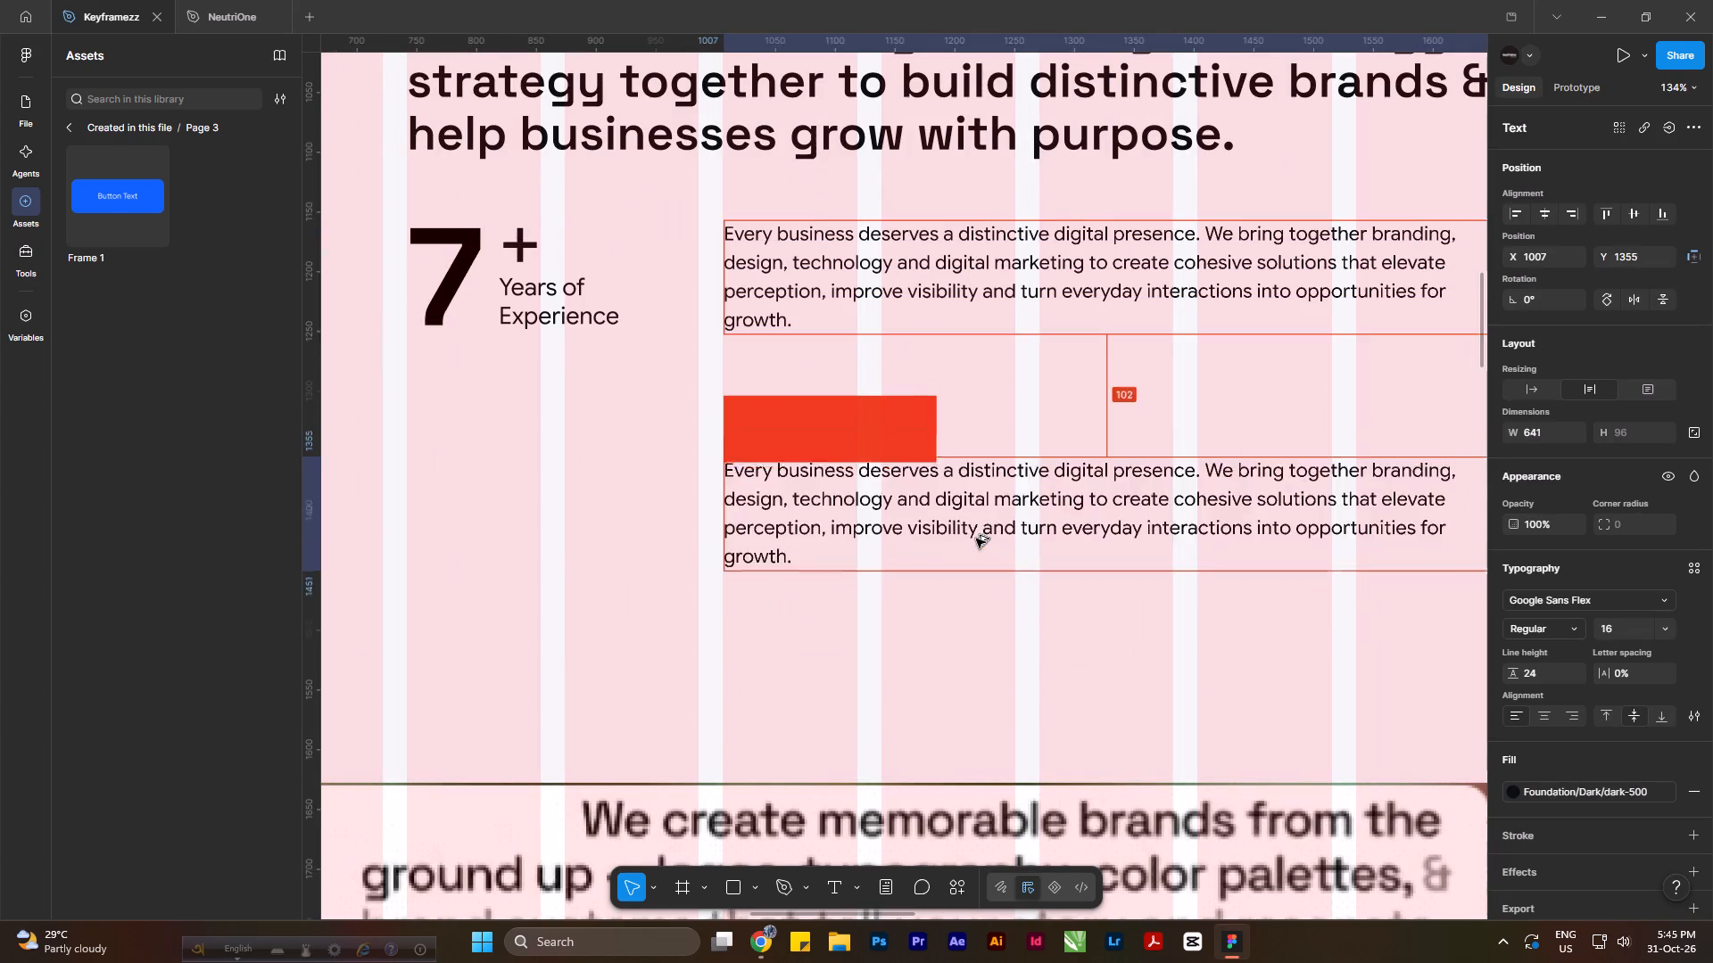
{"action": "left_click_drag", "start_coordinate": [976, 539], "coordinate": [971, 572], "text": "alt"}
Replace the copied paragraph's text with "Uncover our story" and set the text box to auto width.
{"action": "double_click", "coordinate": [971, 572]}
{"action": "key", "text": "ctrl+a"}
{"action": "type", "text": "Uncovr"}
{"action": "key", "text": "BackSpace"}
{"action": "type", "text": "er out s"}
{"action": "key", "text": "BackSpace"}
{"action": "key", "text": "BackSpace"}
{"action": "key", "text": "BackSpace"}
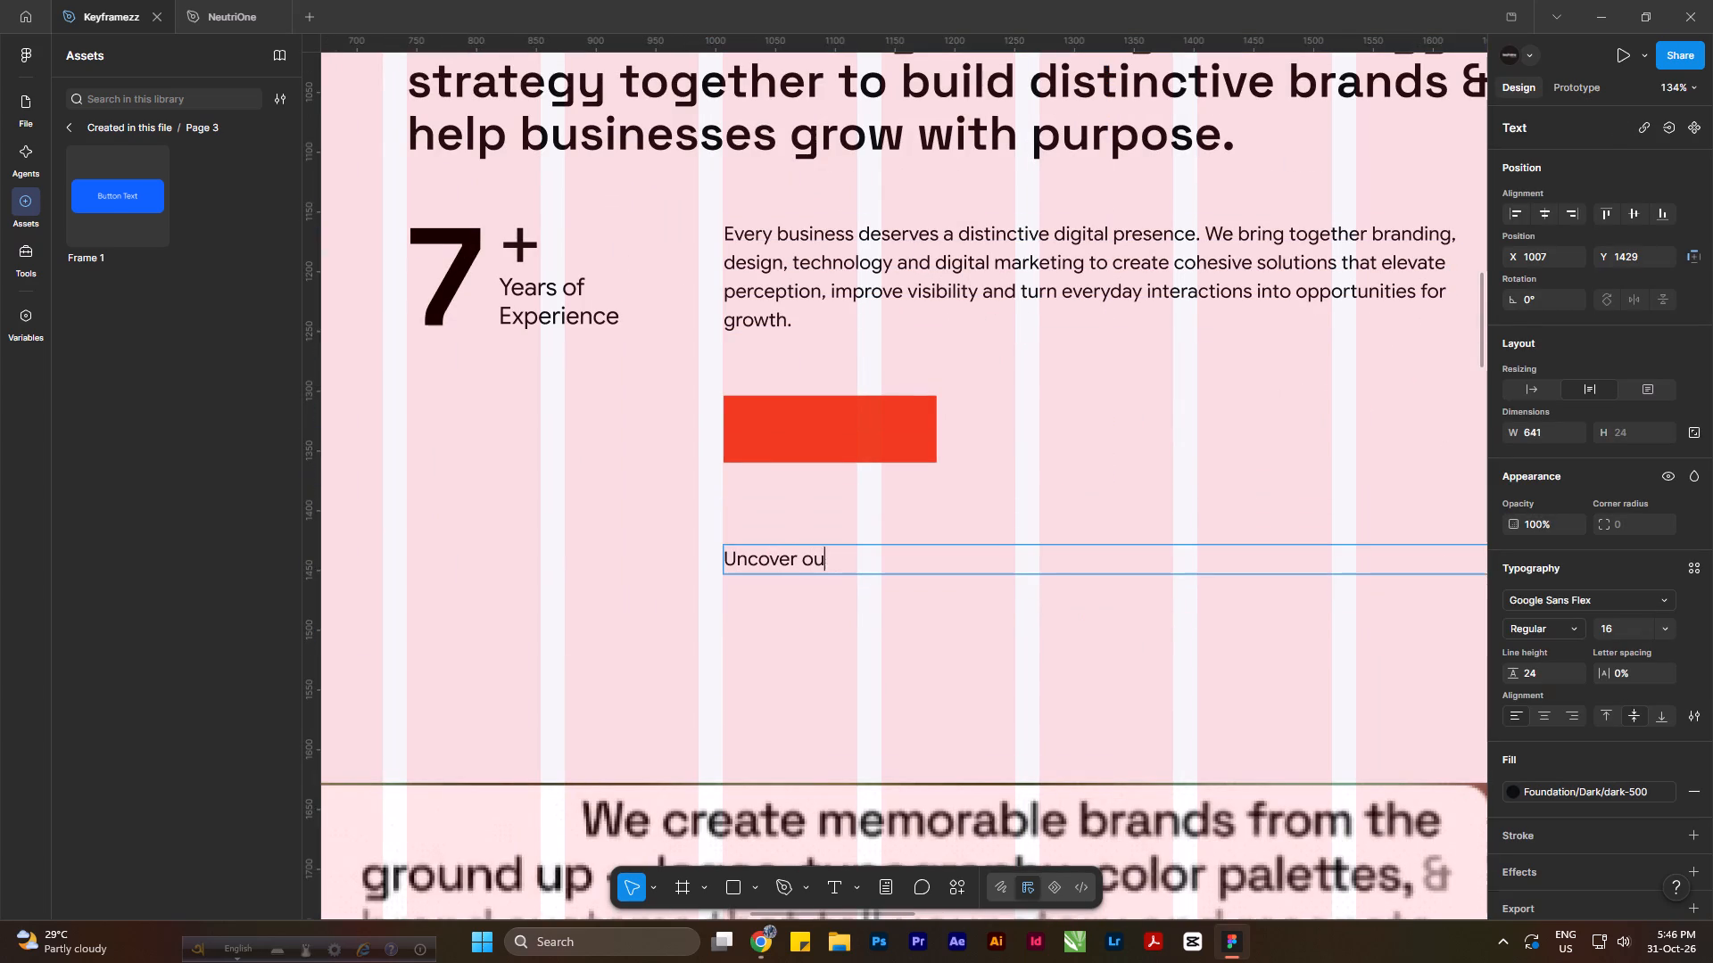
{"action": "type", "text": "r sti"}
{"action": "key", "text": "BackSpace"}
{"action": "type", "text": "ory"}
{"action": "key", "text": "ctrl+a"}
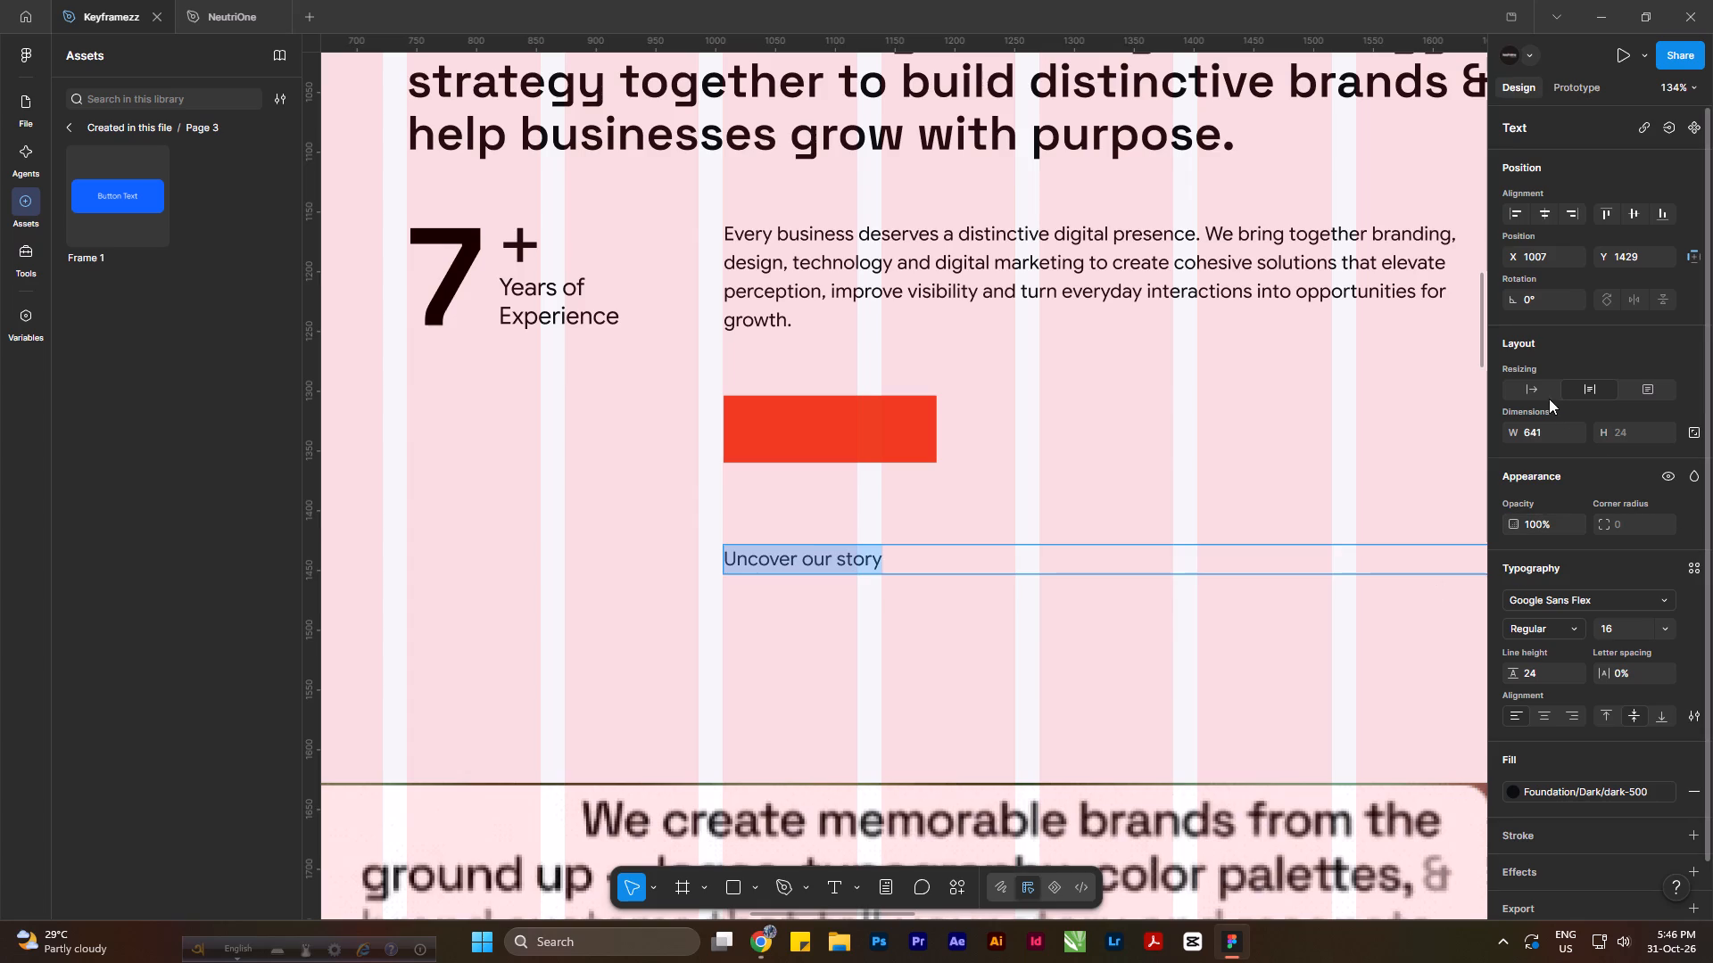
{"action": "left_click", "coordinate": [1539, 390]}
Set the "Uncover our story" label's letter case to uppercase, following the reference button.
{"action": "scroll", "coordinate": [1039, 350], "scroll_direction": "down", "scroll_amount": 11, "text": "ctrl"}
{"action": "scroll", "coordinate": [873, 621], "scroll_direction": "up", "scroll_amount": 13, "text": "ctrl"}
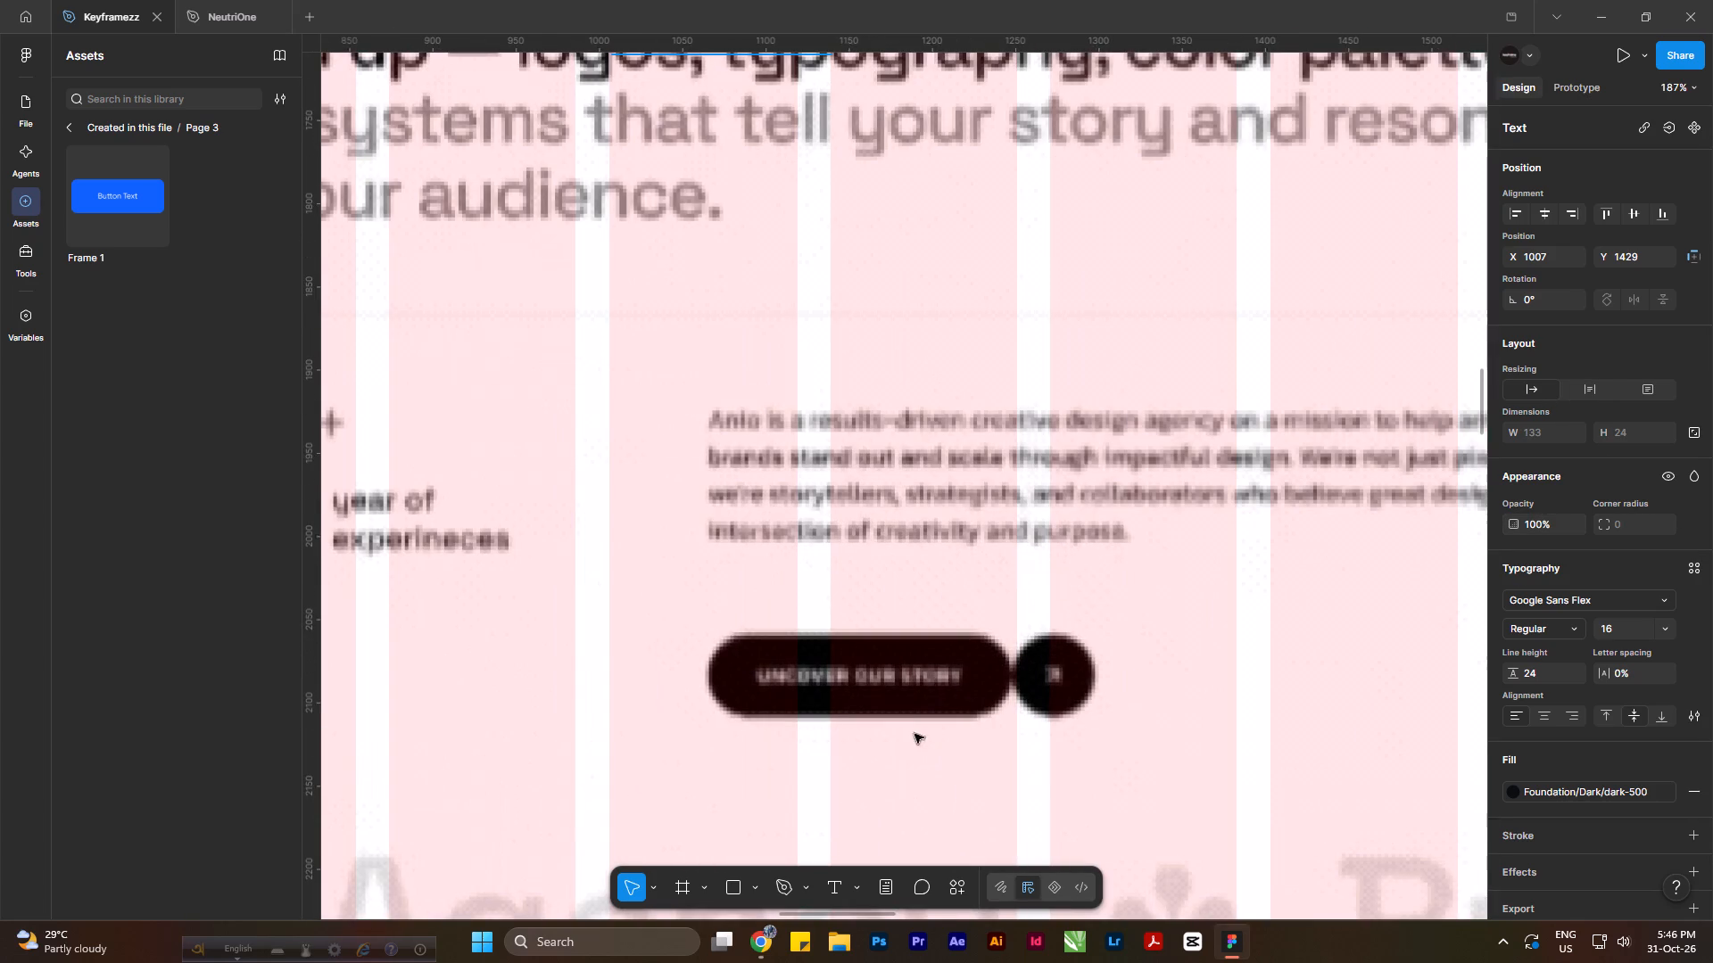
{"action": "scroll", "coordinate": [928, 749], "scroll_direction": "down", "scroll_amount": 15, "text": "ctrl"}
{"action": "scroll", "coordinate": [1022, 594], "scroll_direction": "up", "scroll_amount": 9, "text": "ctrl"}
{"action": "left_click", "coordinate": [1676, 557]}
{"action": "left_click", "coordinate": [1685, 564]}
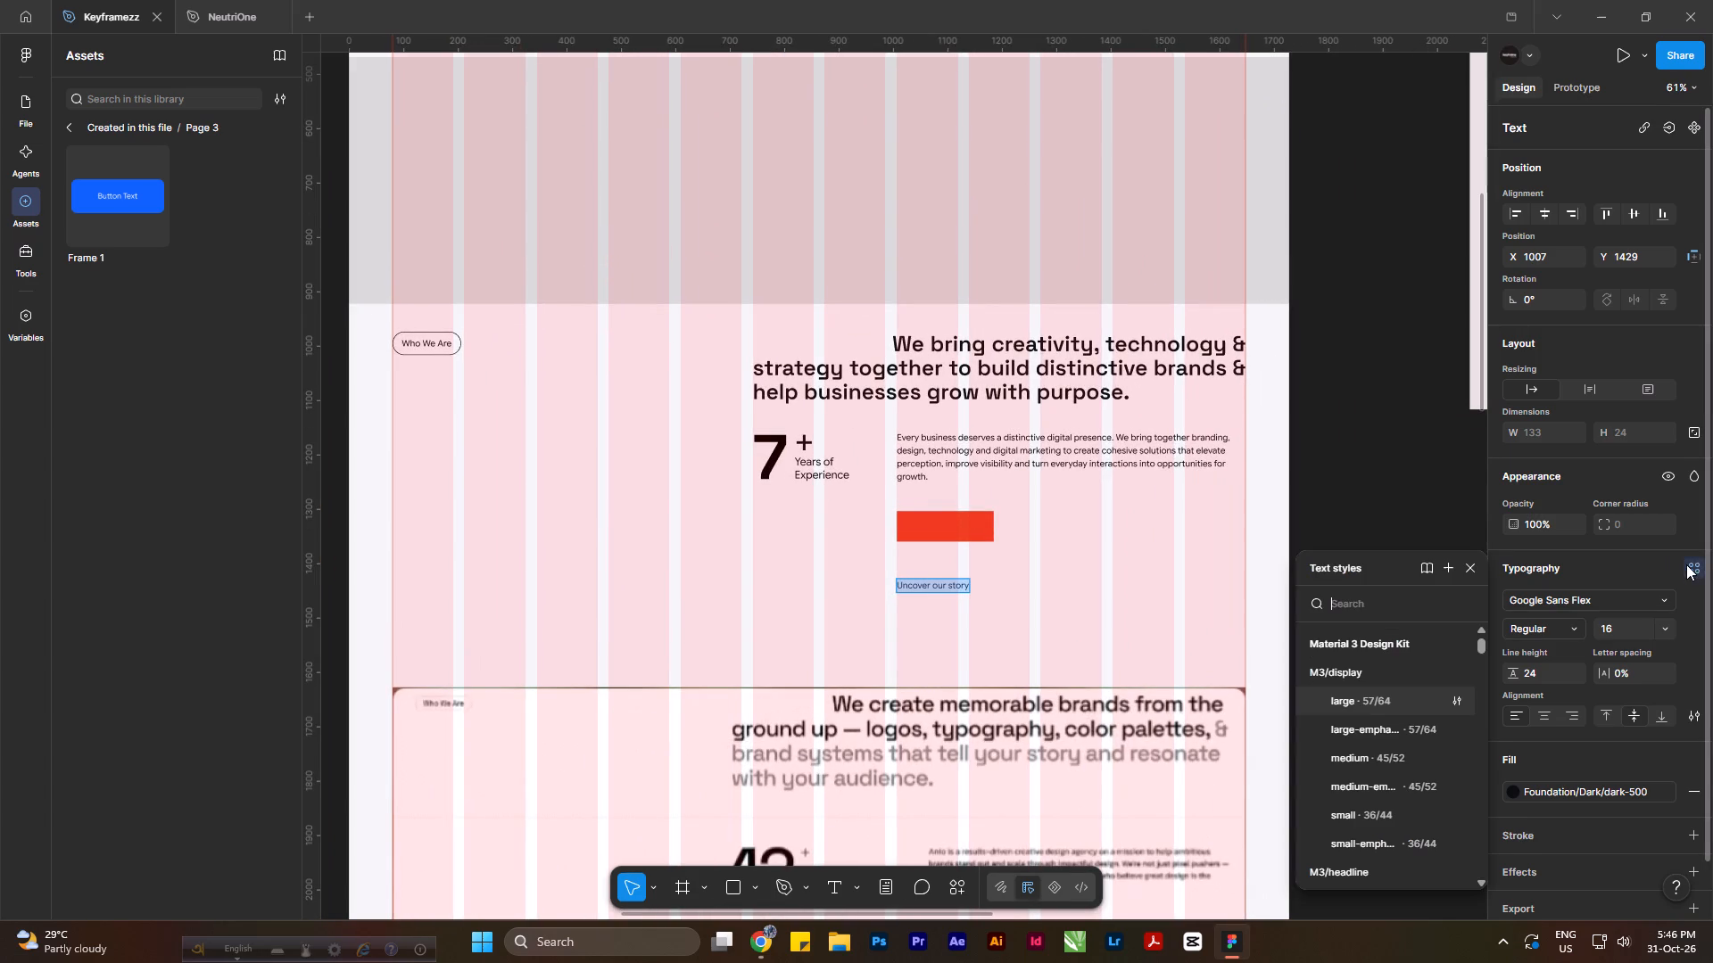
{"action": "left_click", "coordinate": [1690, 568]}
{"action": "left_click", "coordinate": [1687, 720]}
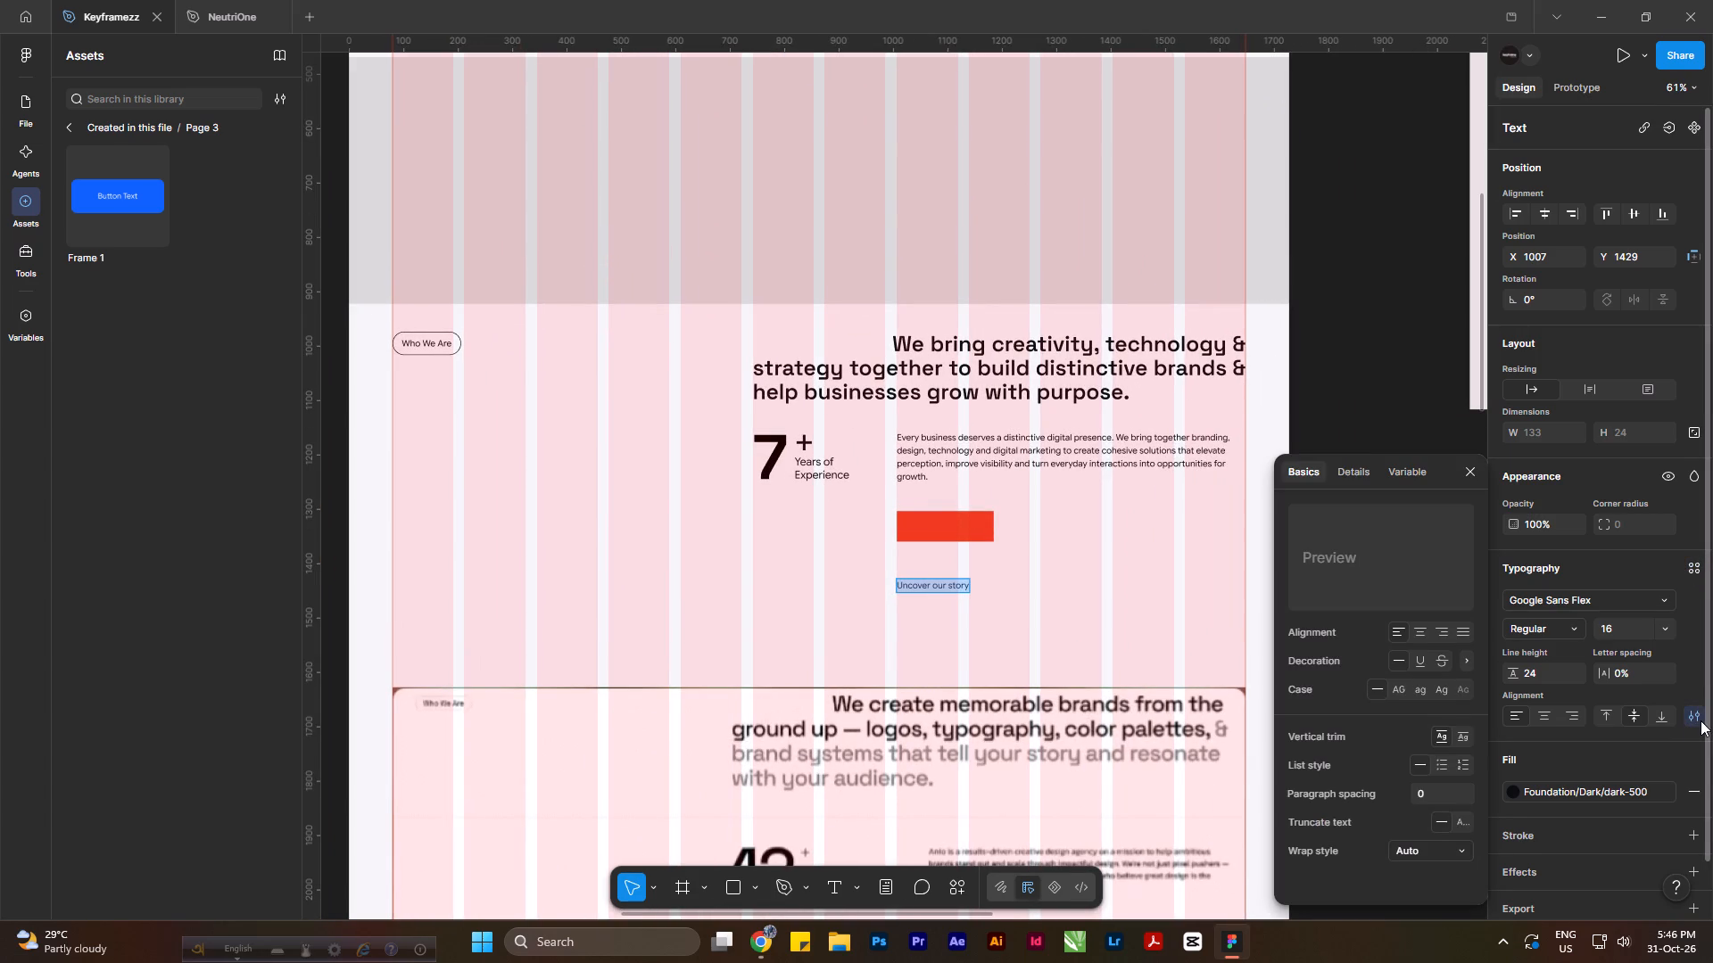
{"action": "left_click", "coordinate": [1402, 687]}
{"action": "left_click", "coordinate": [1480, 465]}
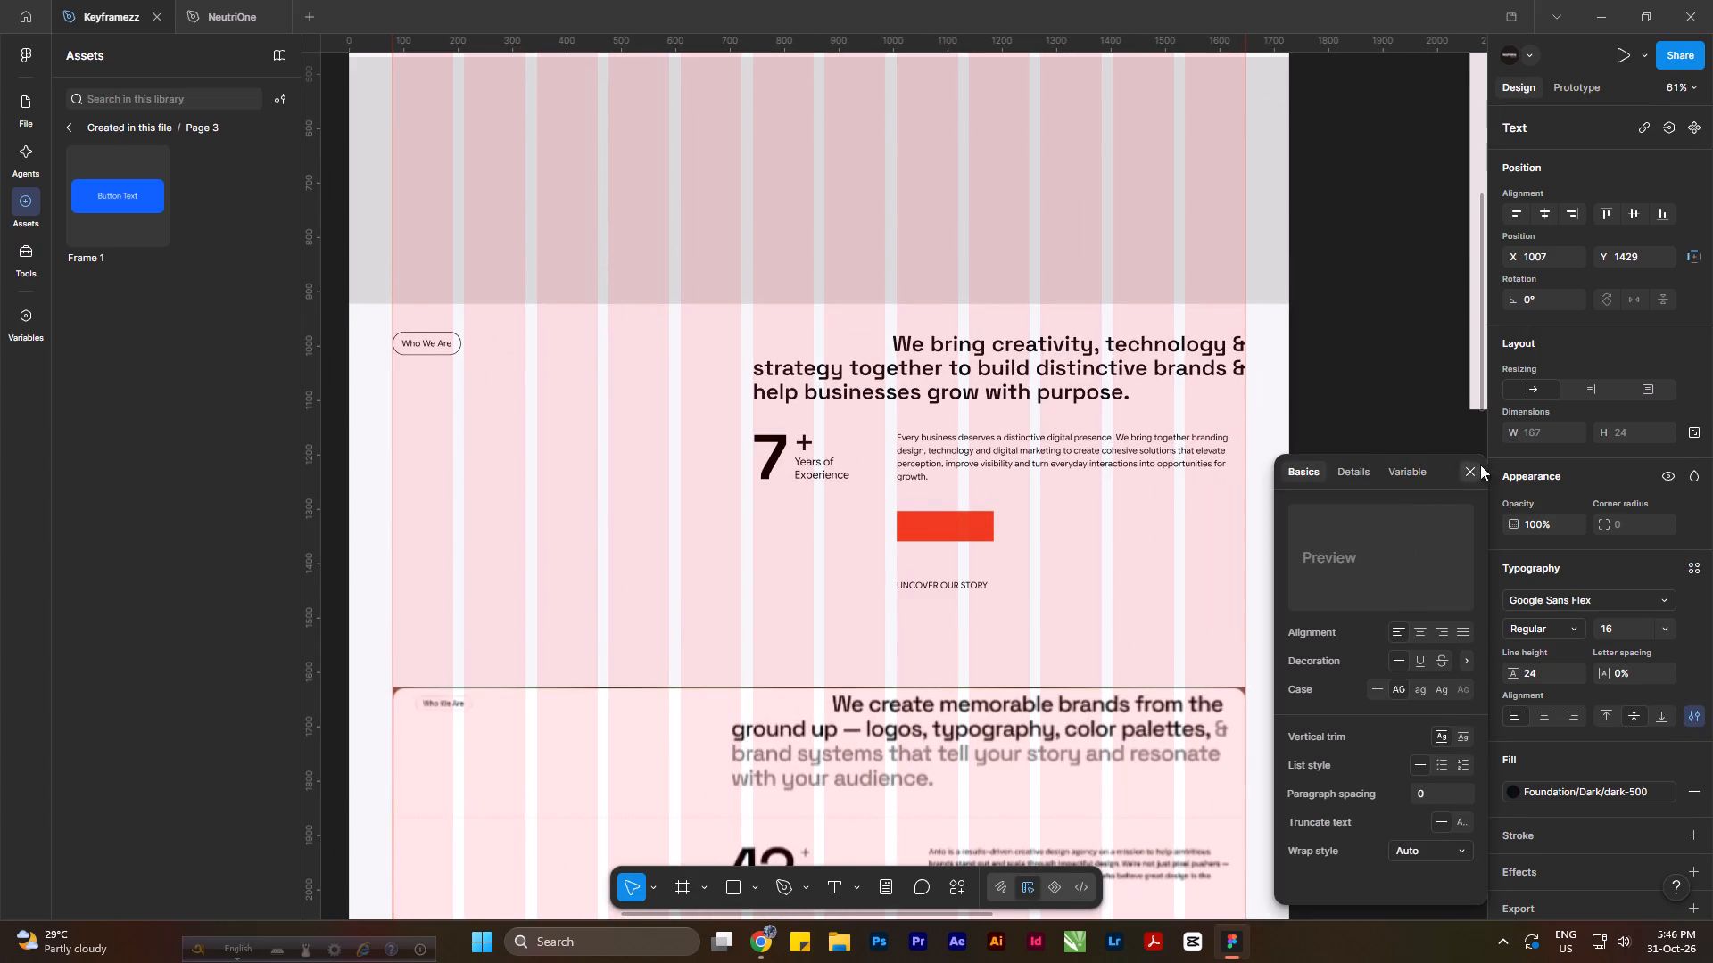
{"action": "left_click", "coordinate": [1094, 569]}
Move the UNCOVER OUR STORY label onto the red rectangle at about Y 1320 and bring it to the front.
{"action": "scroll", "coordinate": [1001, 554], "scroll_direction": "up", "scroll_amount": 5, "text": "ctrl"}
{"action": "left_click_drag", "start_coordinate": [939, 614], "coordinate": [945, 503]}
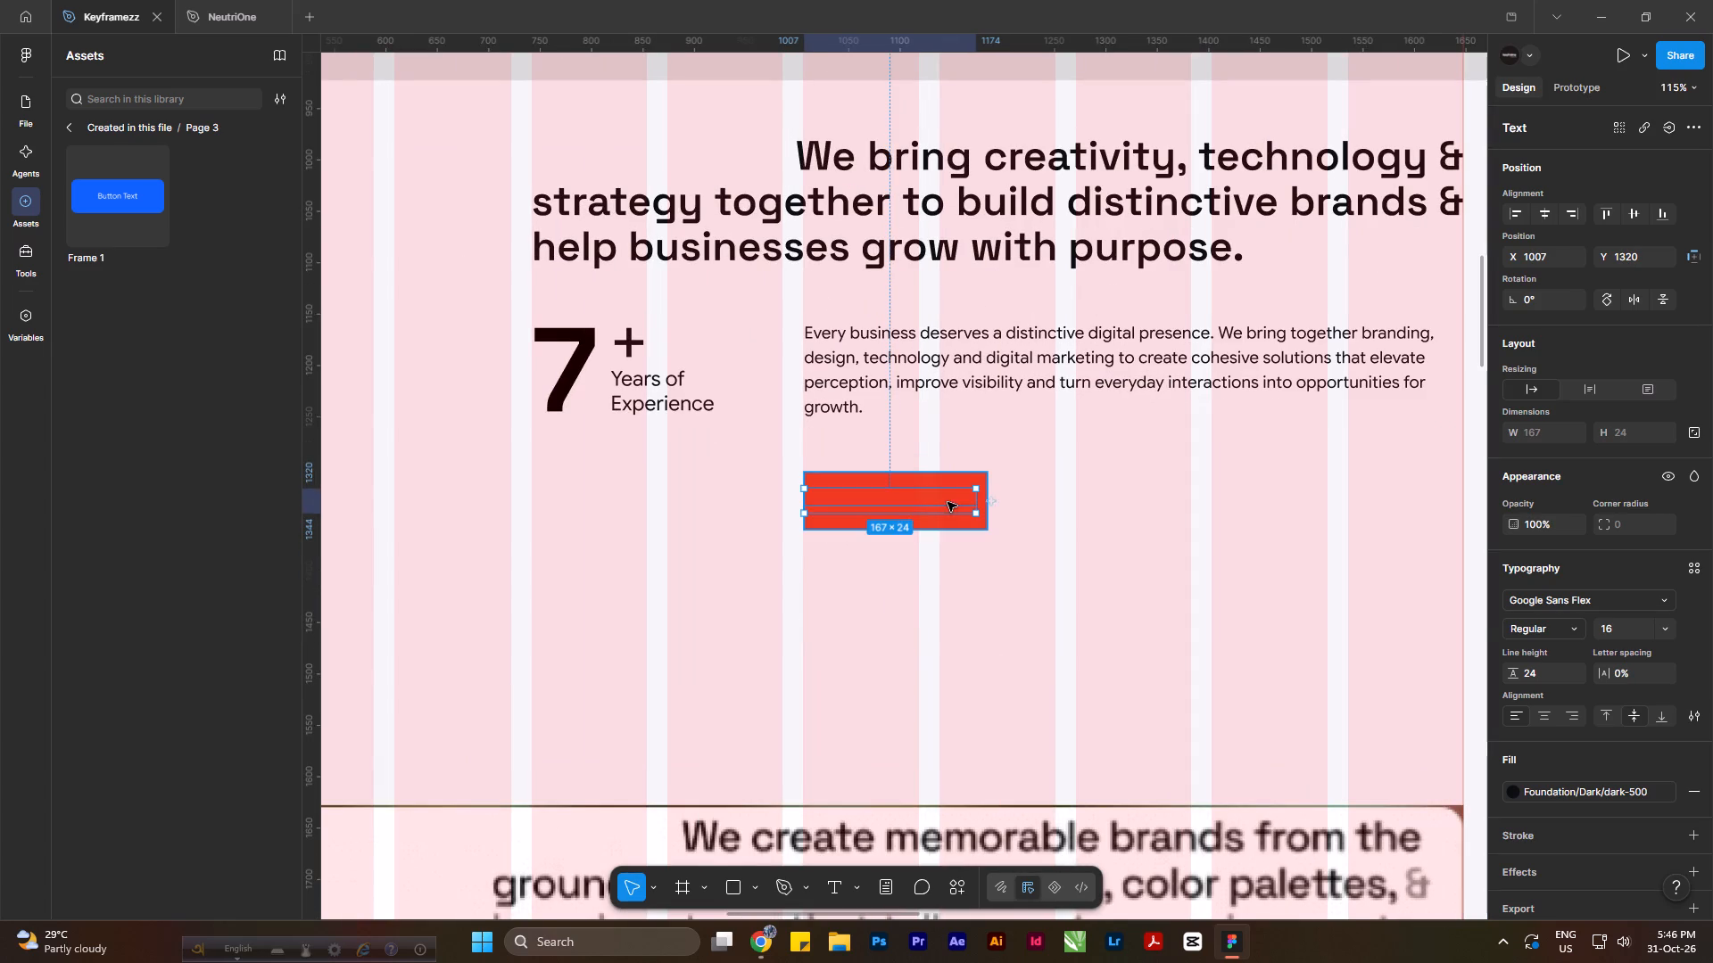
{"action": "key", "text": "ctrl+shift+bracketright"}
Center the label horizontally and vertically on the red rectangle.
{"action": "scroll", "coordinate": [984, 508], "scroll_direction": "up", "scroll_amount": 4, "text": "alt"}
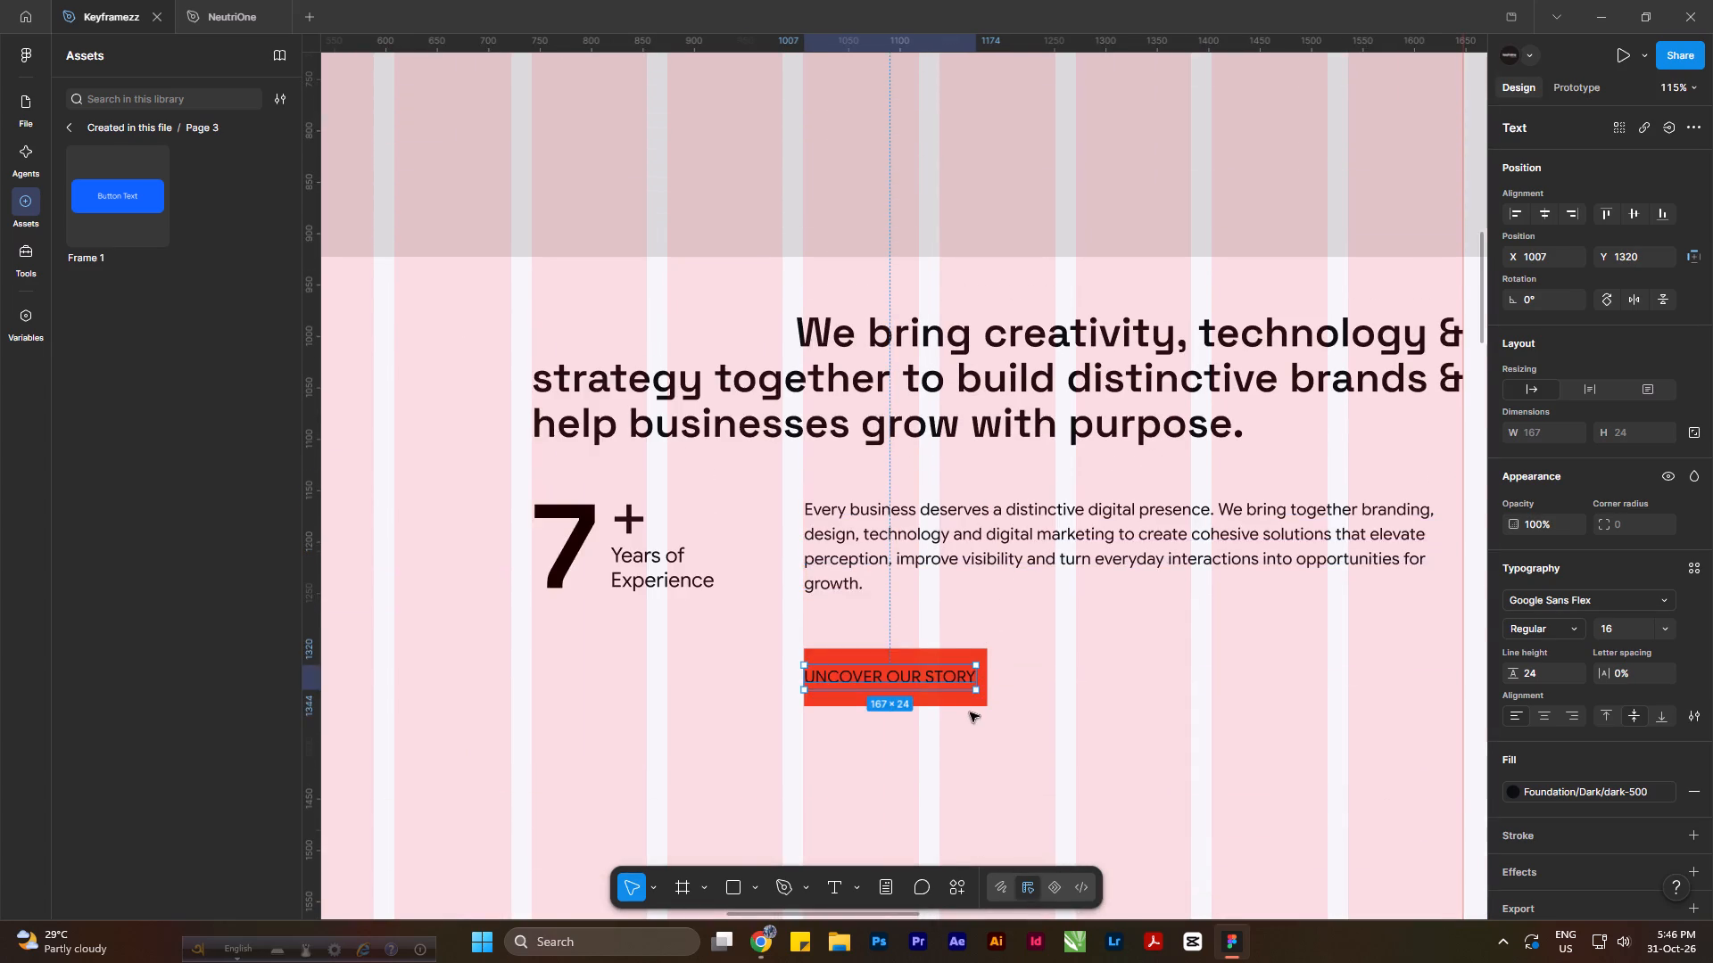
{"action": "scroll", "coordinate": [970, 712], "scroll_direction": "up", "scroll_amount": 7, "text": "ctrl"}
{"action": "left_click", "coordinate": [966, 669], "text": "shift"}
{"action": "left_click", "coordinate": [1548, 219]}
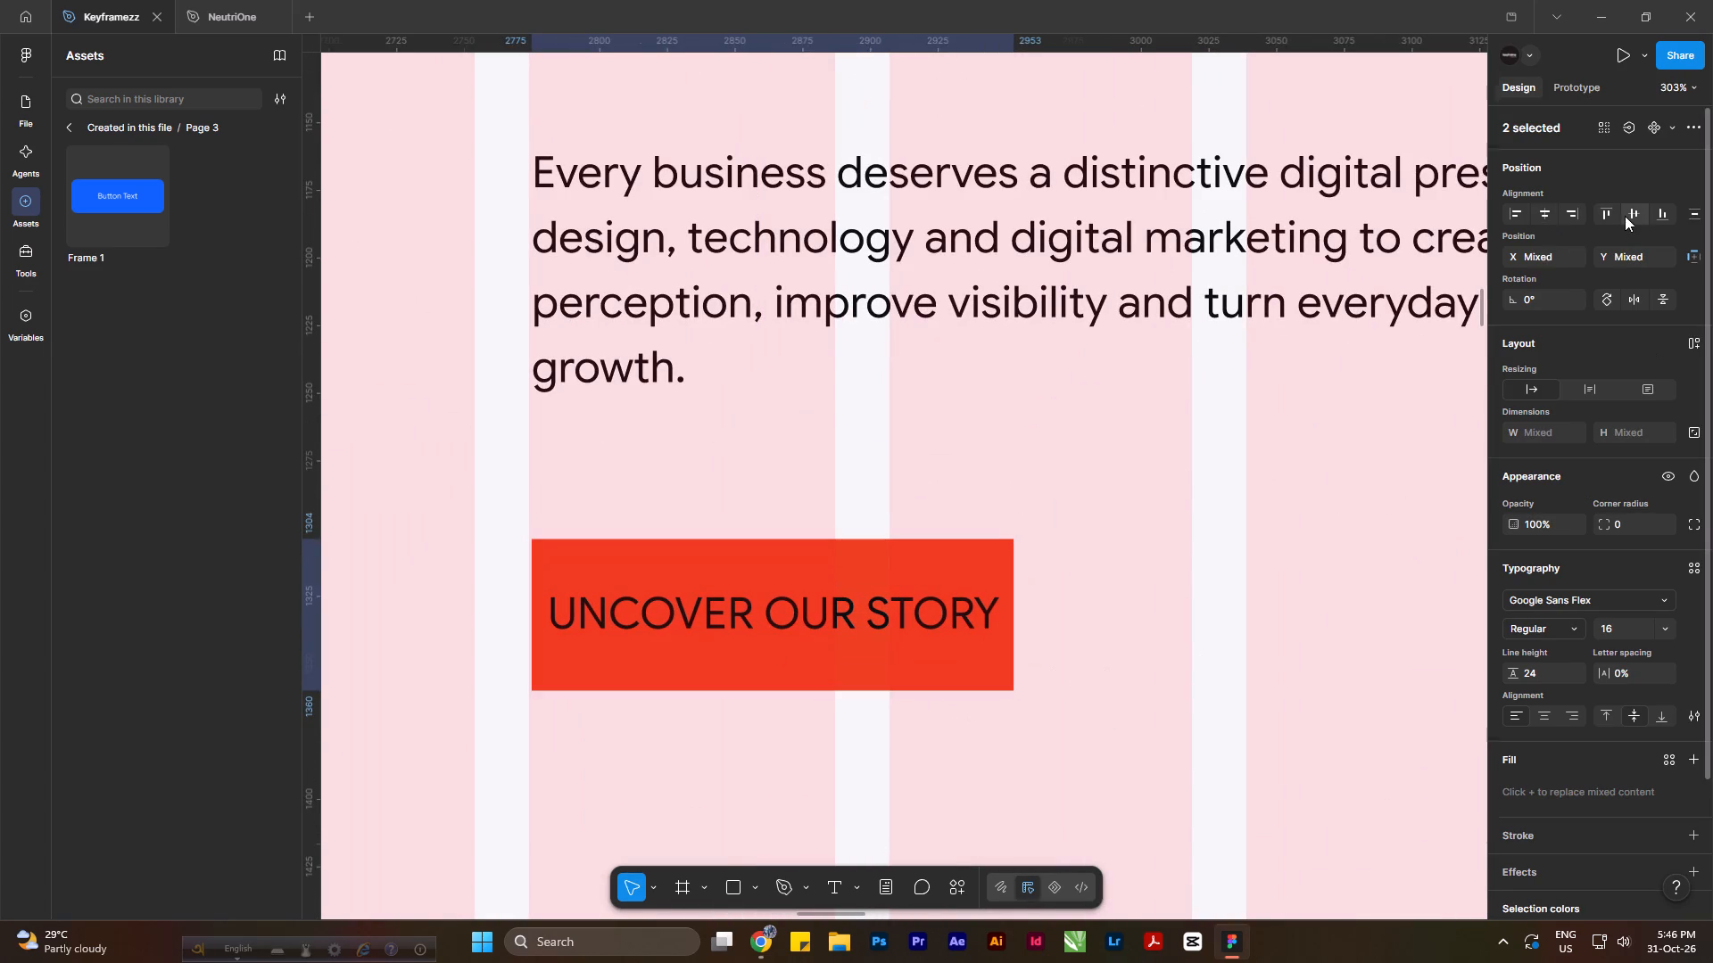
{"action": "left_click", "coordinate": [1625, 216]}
Widen the red rectangle to 244 by extending its right edge to the grid column's edge.
{"action": "left_click", "coordinate": [1083, 562]}
{"action": "left_click", "coordinate": [992, 575]}
{"action": "left_click_drag", "start_coordinate": [1017, 603], "coordinate": [1184, 606]}
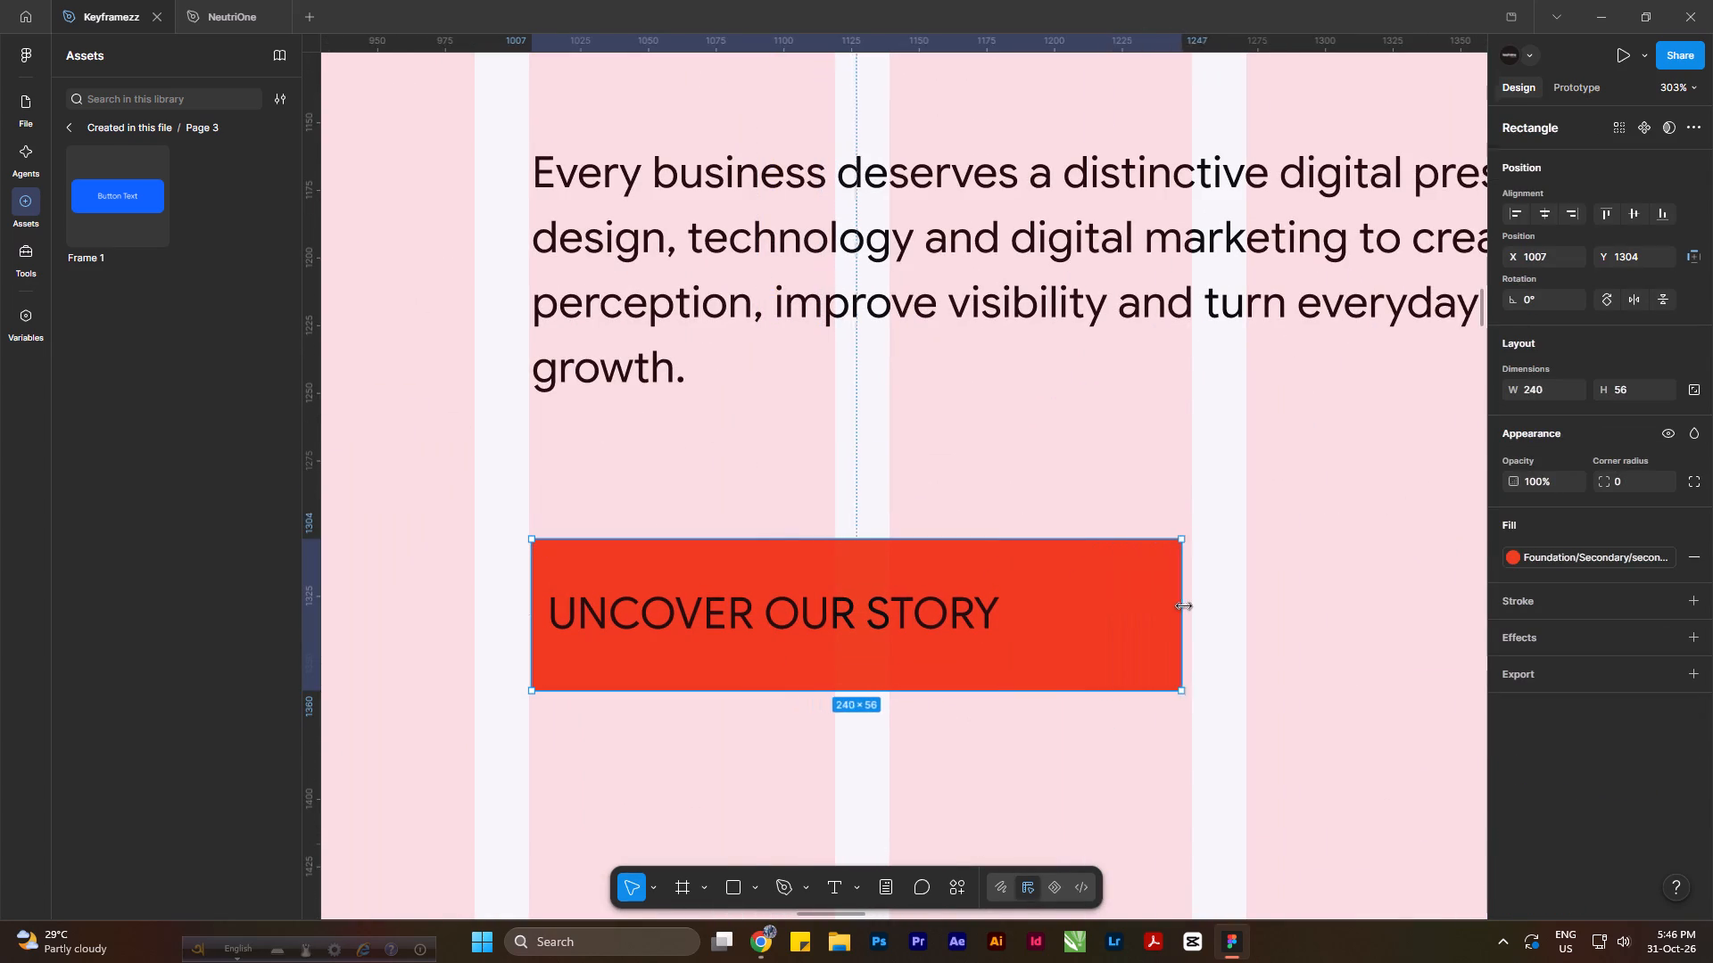
{"action": "left_click_drag", "start_coordinate": [1184, 606], "coordinate": [1194, 607]}
{"action": "left_click", "coordinate": [1263, 614]}
Center the UNCOVER OUR STORY label horizontally and vertically on the widened rectangle.
{"action": "left_click", "coordinate": [873, 607]}
{"action": "left_click", "coordinate": [1094, 638], "text": "shift"}
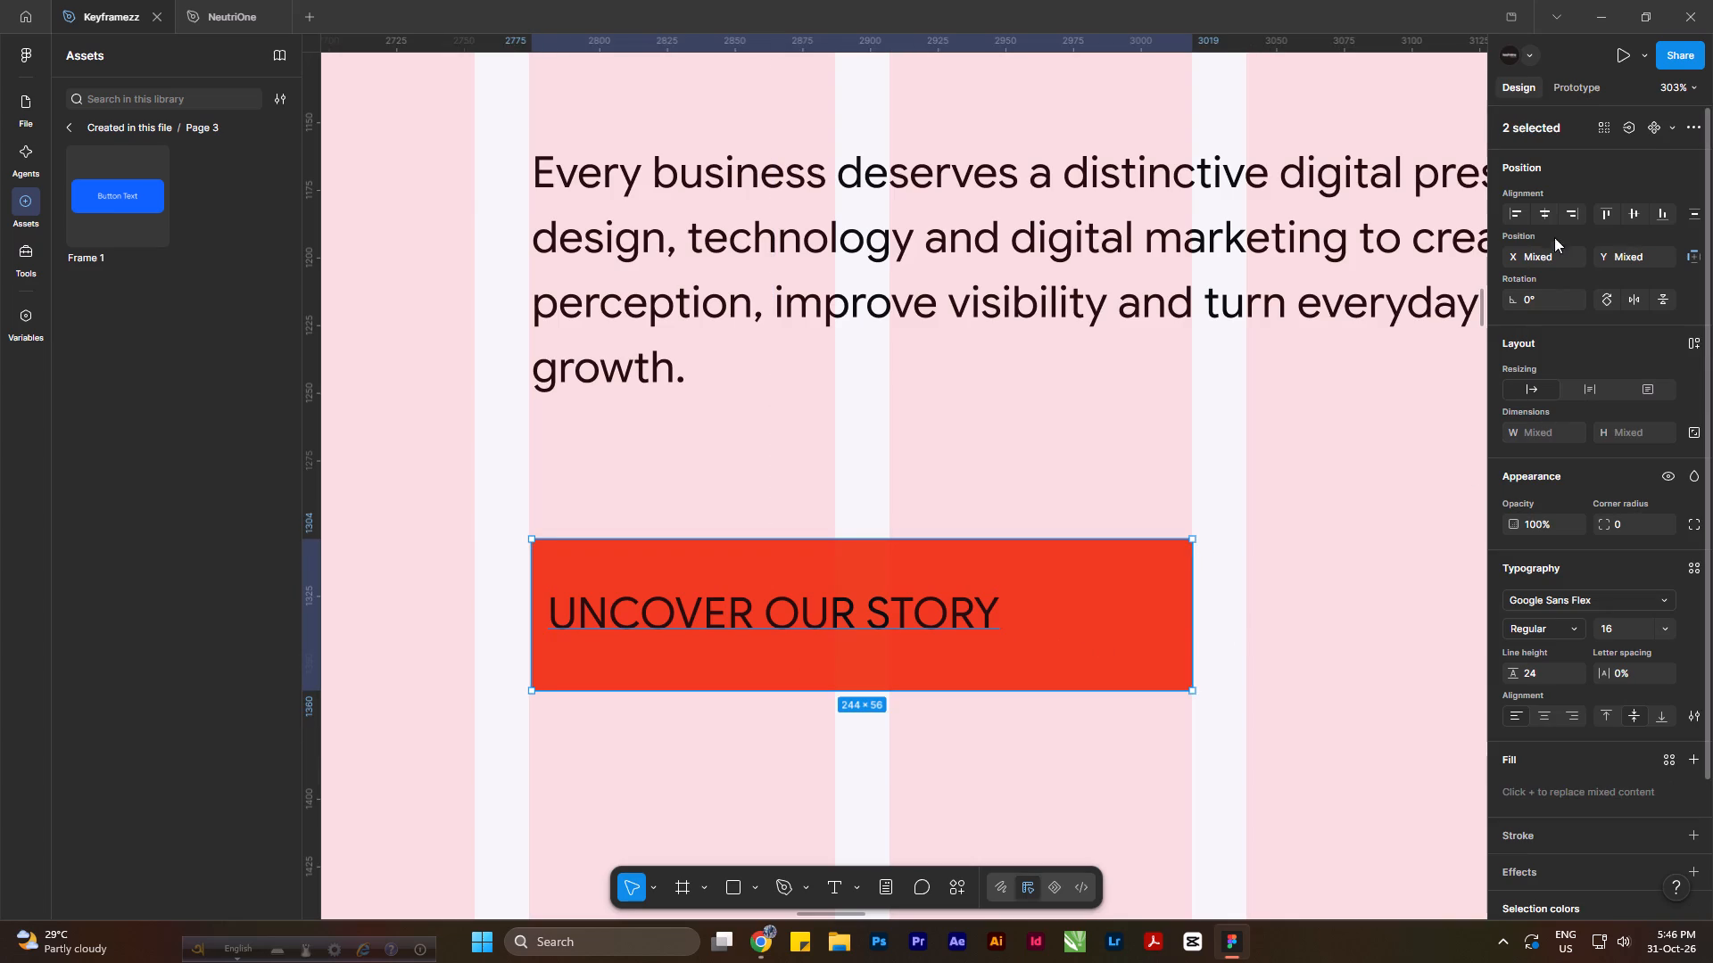
{"action": "left_click", "coordinate": [1547, 216]}
{"action": "left_click", "coordinate": [1635, 215]}
{"action": "left_click", "coordinate": [1264, 408]}
Change the UNCOVER OUR STORY label's fill to the Foundation dark-50 color style.
{"action": "left_click", "coordinate": [956, 641]}
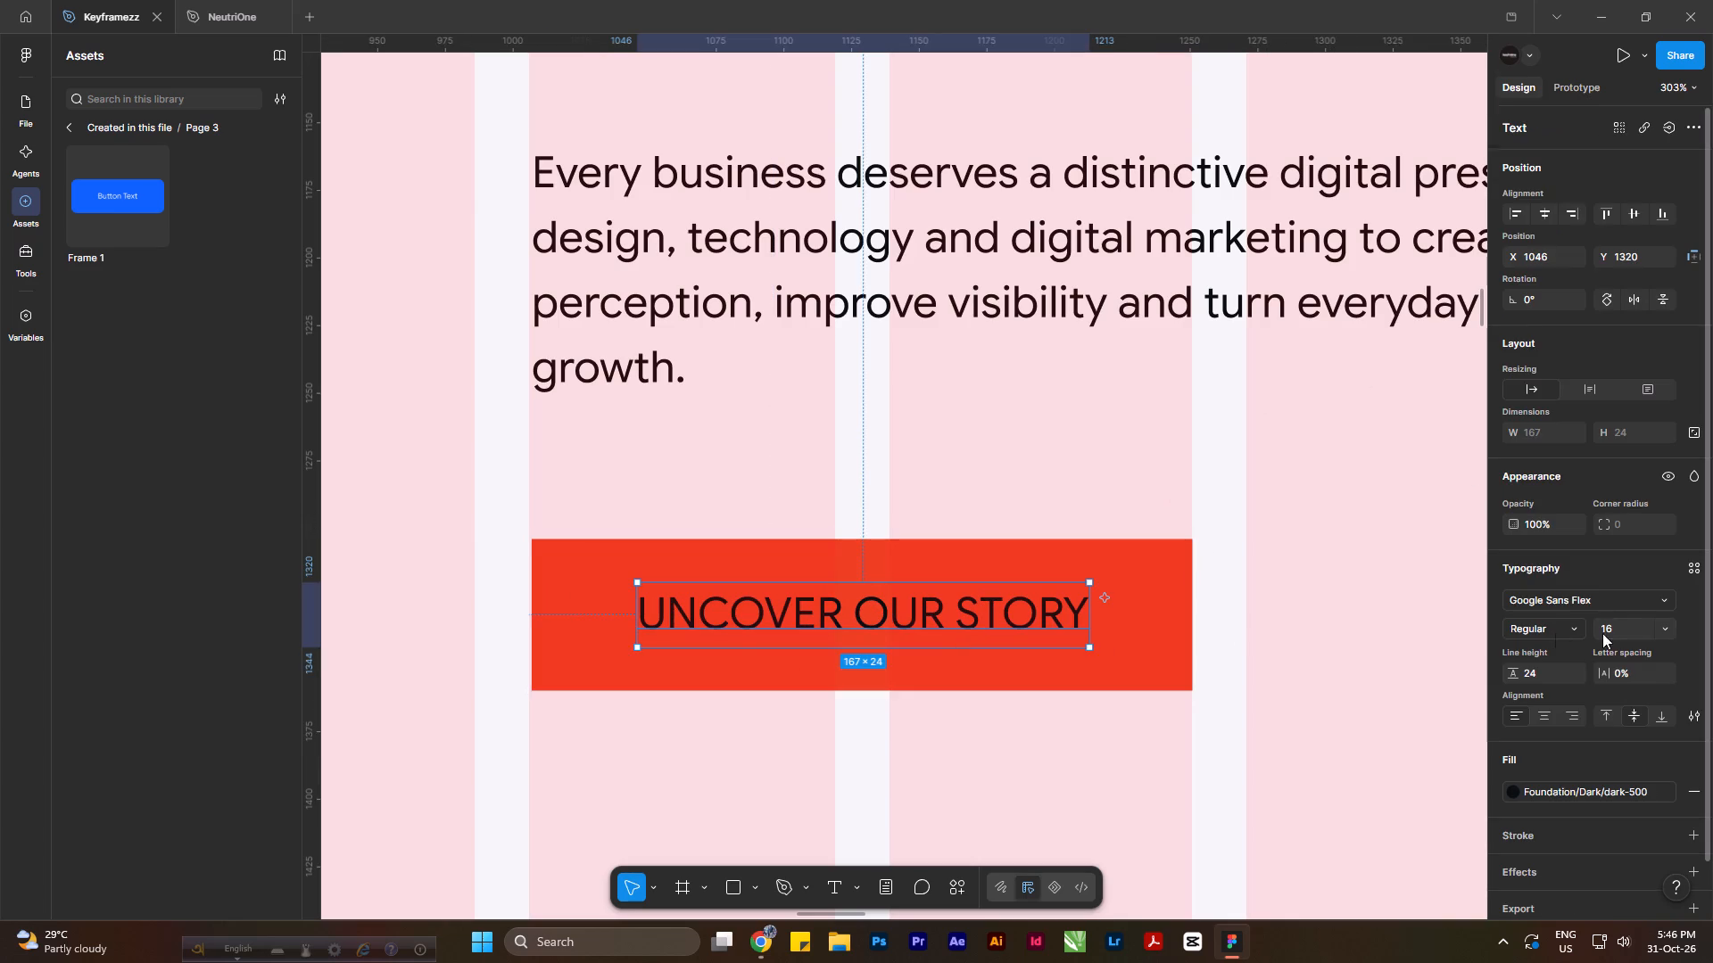
{"action": "left_click", "coordinate": [1540, 794]}
{"action": "scroll", "coordinate": [1388, 726], "scroll_direction": "up", "scroll_amount": 4}
{"action": "scroll", "coordinate": [1320, 797], "scroll_direction": "down", "scroll_amount": 2}
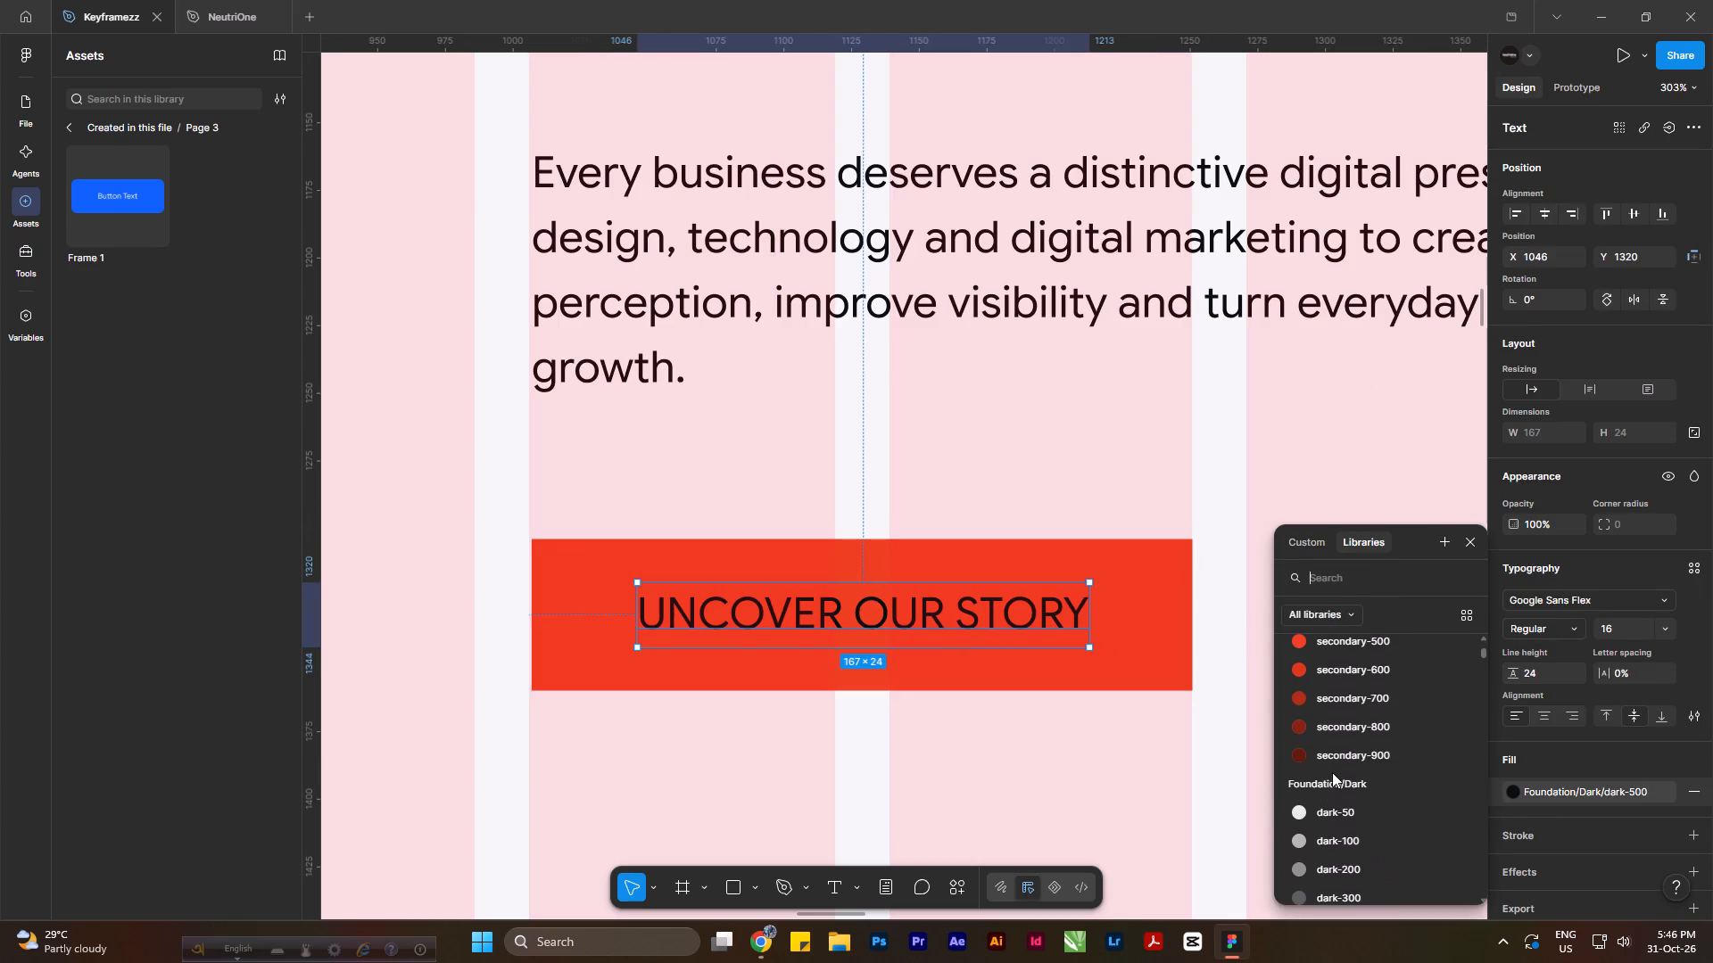
{"action": "left_click", "coordinate": [1332, 821]}
{"action": "left_click", "coordinate": [1273, 585]}
{"action": "left_click", "coordinate": [1089, 611]}
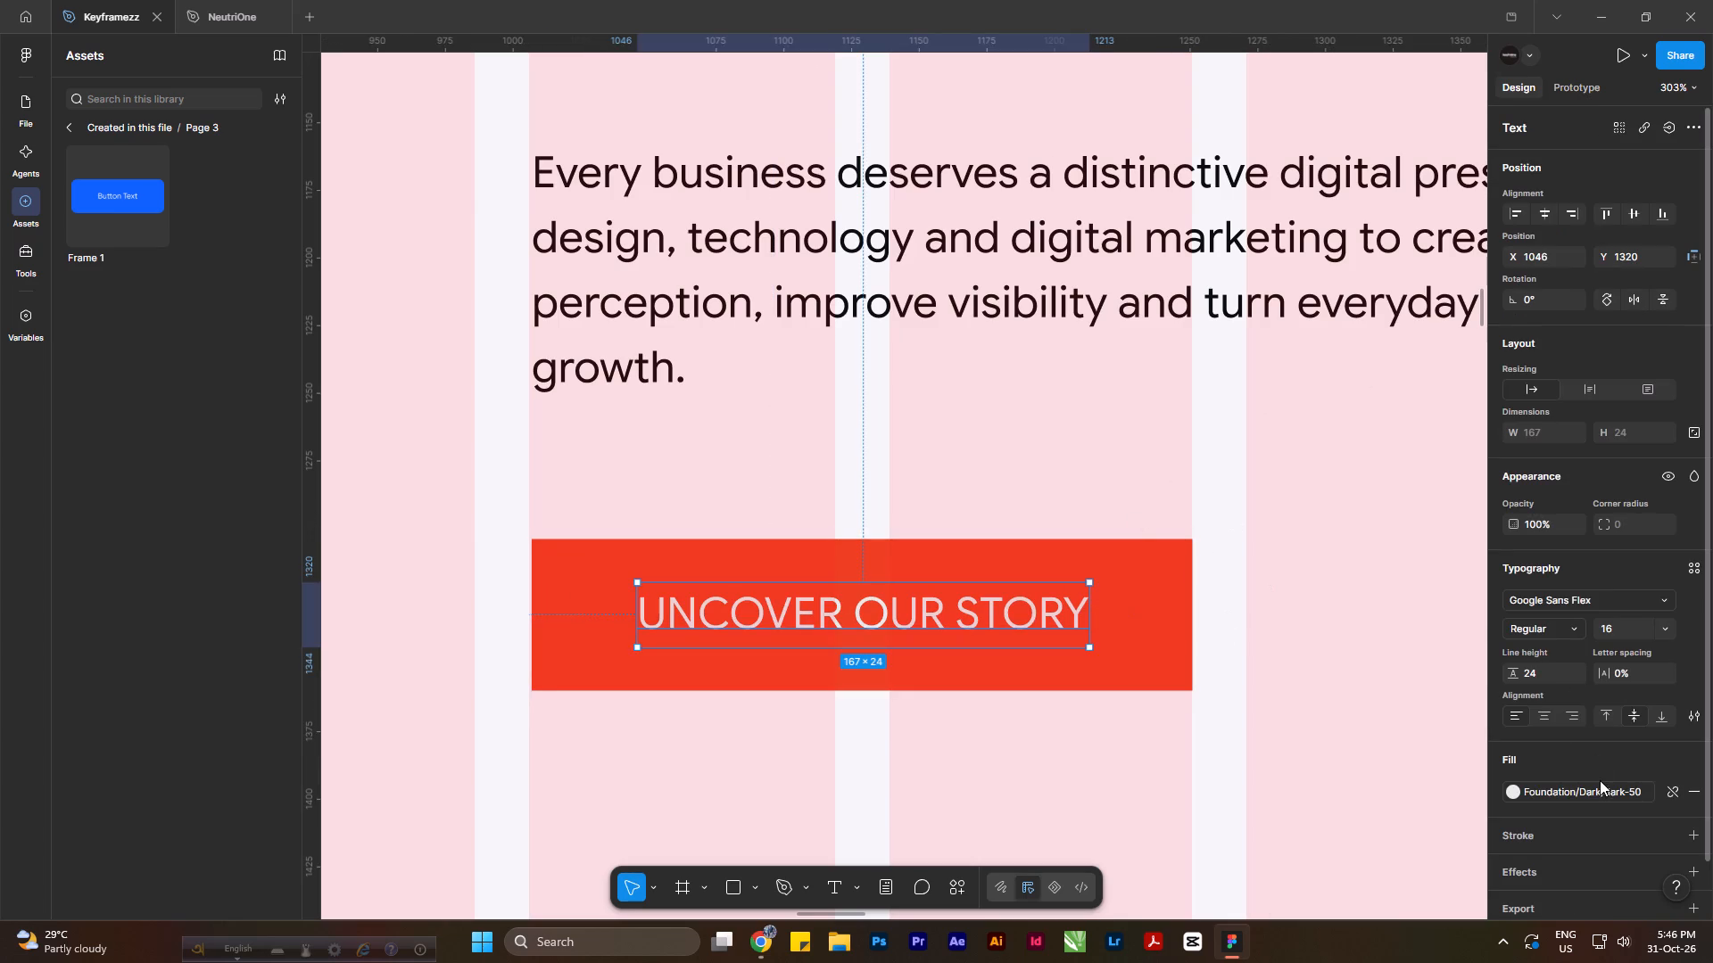
Change the UNCOVER OUR STORY label's fill to the Foundation/Secondary secondary-50 color style.
{"action": "left_click", "coordinate": [1600, 780]}
{"action": "left_click", "coordinate": [1571, 794]}
{"action": "scroll", "coordinate": [1443, 800], "scroll_direction": "up", "scroll_amount": 3}
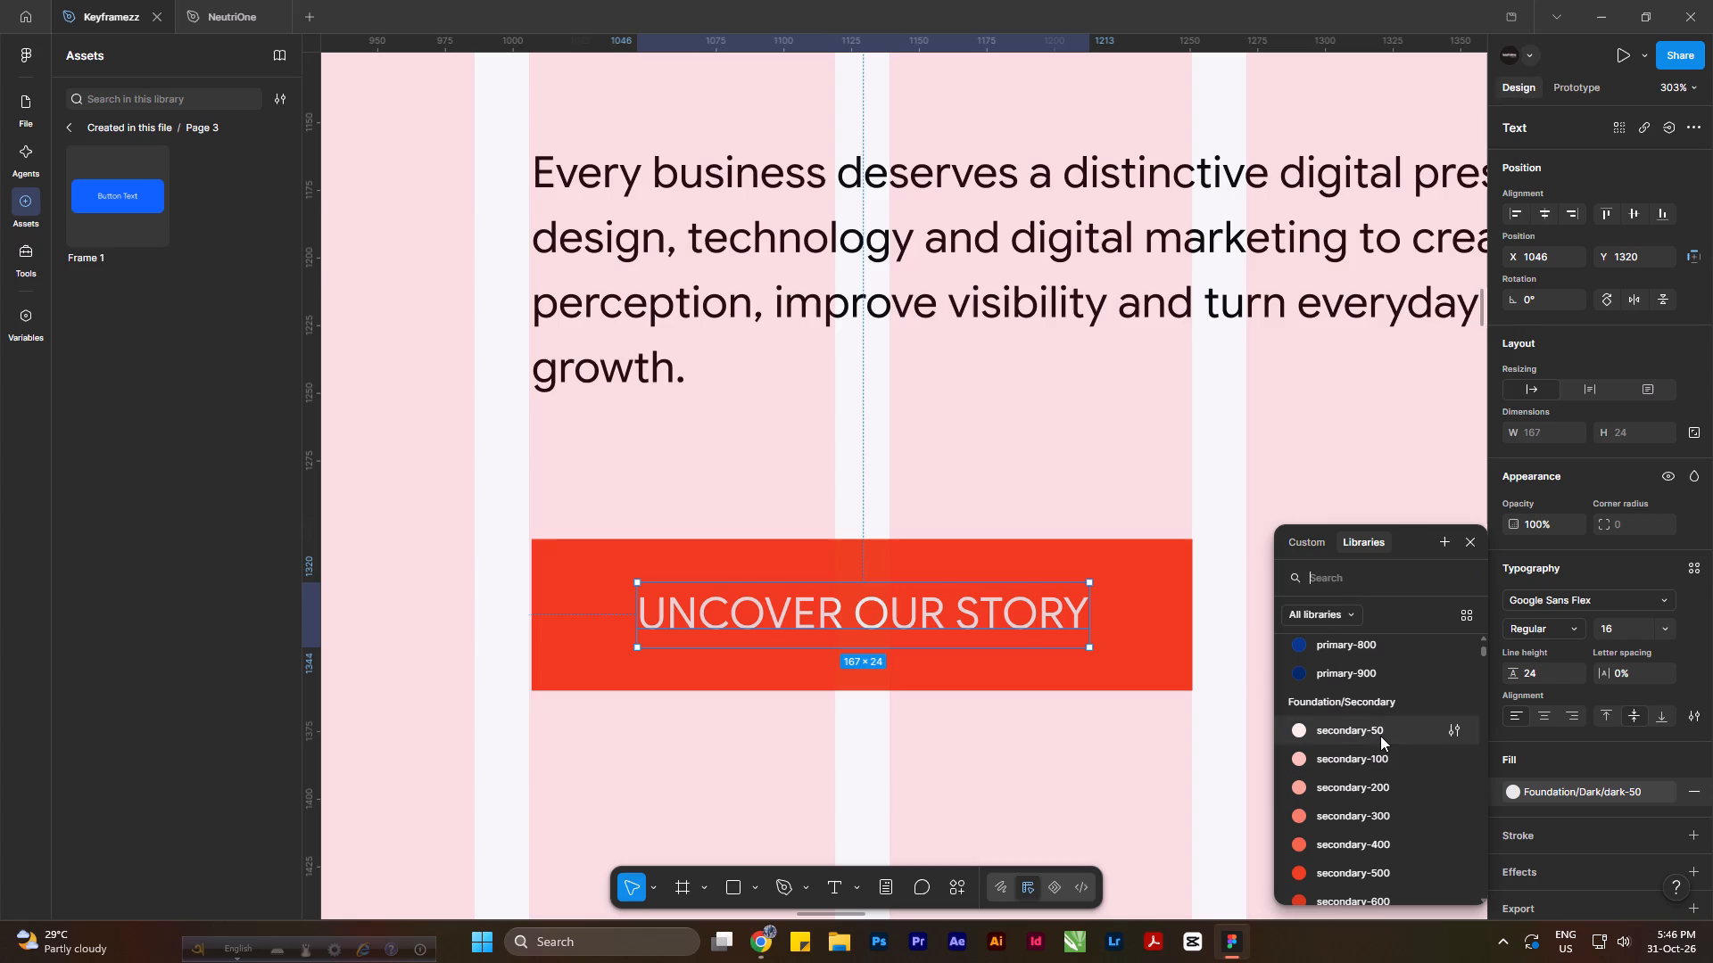
{"action": "left_click", "coordinate": [1380, 736]}
{"action": "double_click", "coordinate": [1212, 504]}
Check the recolored button within the Who We Are section and save the file.
{"action": "scroll", "coordinate": [906, 537], "scroll_direction": "down", "scroll_amount": 4}
{"action": "scroll", "coordinate": [905, 544], "scroll_direction": "down", "scroll_amount": 7, "text": "ctrl"}
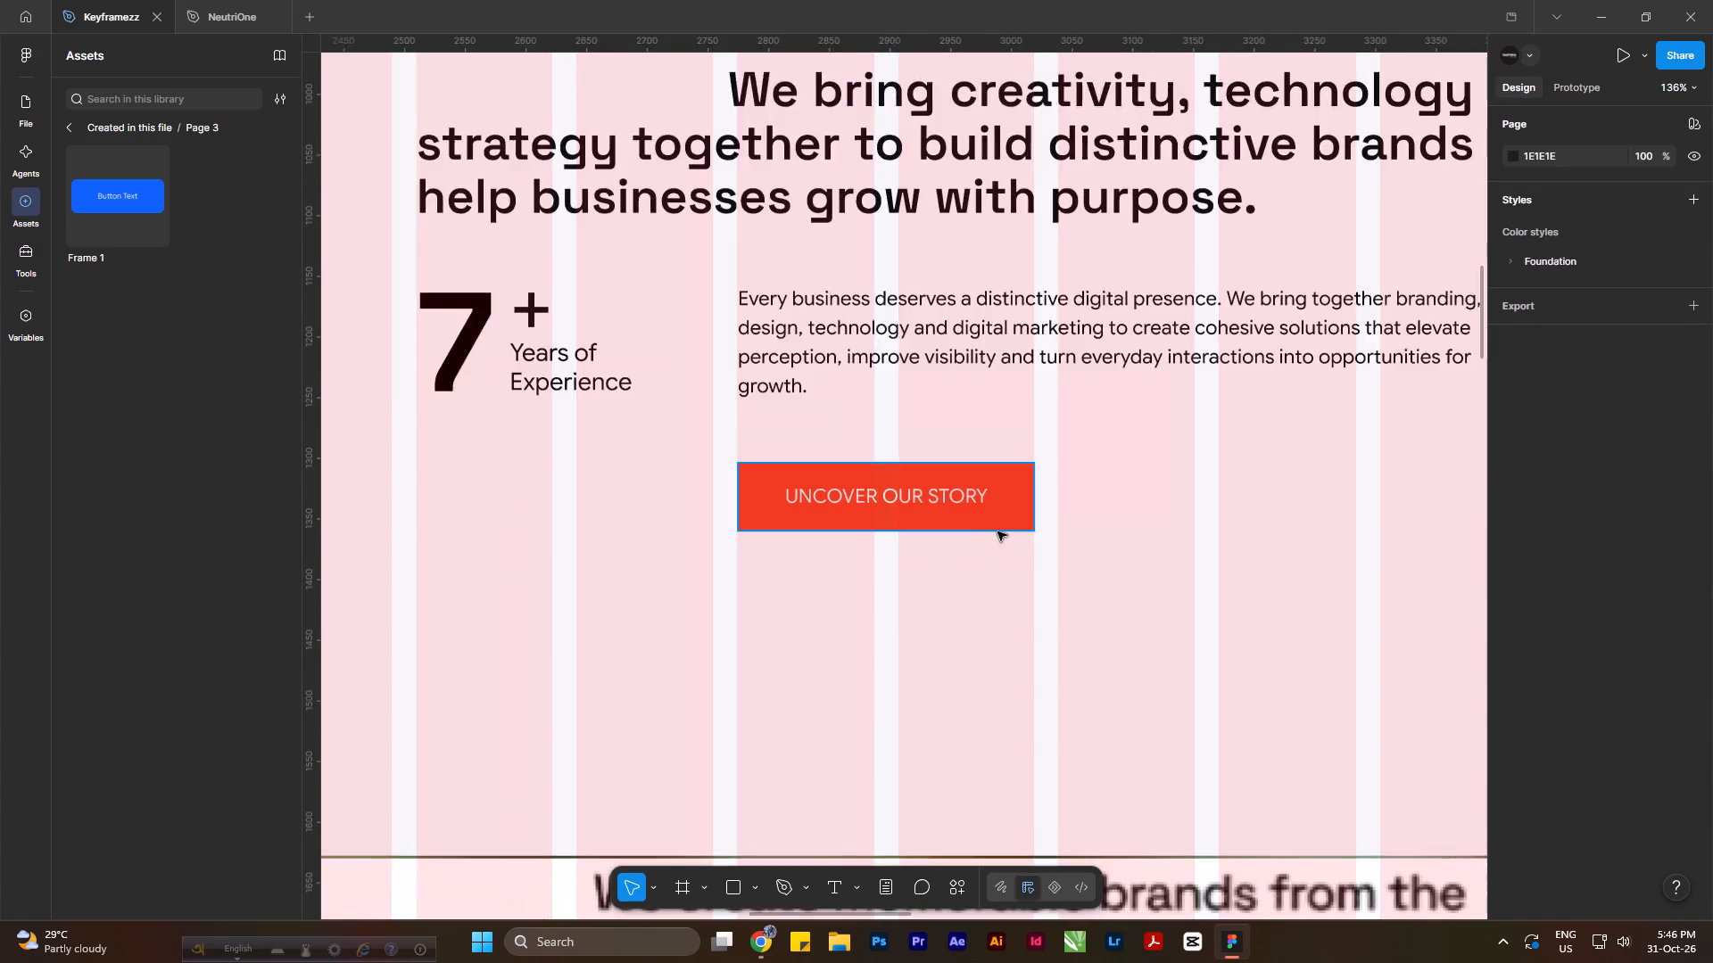
{"action": "scroll", "coordinate": [997, 531], "scroll_direction": "down", "scroll_amount": 13, "text": "ctrl"}
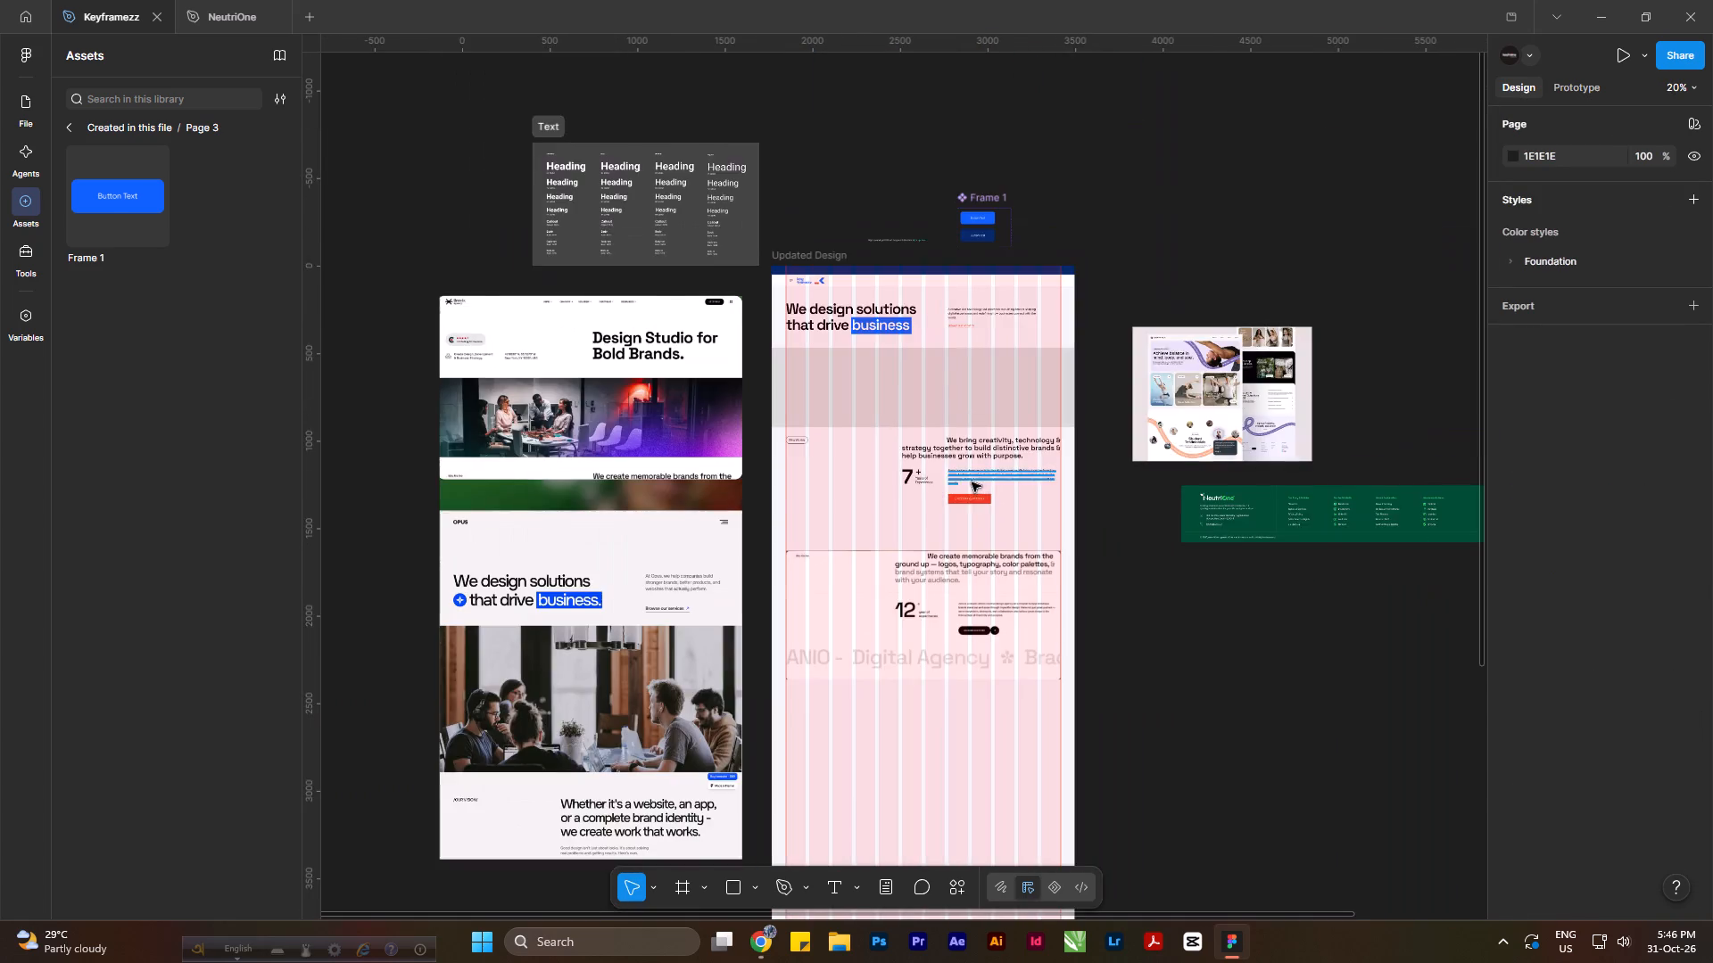
{"action": "scroll", "coordinate": [979, 492], "scroll_direction": "up", "scroll_amount": 10, "text": "ctrl"}
{"action": "left_click", "coordinate": [1062, 478]}
{"action": "key", "text": "ctrl+s"}
{"action": "key", "text": "ctrl+s"}
{"action": "key", "text": "ctrl+s"}
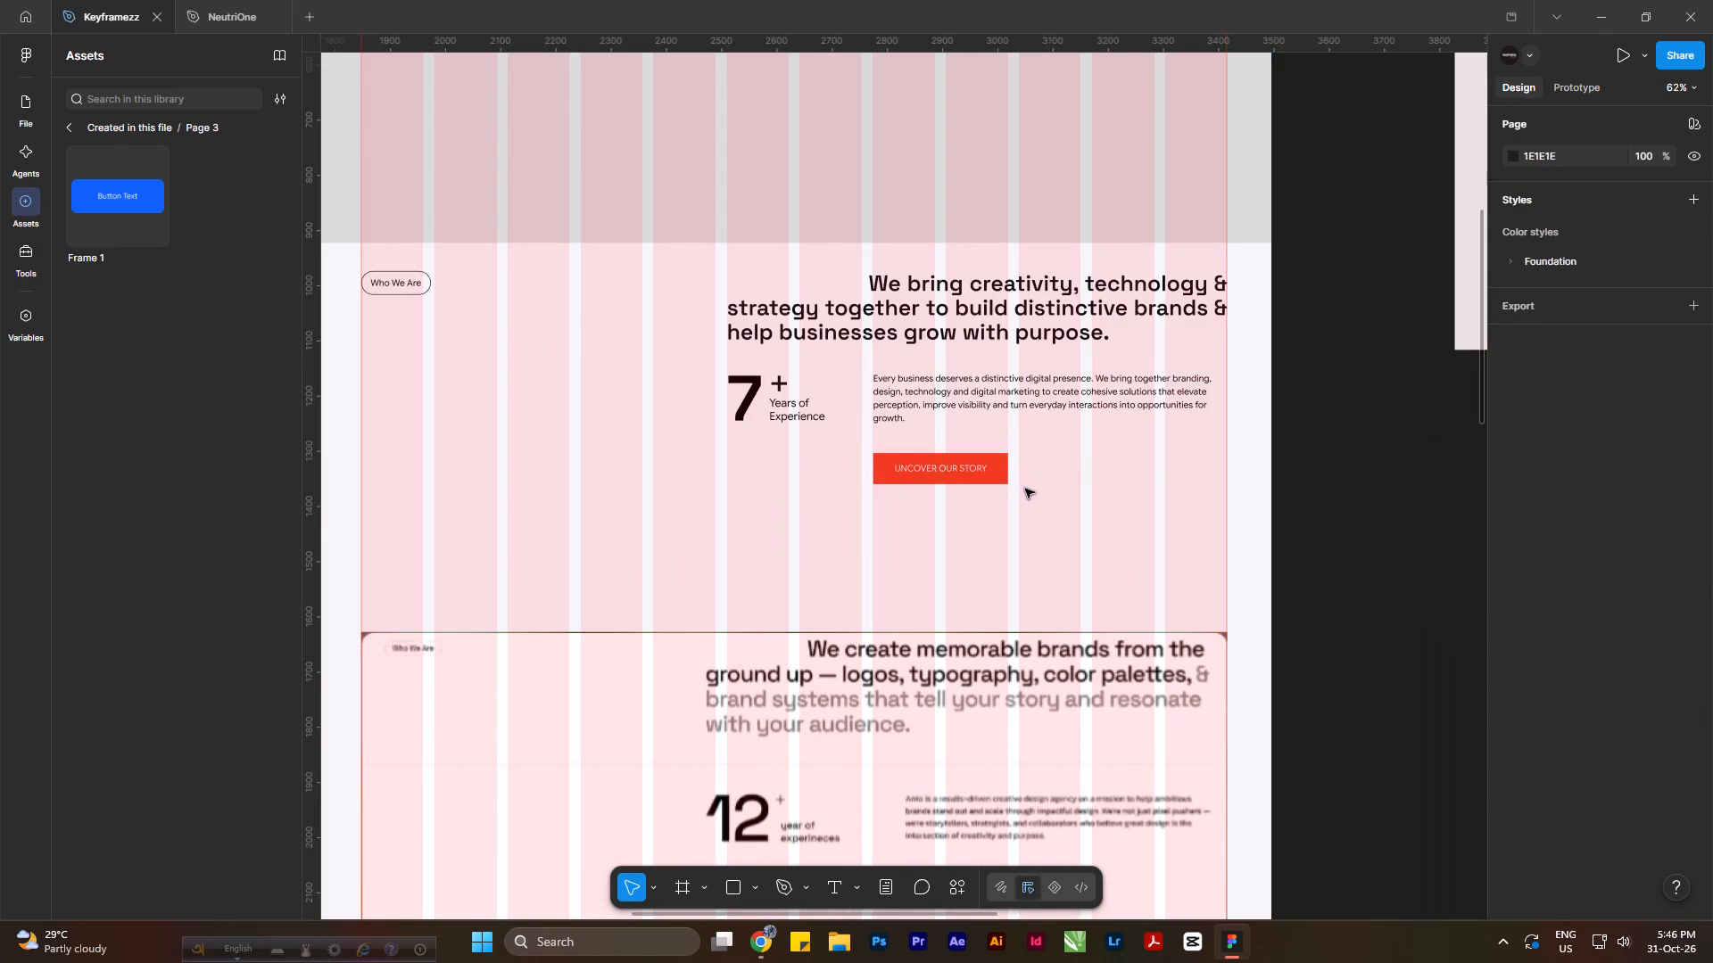
{"action": "left_click", "coordinate": [1034, 495]}
{"action": "key", "text": "ctrl+s"}
{"action": "key", "text": "ctrl+s"}
{"action": "key", "text": "ctrl+s"}
Set the UNCOVER OUR STORY label's font weight to SemiBold.
{"action": "scroll", "coordinate": [1055, 475], "scroll_direction": "down", "scroll_amount": 4, "text": "ctrl"}
{"action": "scroll", "coordinate": [981, 466], "scroll_direction": "up", "scroll_amount": 6, "text": "ctrl"}
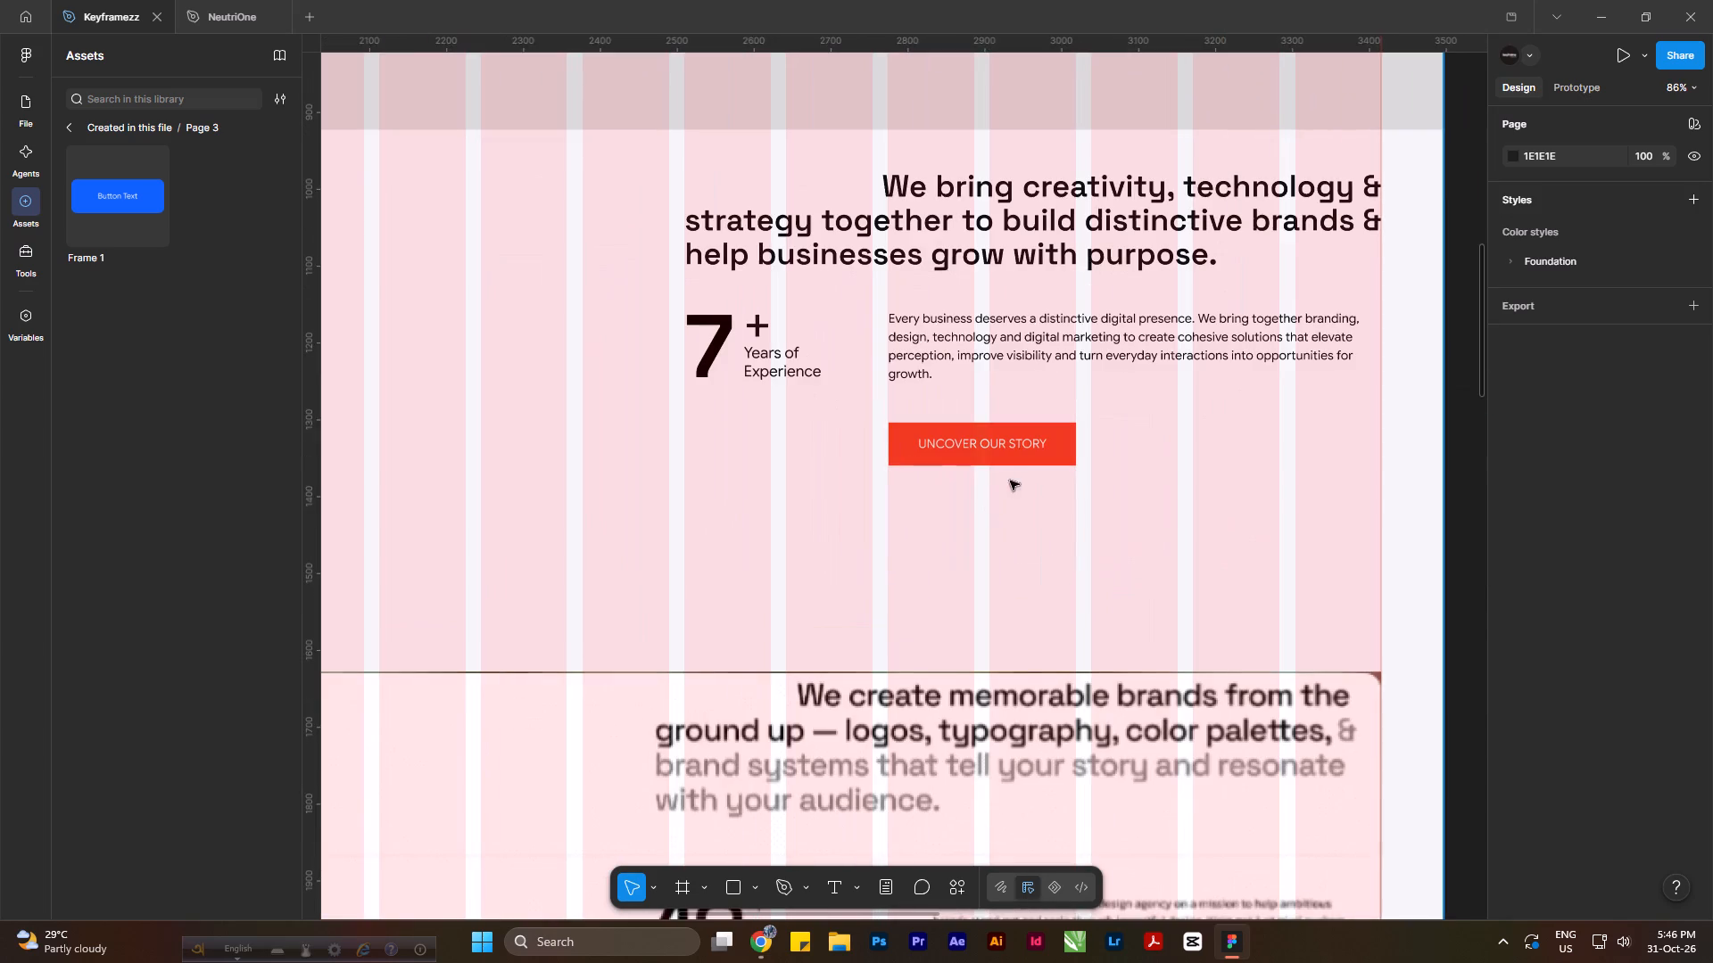
{"action": "left_click", "coordinate": [1011, 442]}
{"action": "left_click", "coordinate": [1576, 630]}
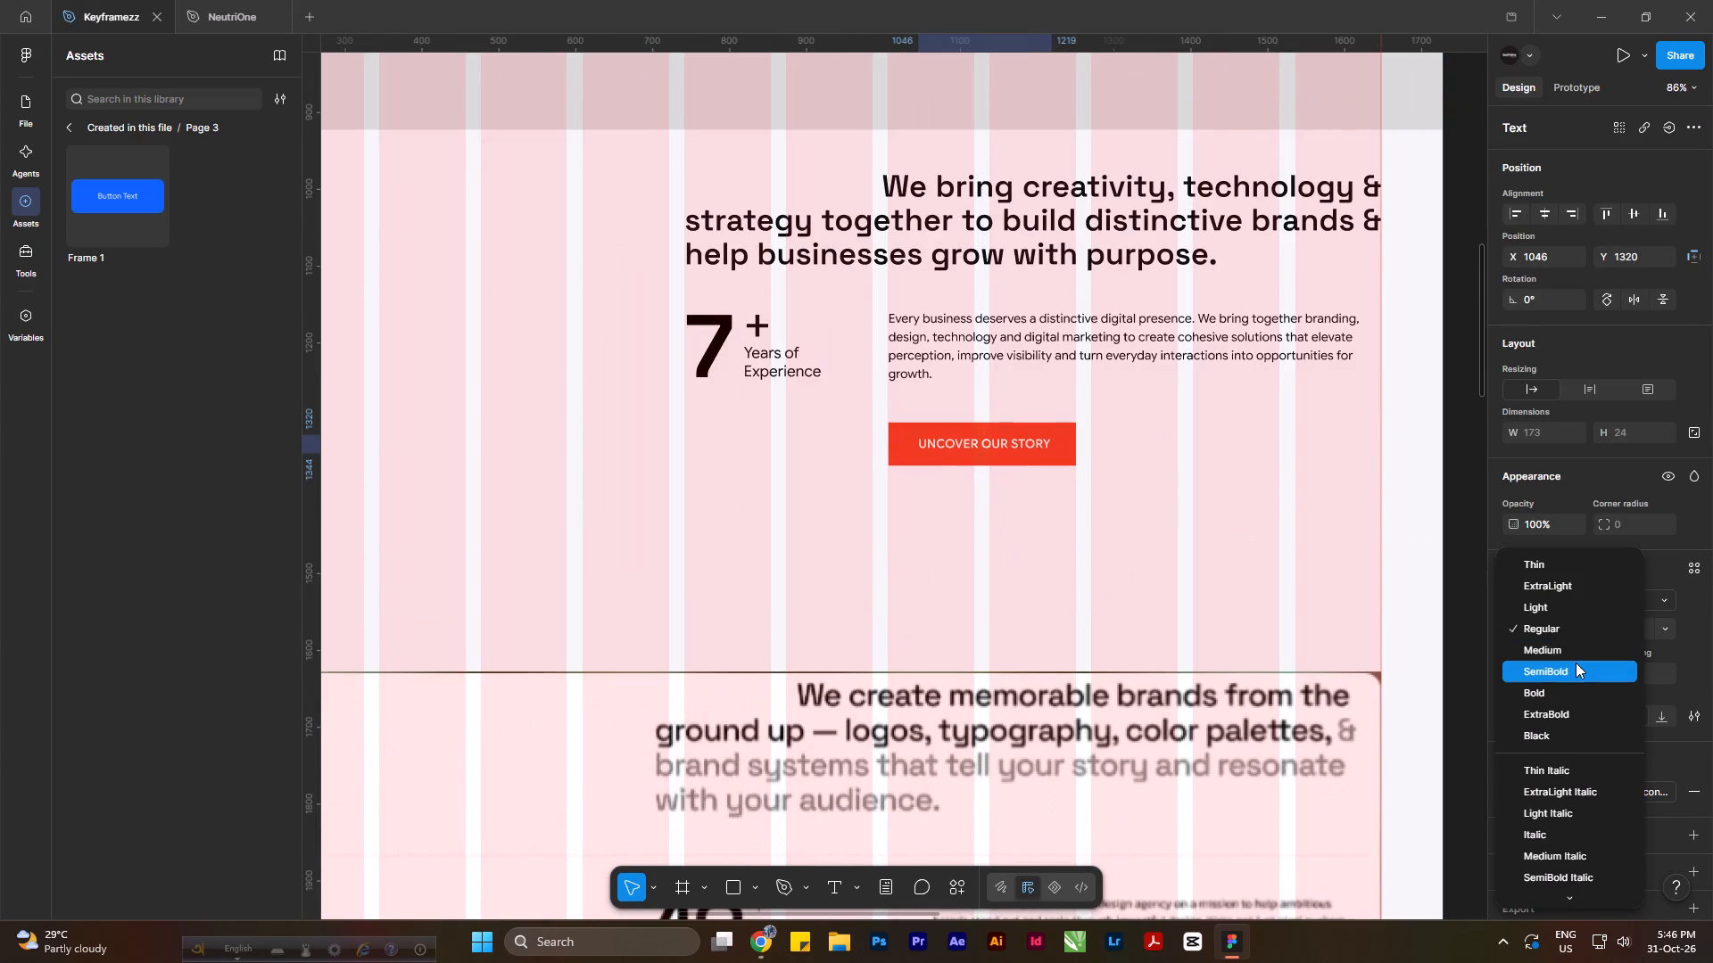
{"action": "left_click", "coordinate": [1576, 665]}
{"action": "left_click", "coordinate": [1202, 458]}
Center the UNCOVER OUR STORY label horizontally and vertically on the red rectangle.
{"action": "scroll", "coordinate": [1029, 451], "scroll_direction": "up", "scroll_amount": 4, "text": "ctrl"}
{"action": "left_click", "coordinate": [1031, 436]}
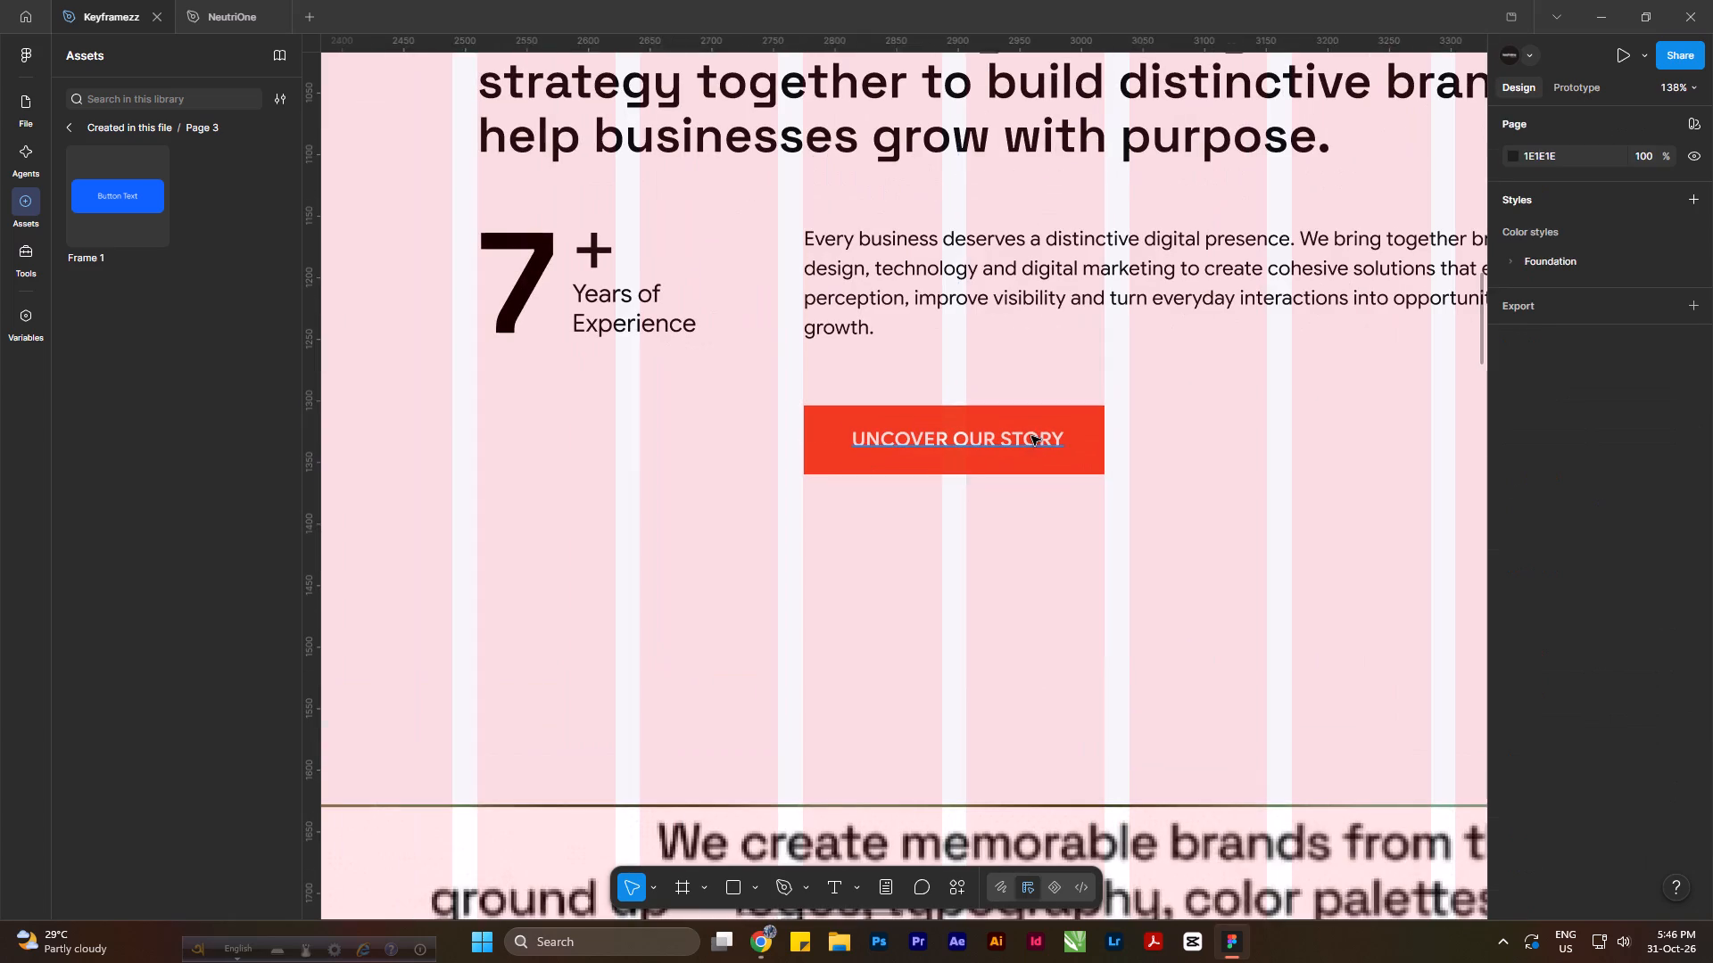
{"action": "left_click", "coordinate": [1075, 448], "text": "shift"}
{"action": "left_click", "coordinate": [1096, 463], "text": "shift"}
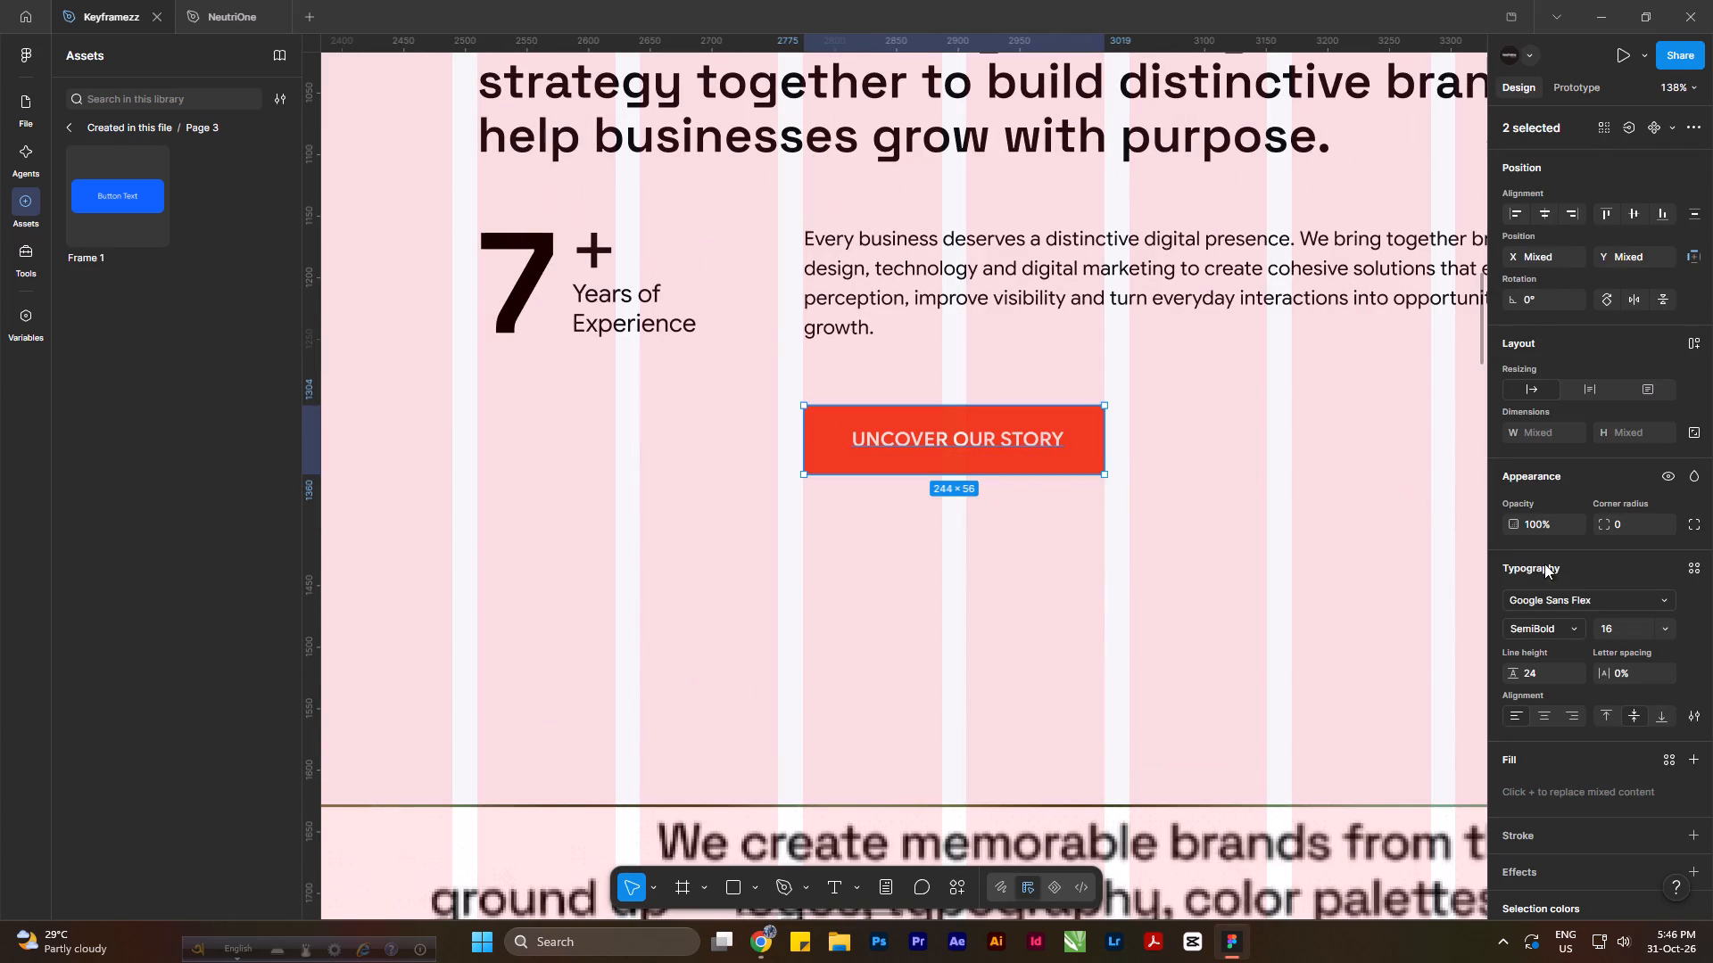
{"action": "left_click", "coordinate": [1554, 210]}
{"action": "left_click", "coordinate": [1628, 217]}
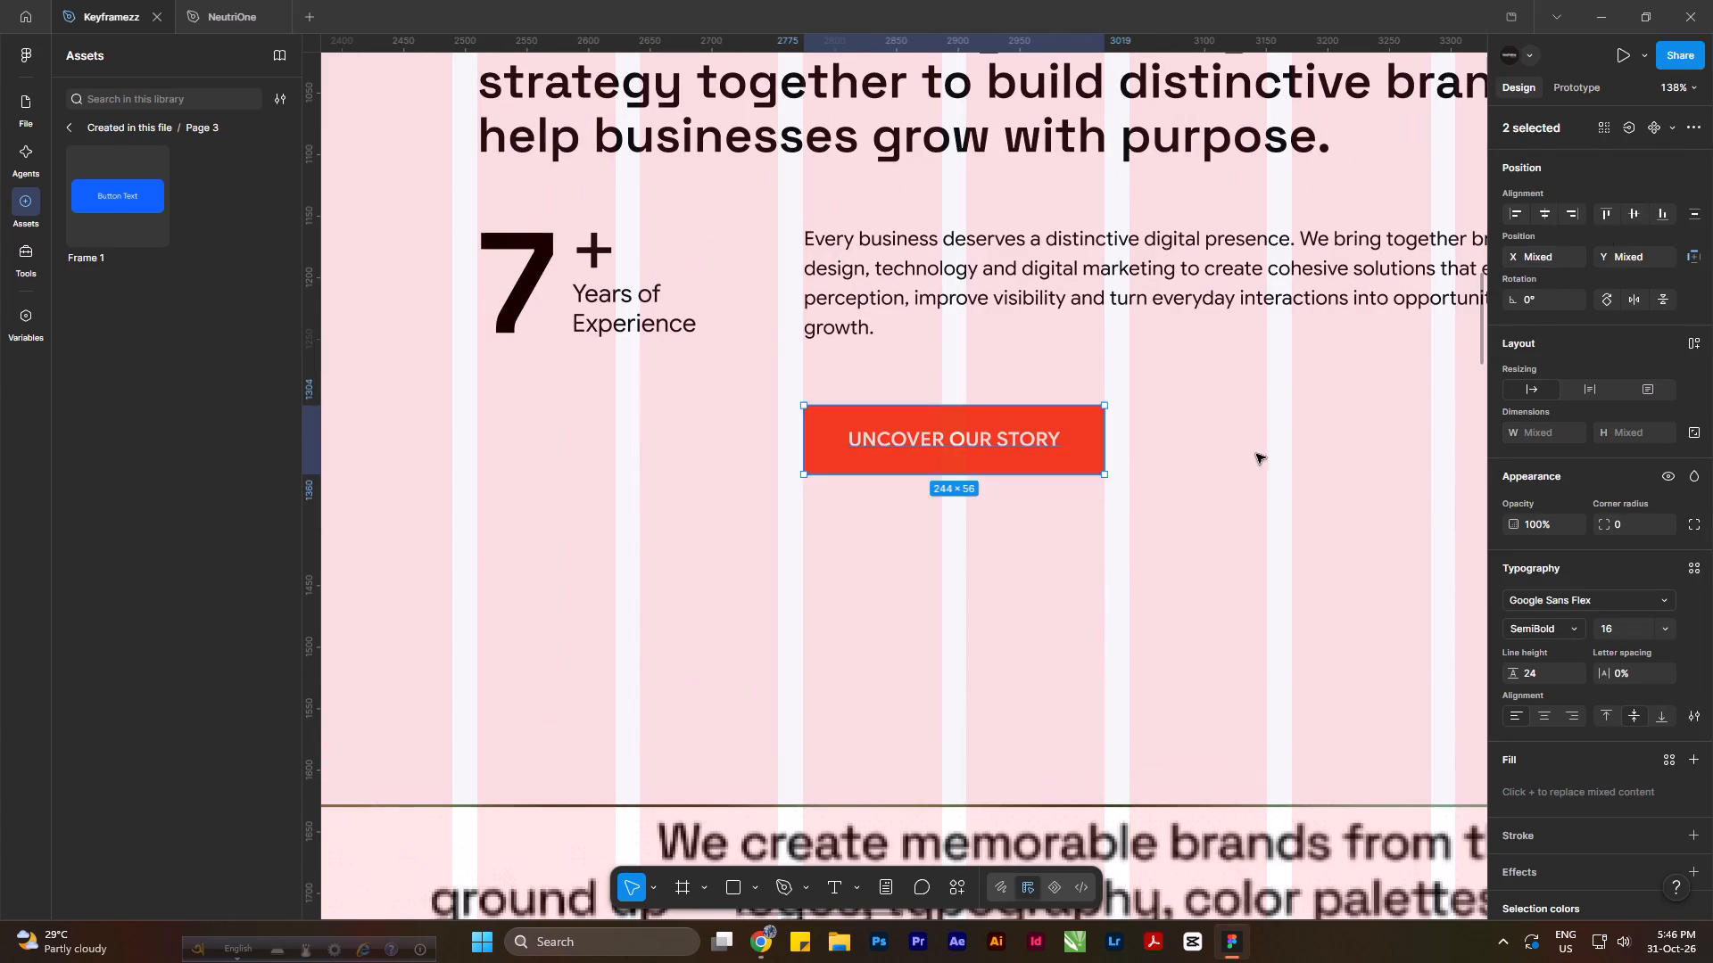
{"action": "left_click", "coordinate": [1256, 454]}
Save the file with the finished button.
{"action": "scroll", "coordinate": [1098, 448], "scroll_direction": "down", "scroll_amount": 5, "text": "ctrl"}
{"action": "key", "text": "ctrl+s"}
{"action": "key", "text": "ctrl+s"}
{"action": "scroll", "coordinate": [985, 407], "scroll_direction": "down", "scroll_amount": 13, "text": "ctrl"}
{"action": "left_click", "coordinate": [1108, 471]}
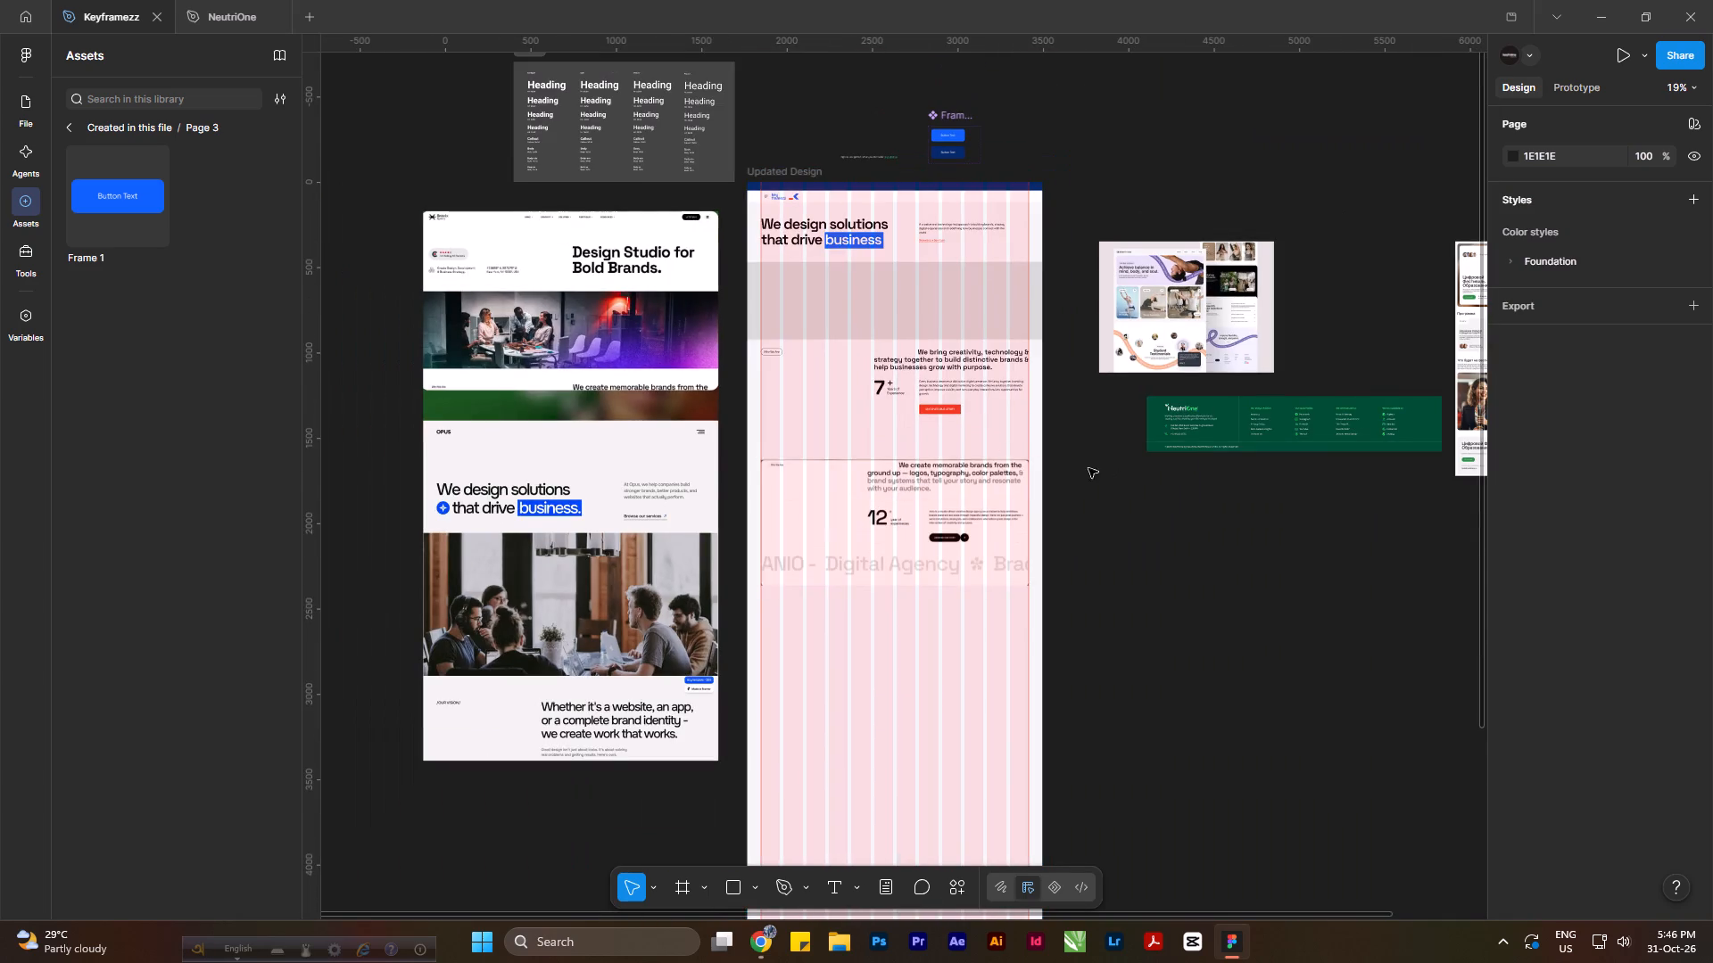
Delete the reference image placed beneath the Who We Are section on the Updated Design page.
{"action": "scroll", "coordinate": [909, 451], "scroll_direction": "up", "scroll_amount": 6, "text": "ctrl"}
{"action": "left_click_drag", "start_coordinate": [923, 520], "coordinate": [927, 589]}
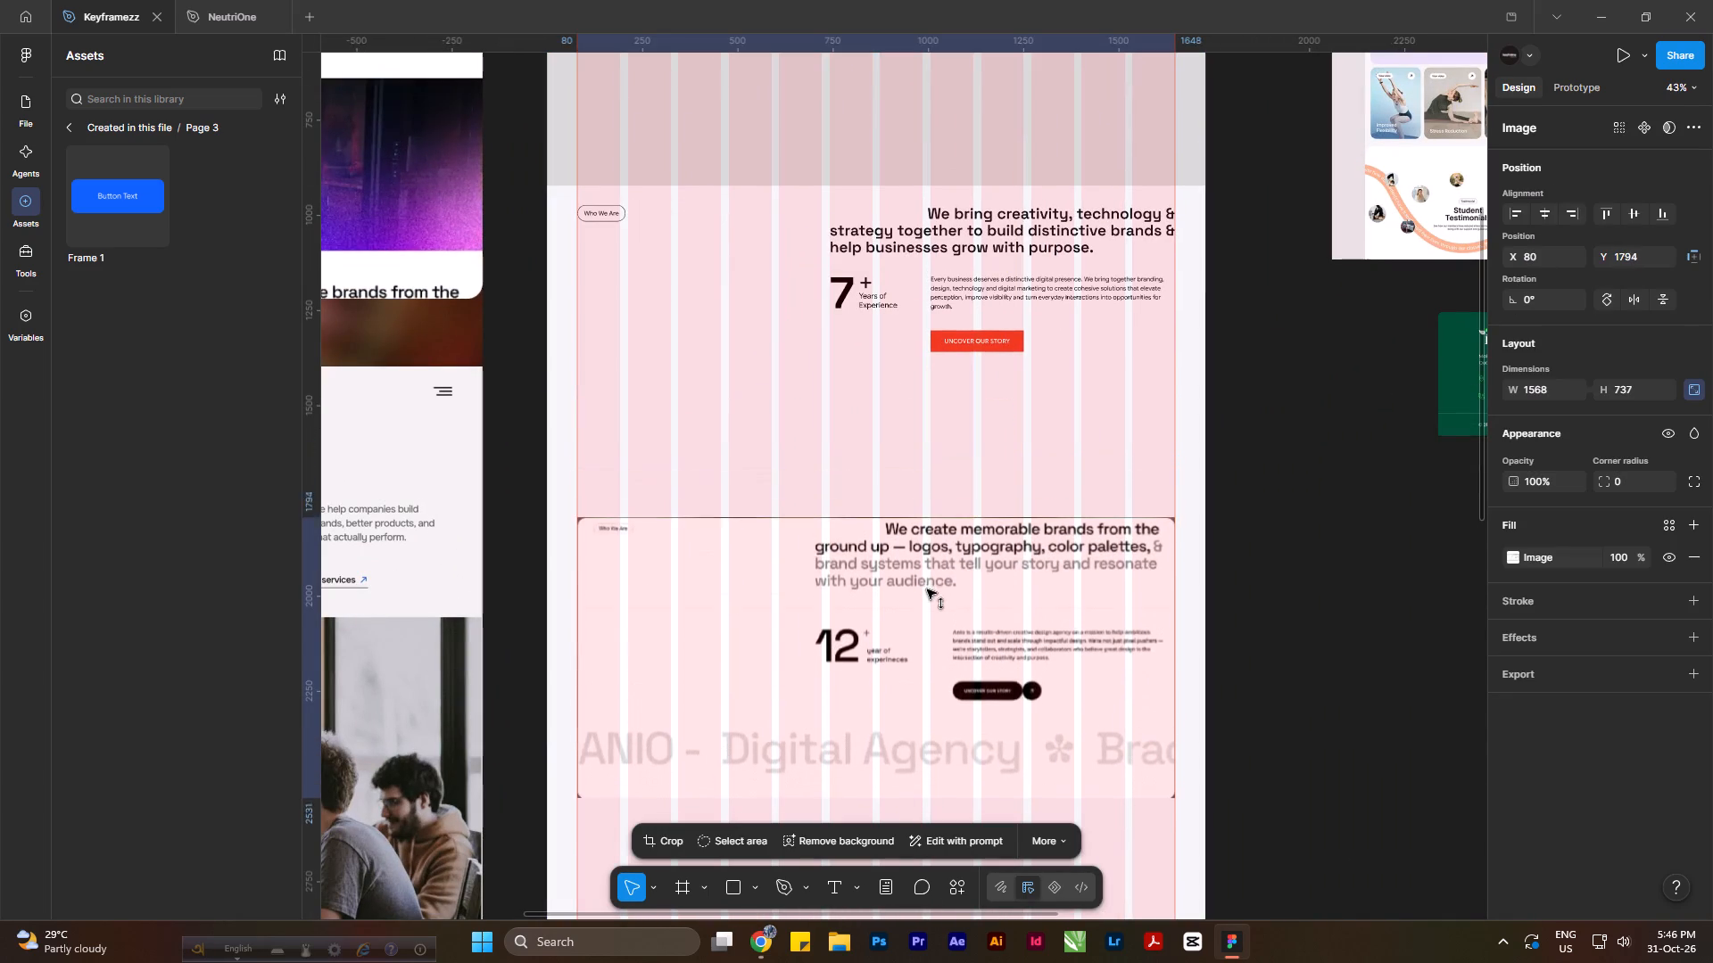
{"action": "left_click_drag", "start_coordinate": [927, 589], "coordinate": [927, 595]}
{"action": "key", "text": "Delete"}
{"action": "left_click", "coordinate": [931, 543]}
{"action": "scroll", "coordinate": [937, 543], "scroll_direction": "down", "scroll_amount": 7, "text": "ctrl"}
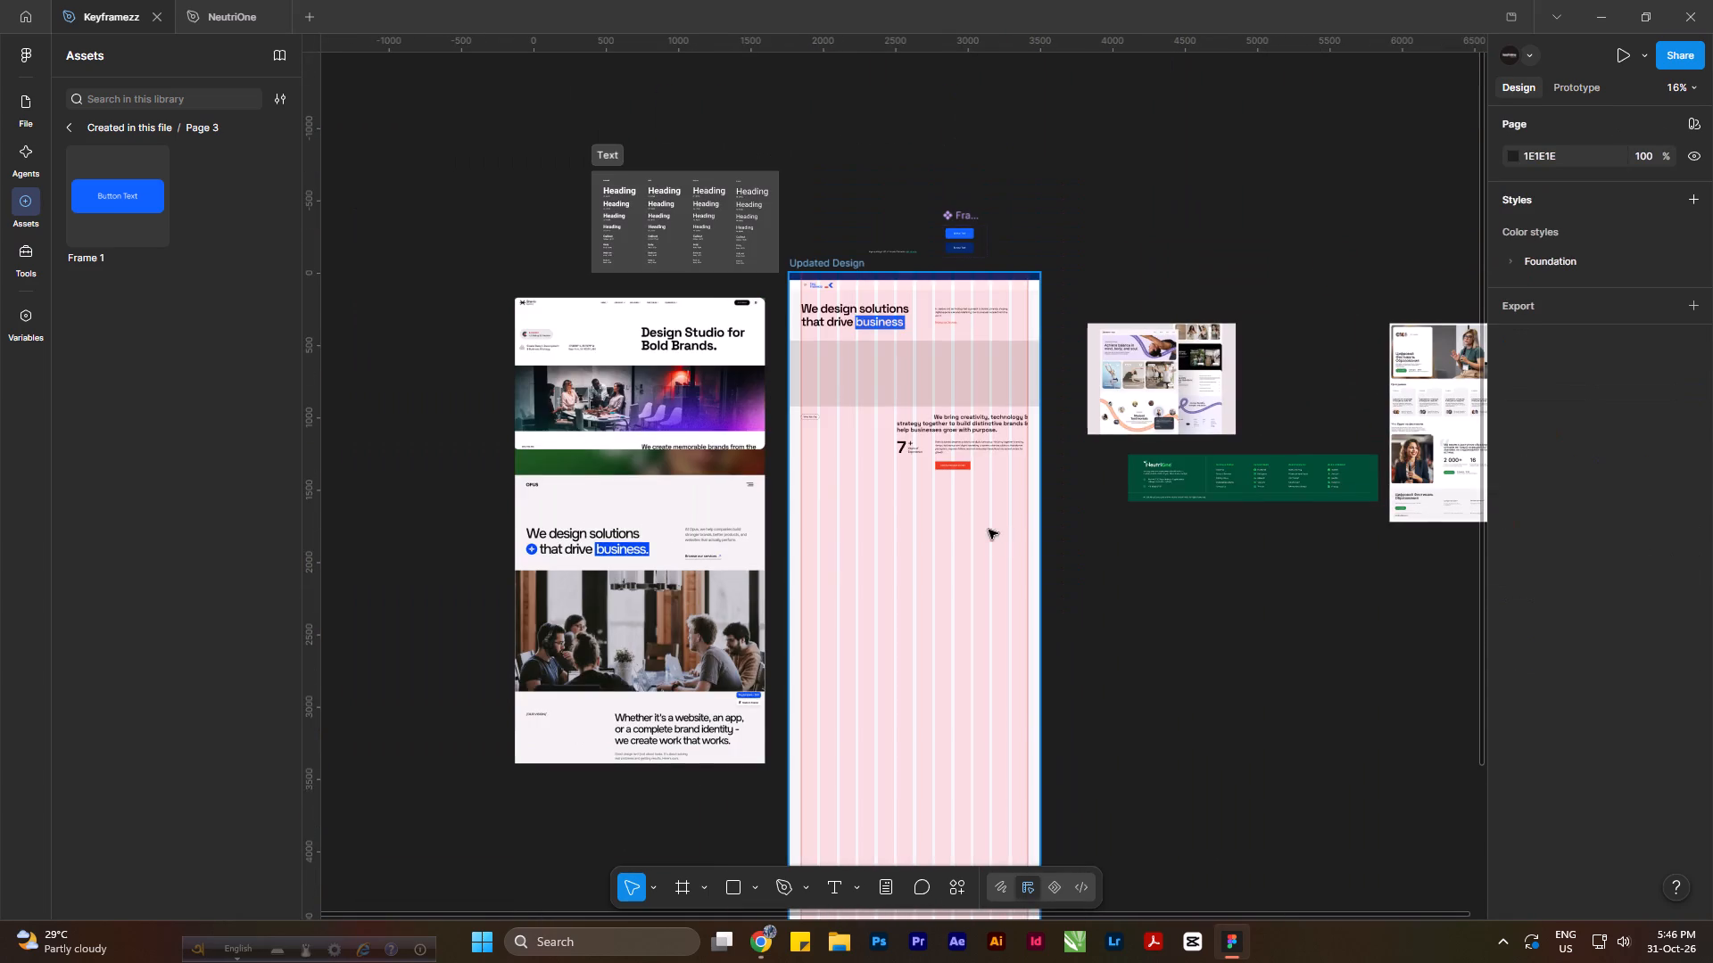